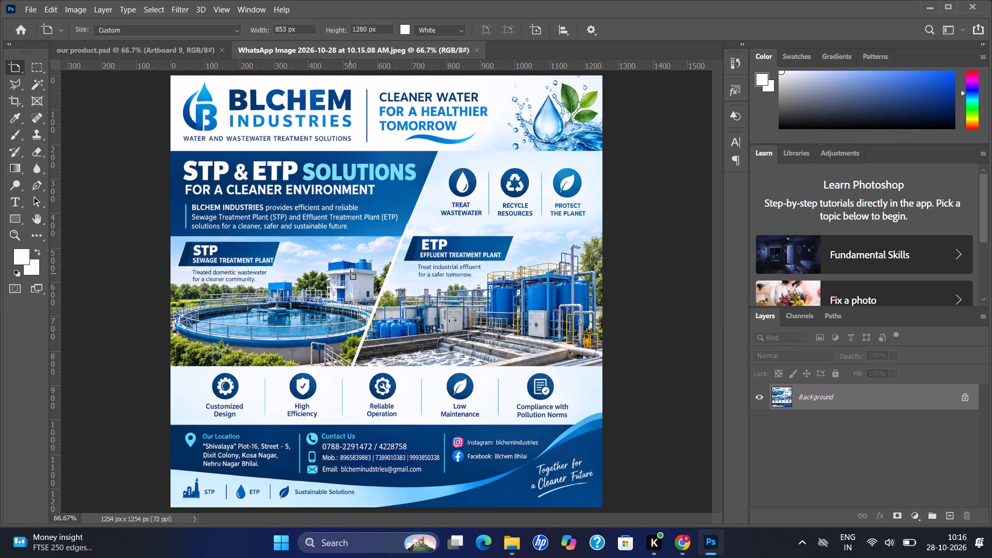
Unlock the Background layer of the BLCHEM Industries flyer image to convert it into a regular layer.
{"action": "scroll", "coordinate": [350, 274], "scroll_direction": "up", "scroll_amount": 11}
{"action": "left_click", "coordinate": [960, 395]}
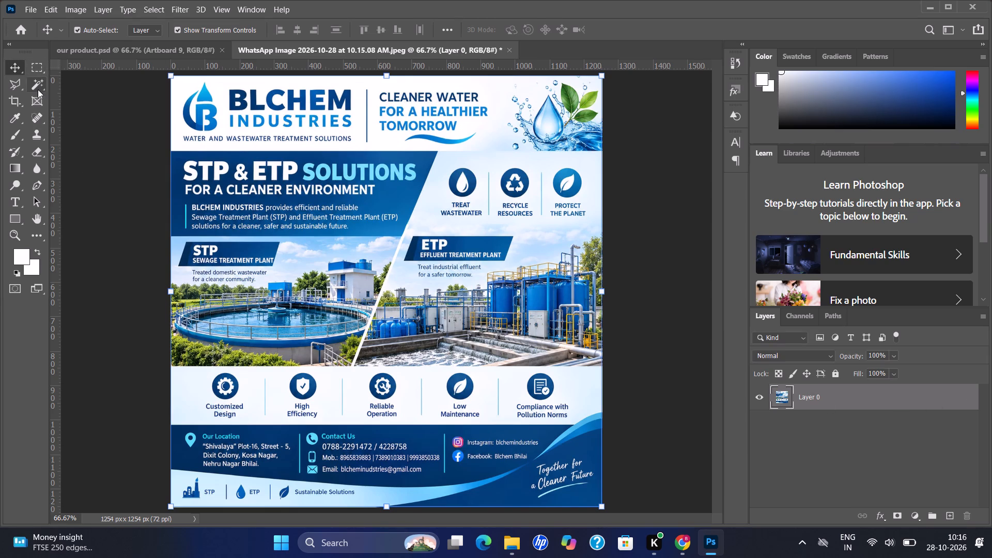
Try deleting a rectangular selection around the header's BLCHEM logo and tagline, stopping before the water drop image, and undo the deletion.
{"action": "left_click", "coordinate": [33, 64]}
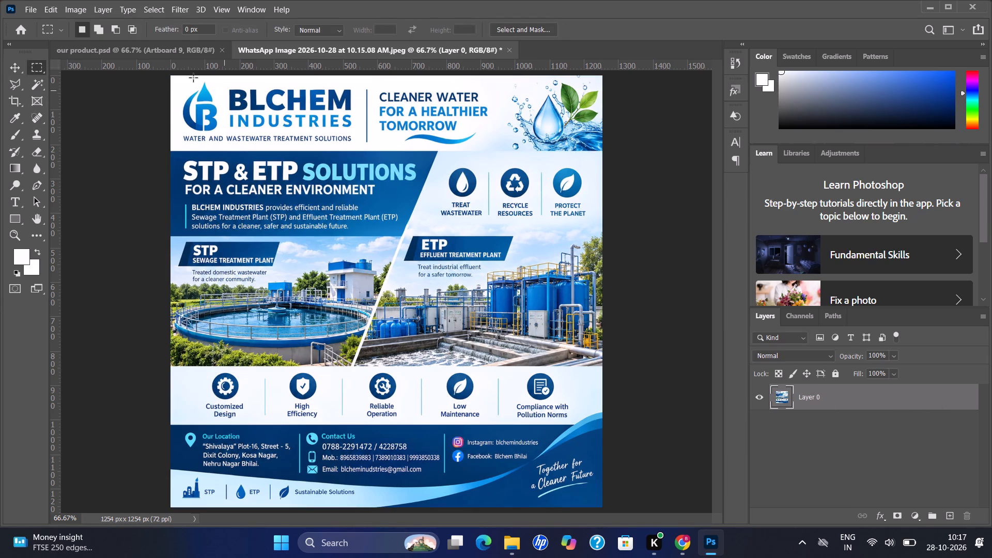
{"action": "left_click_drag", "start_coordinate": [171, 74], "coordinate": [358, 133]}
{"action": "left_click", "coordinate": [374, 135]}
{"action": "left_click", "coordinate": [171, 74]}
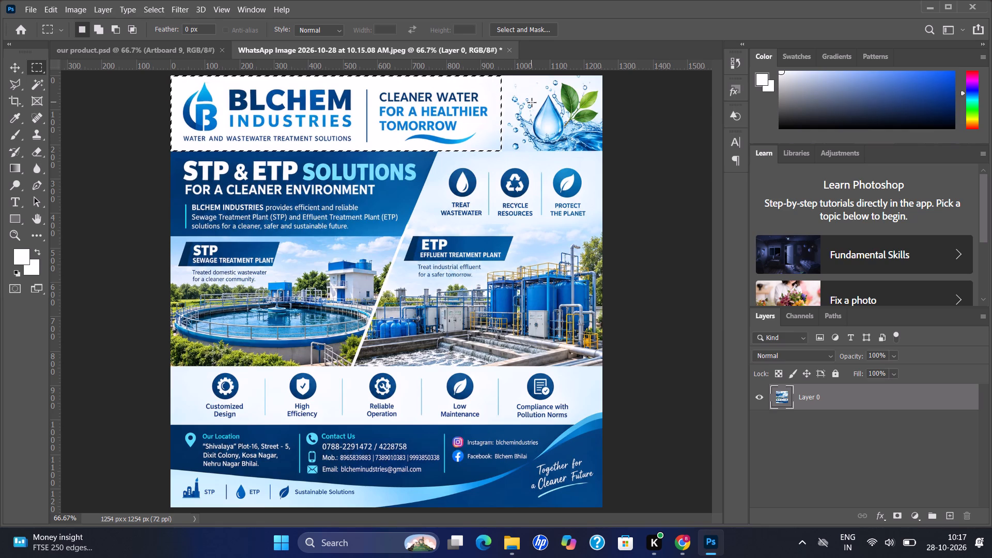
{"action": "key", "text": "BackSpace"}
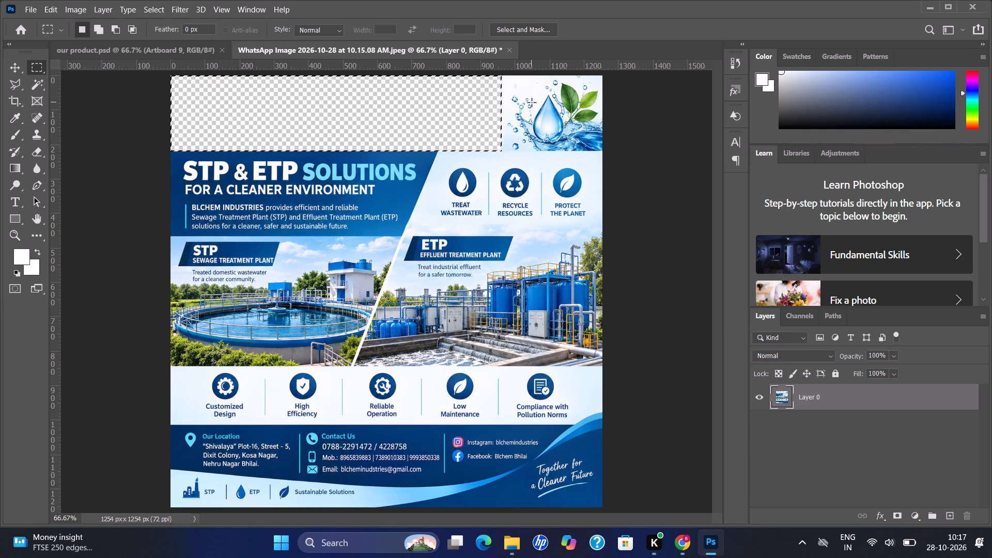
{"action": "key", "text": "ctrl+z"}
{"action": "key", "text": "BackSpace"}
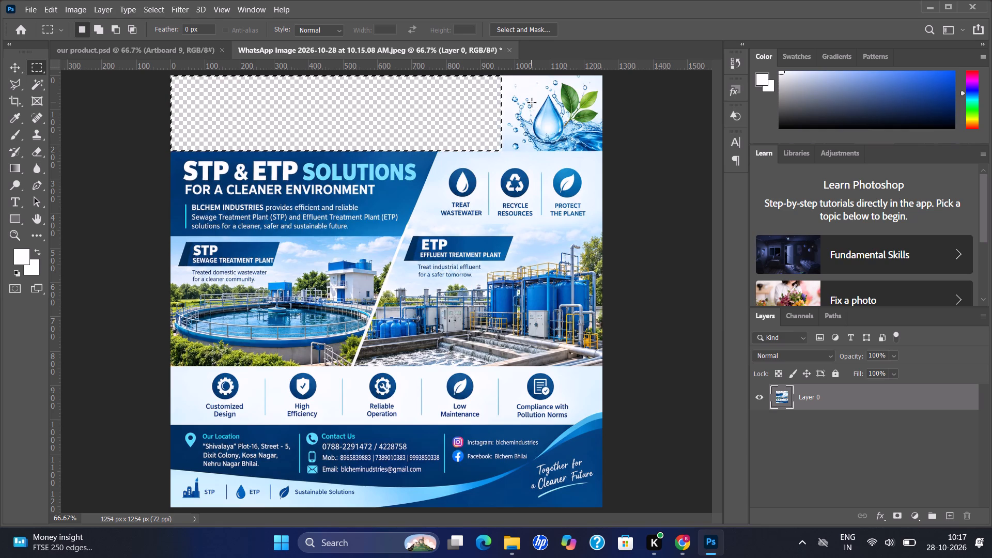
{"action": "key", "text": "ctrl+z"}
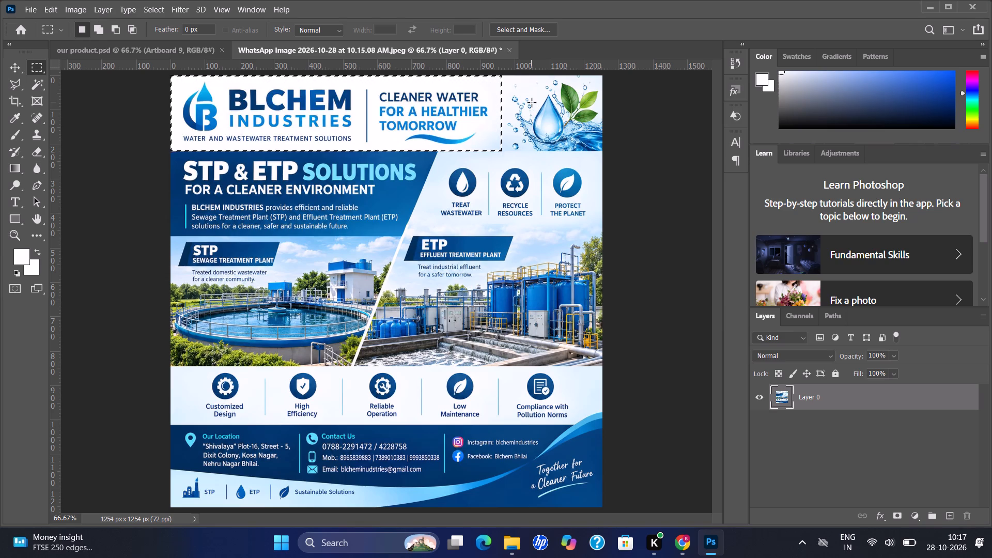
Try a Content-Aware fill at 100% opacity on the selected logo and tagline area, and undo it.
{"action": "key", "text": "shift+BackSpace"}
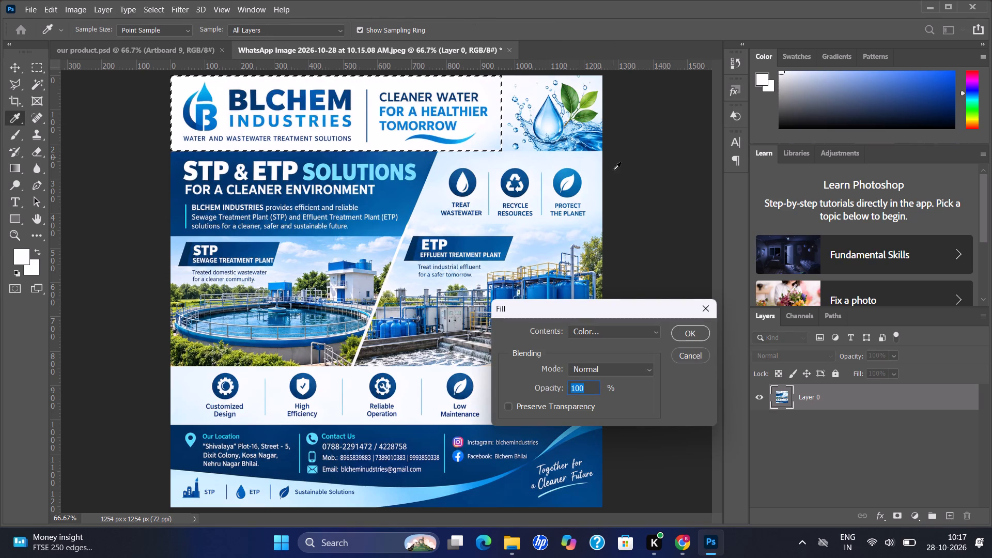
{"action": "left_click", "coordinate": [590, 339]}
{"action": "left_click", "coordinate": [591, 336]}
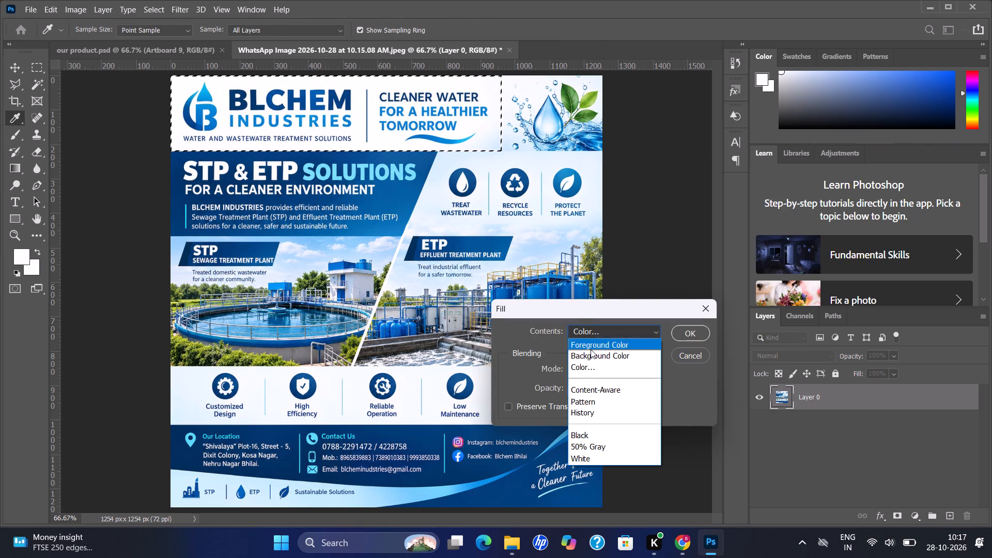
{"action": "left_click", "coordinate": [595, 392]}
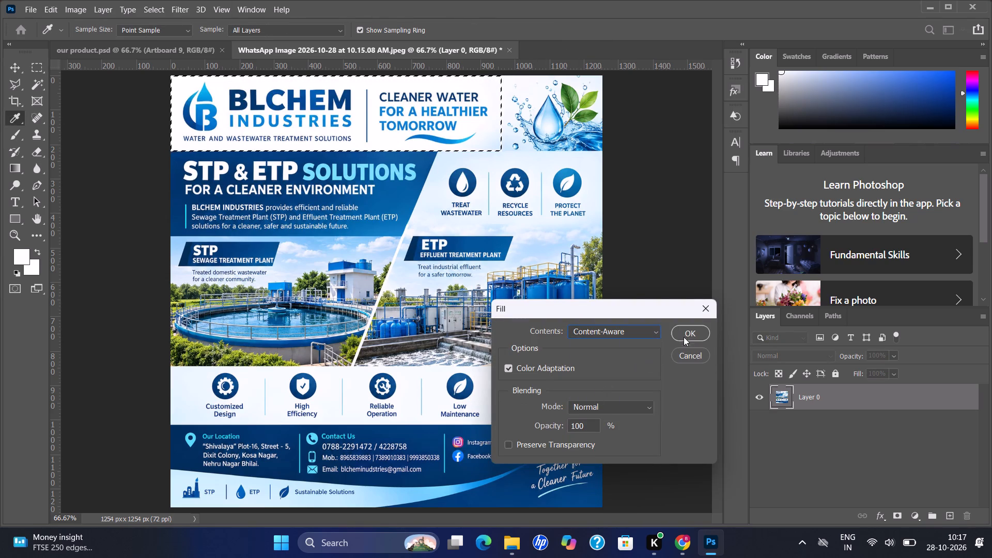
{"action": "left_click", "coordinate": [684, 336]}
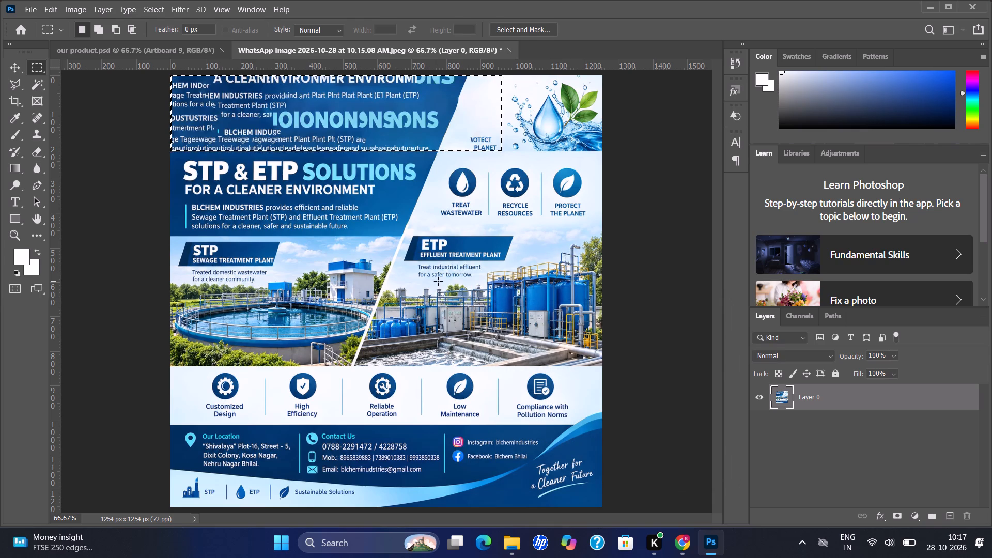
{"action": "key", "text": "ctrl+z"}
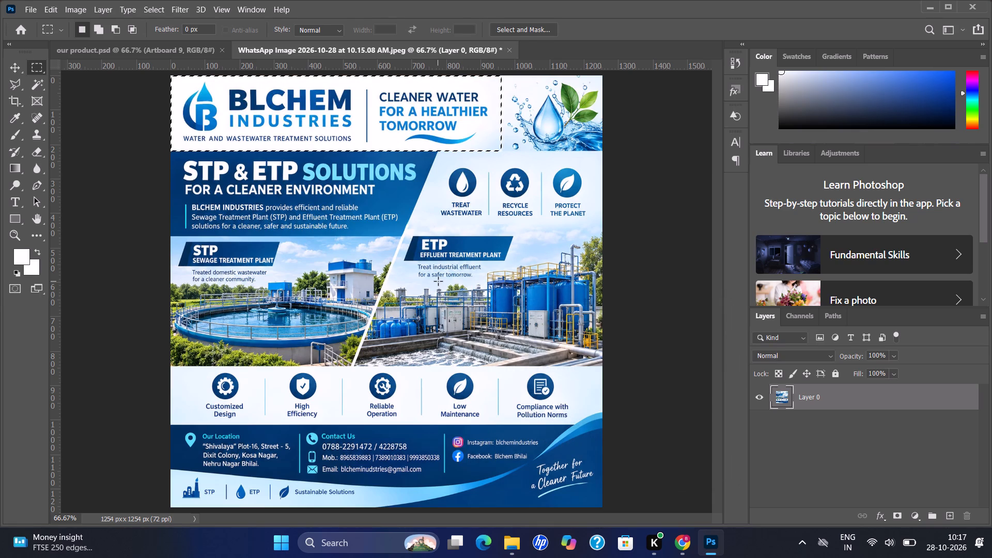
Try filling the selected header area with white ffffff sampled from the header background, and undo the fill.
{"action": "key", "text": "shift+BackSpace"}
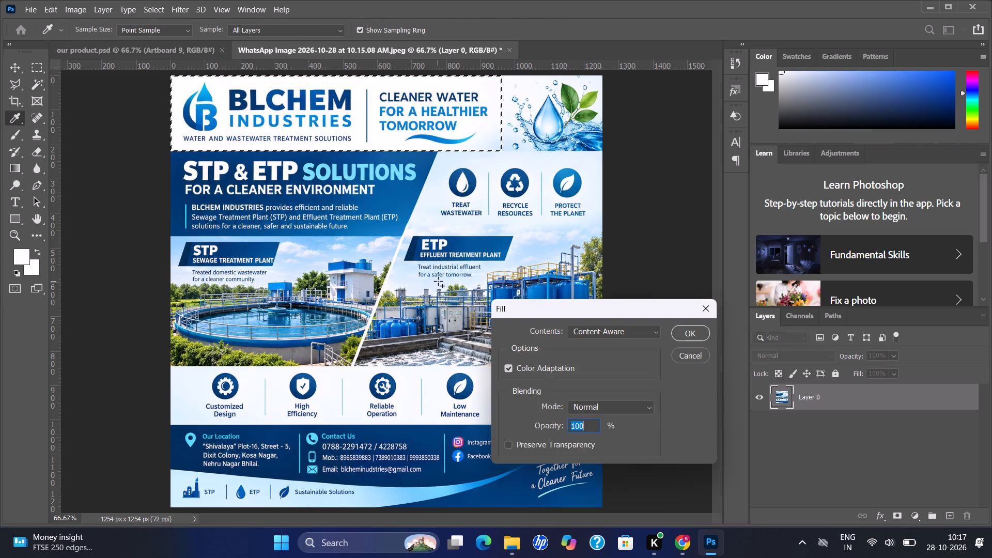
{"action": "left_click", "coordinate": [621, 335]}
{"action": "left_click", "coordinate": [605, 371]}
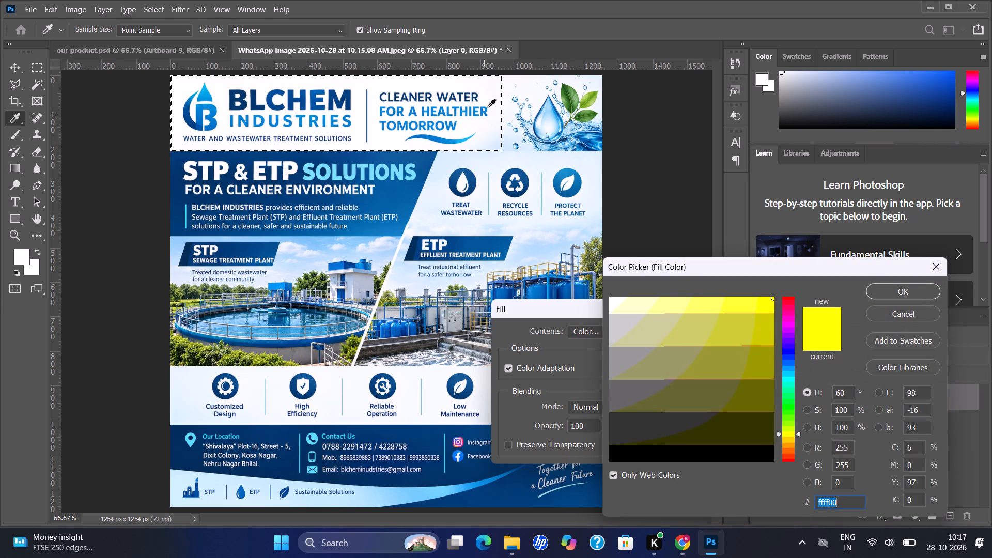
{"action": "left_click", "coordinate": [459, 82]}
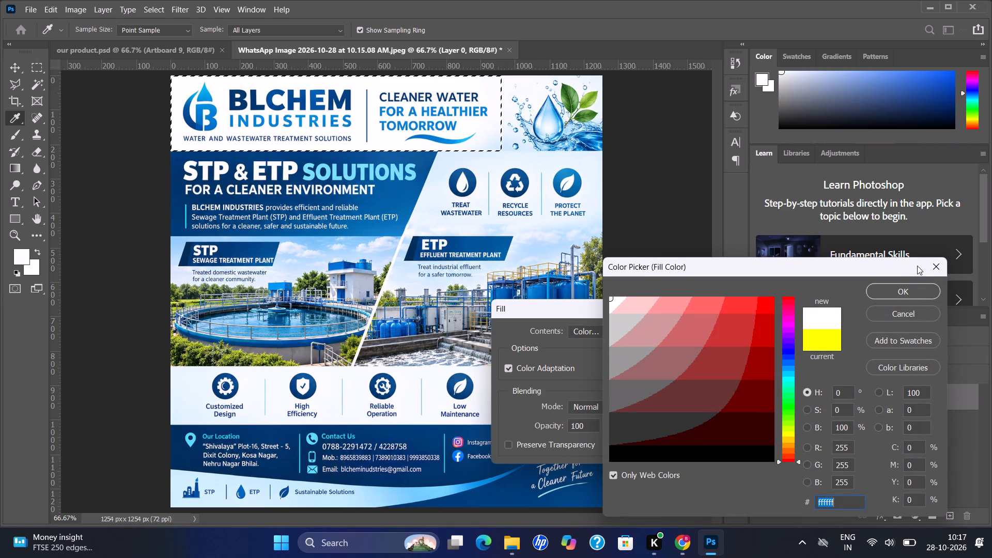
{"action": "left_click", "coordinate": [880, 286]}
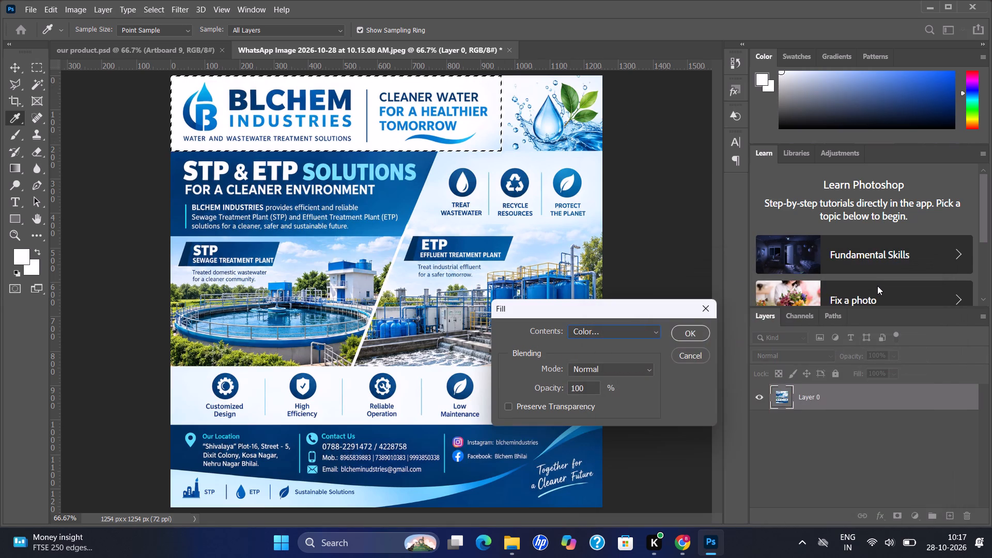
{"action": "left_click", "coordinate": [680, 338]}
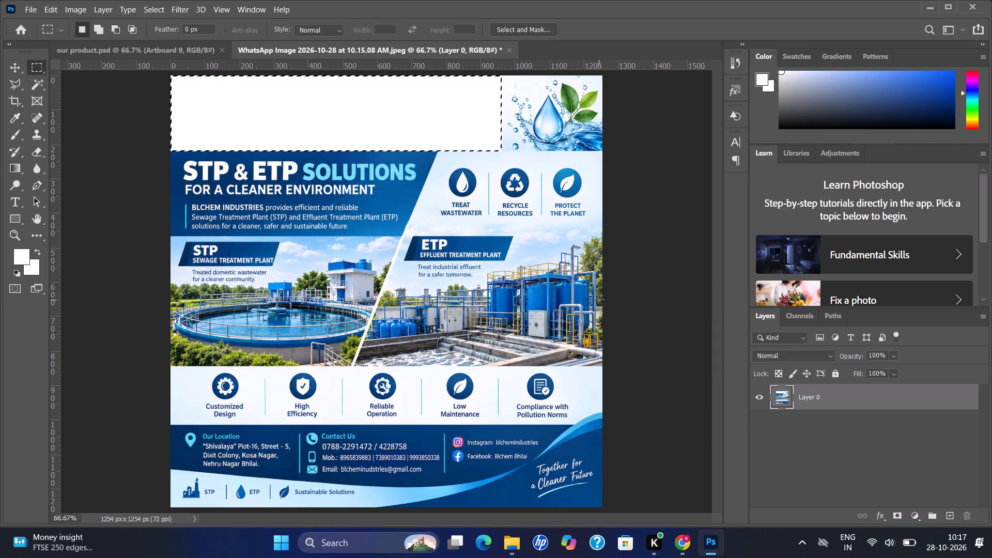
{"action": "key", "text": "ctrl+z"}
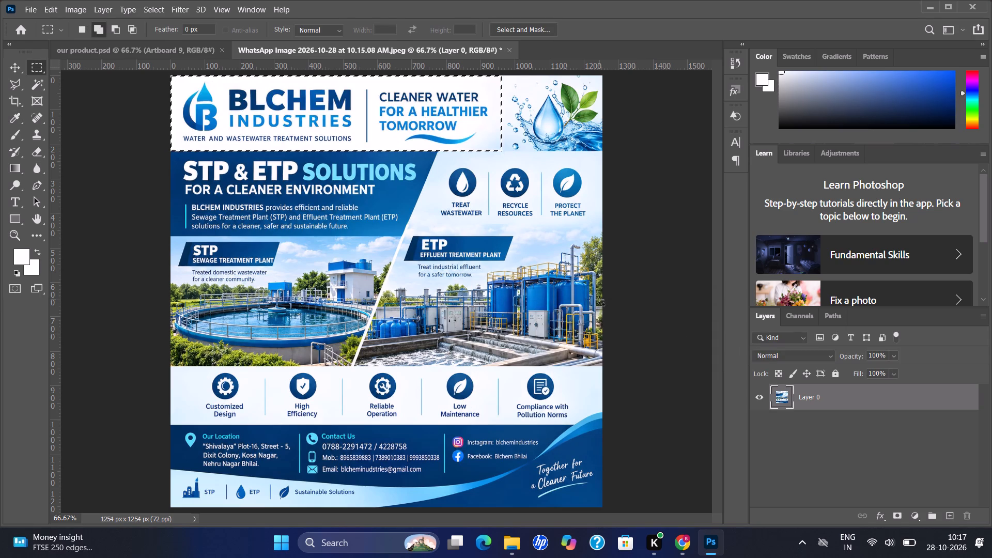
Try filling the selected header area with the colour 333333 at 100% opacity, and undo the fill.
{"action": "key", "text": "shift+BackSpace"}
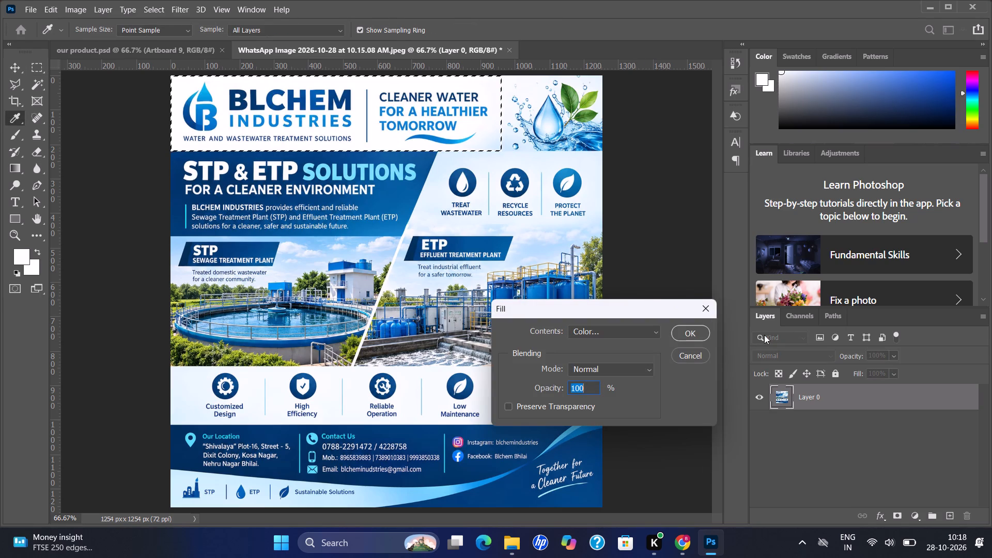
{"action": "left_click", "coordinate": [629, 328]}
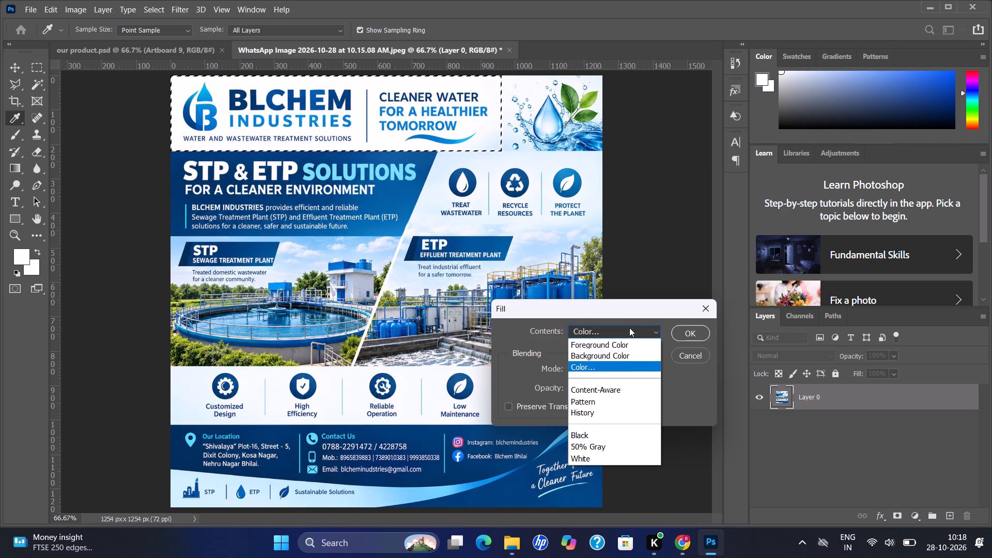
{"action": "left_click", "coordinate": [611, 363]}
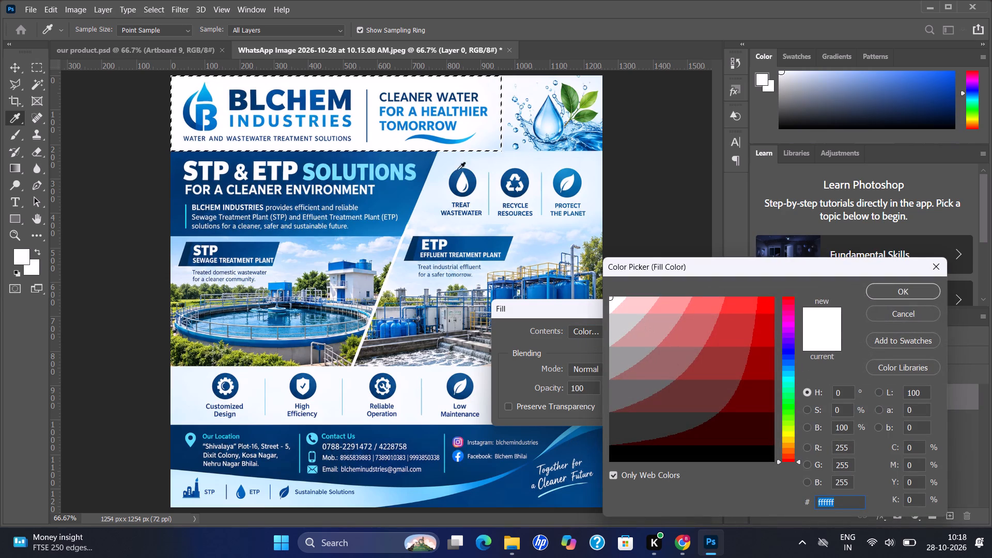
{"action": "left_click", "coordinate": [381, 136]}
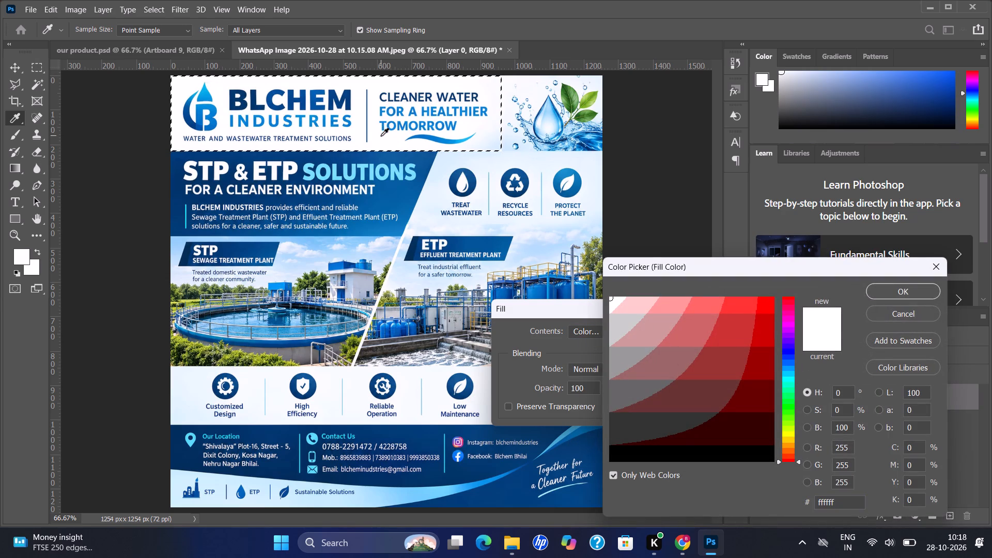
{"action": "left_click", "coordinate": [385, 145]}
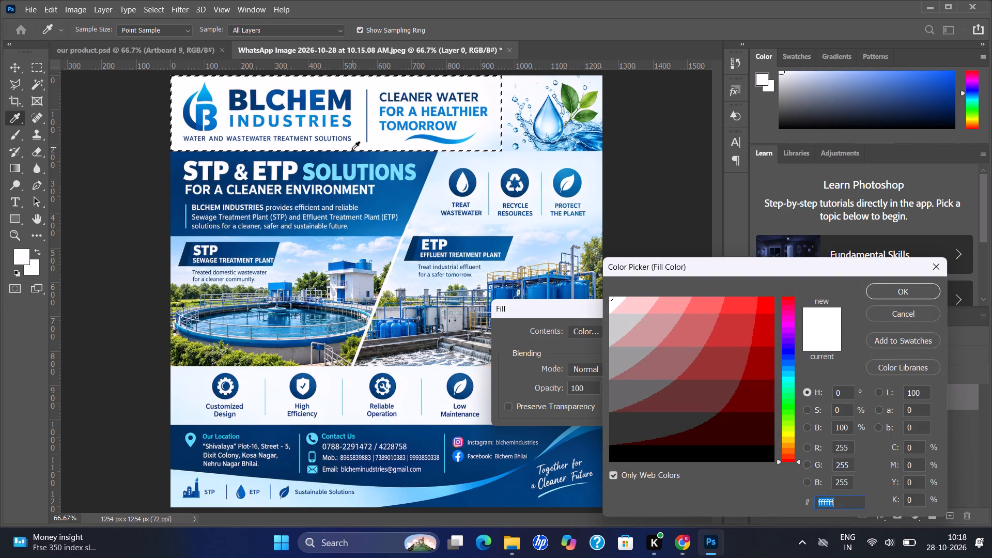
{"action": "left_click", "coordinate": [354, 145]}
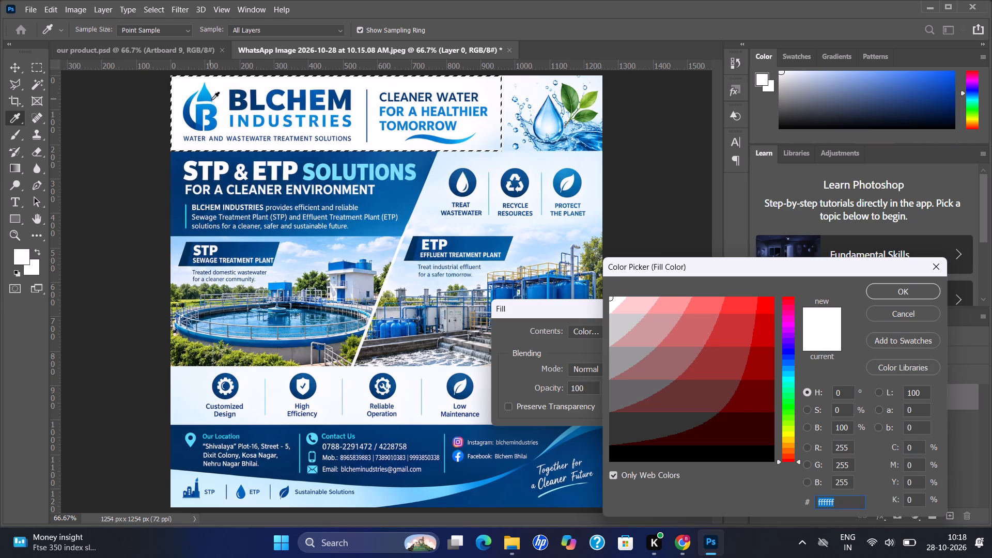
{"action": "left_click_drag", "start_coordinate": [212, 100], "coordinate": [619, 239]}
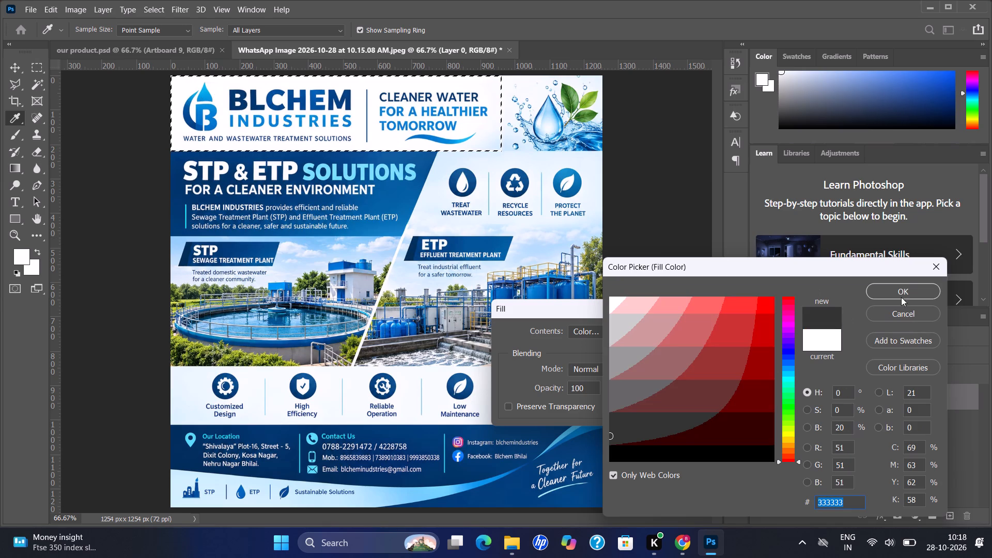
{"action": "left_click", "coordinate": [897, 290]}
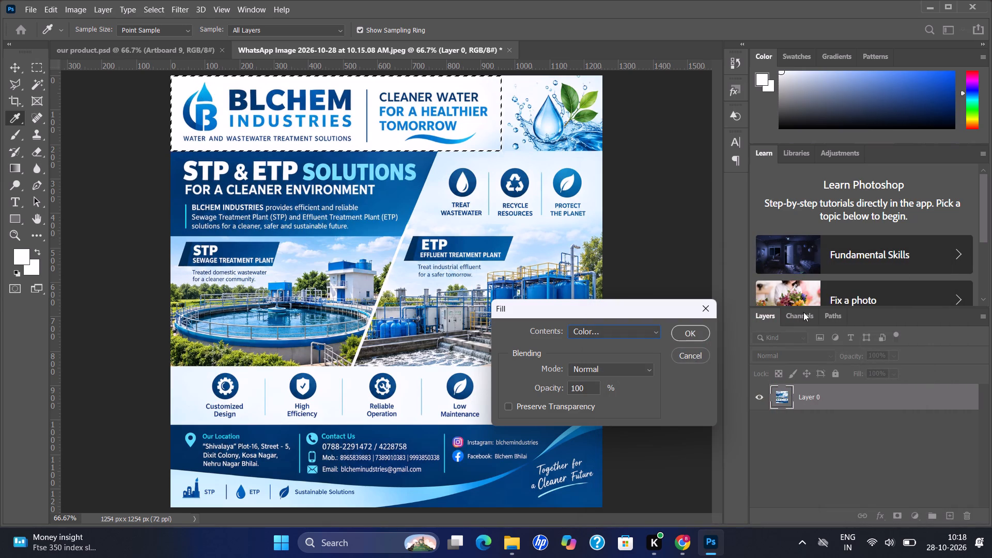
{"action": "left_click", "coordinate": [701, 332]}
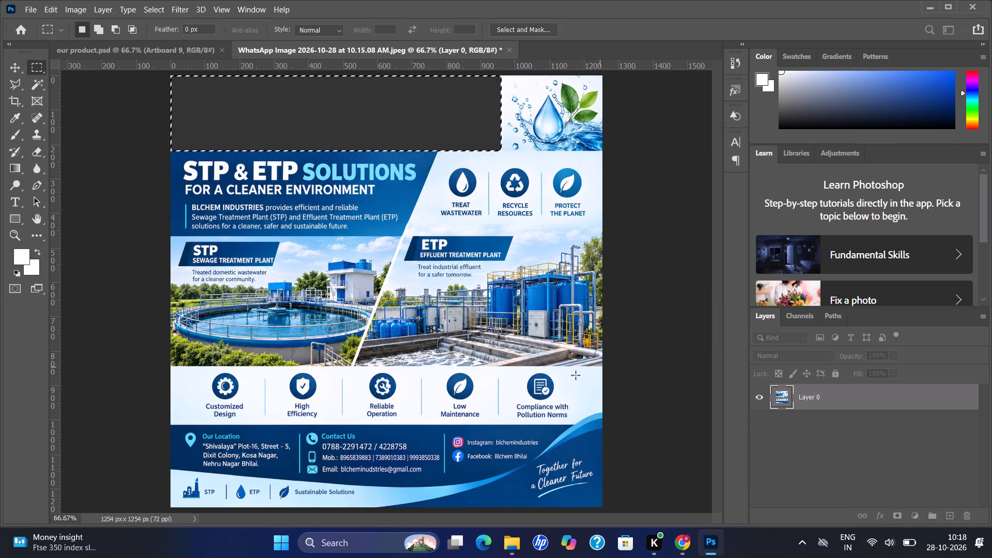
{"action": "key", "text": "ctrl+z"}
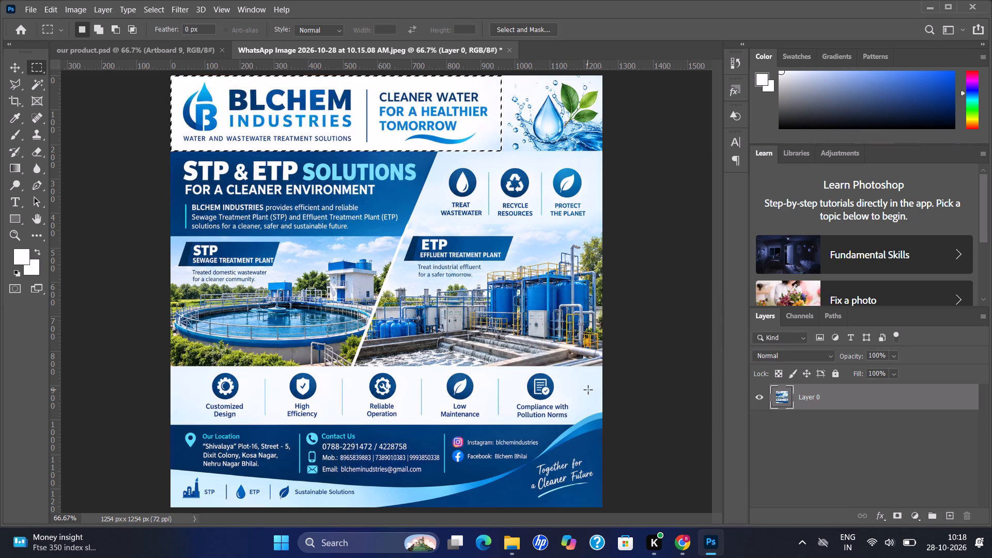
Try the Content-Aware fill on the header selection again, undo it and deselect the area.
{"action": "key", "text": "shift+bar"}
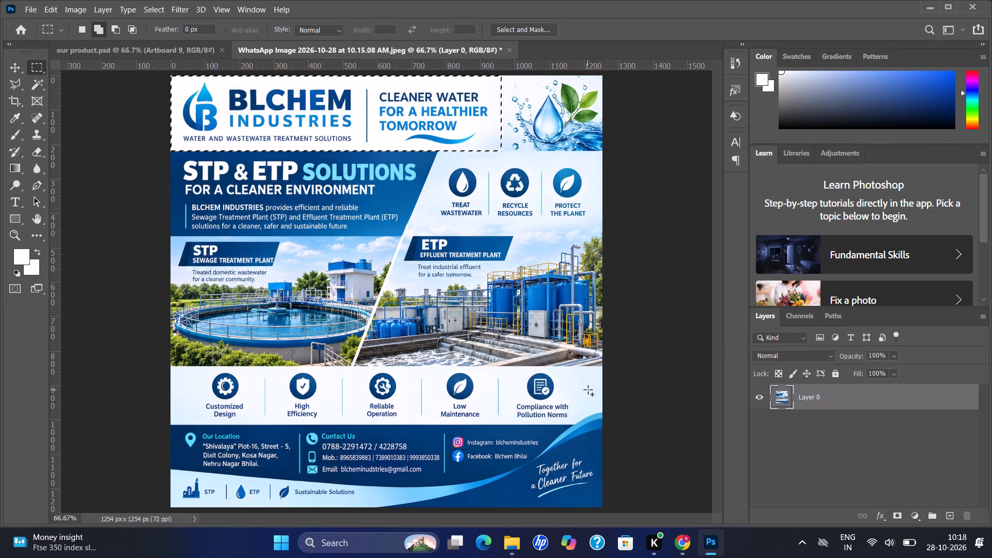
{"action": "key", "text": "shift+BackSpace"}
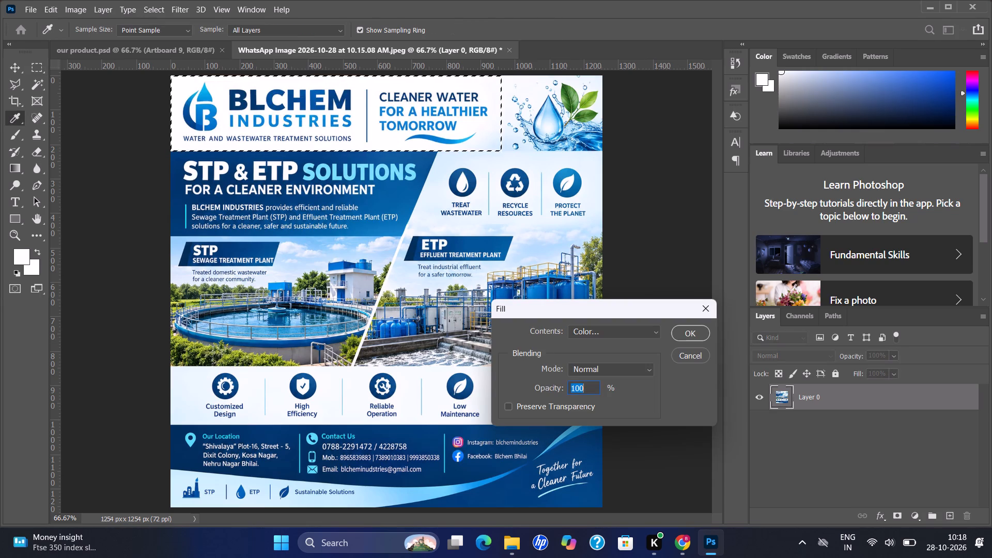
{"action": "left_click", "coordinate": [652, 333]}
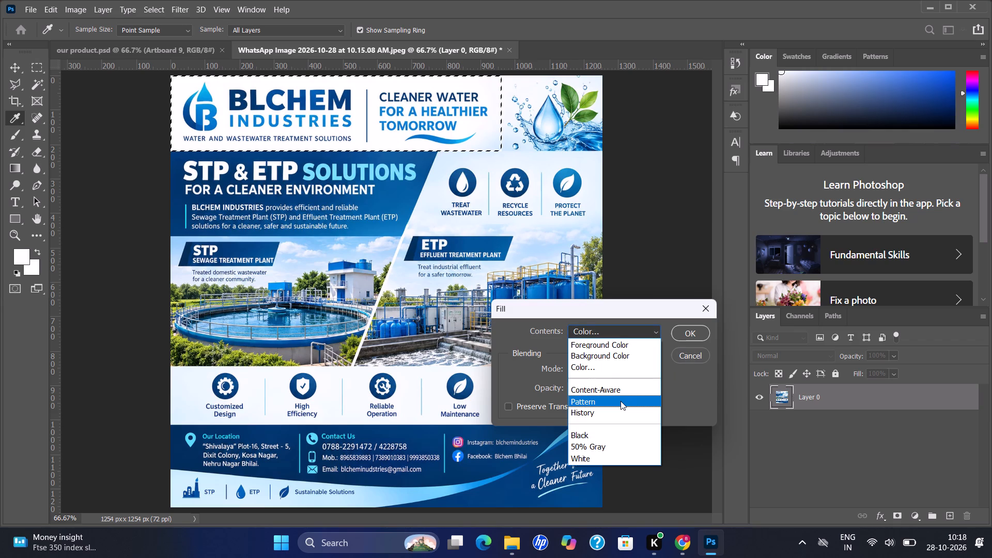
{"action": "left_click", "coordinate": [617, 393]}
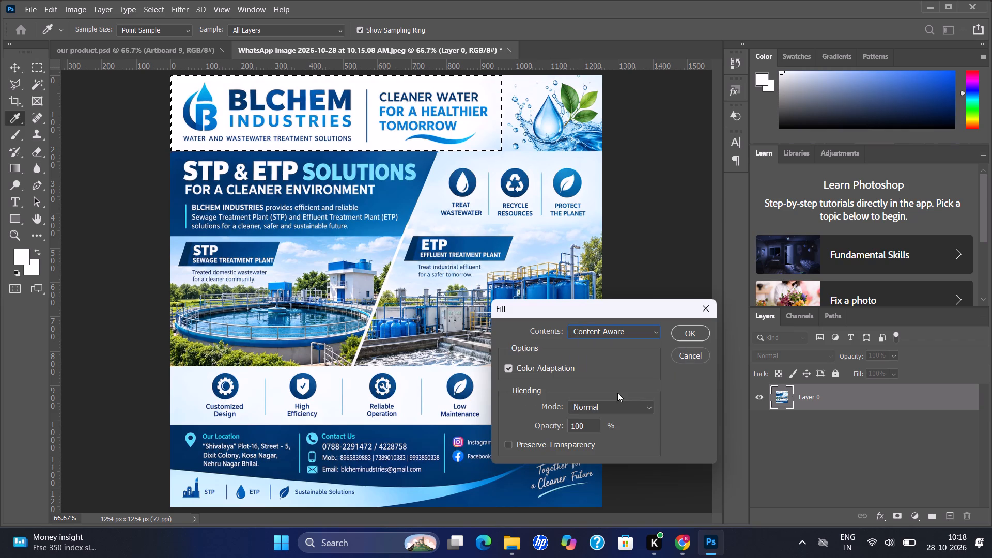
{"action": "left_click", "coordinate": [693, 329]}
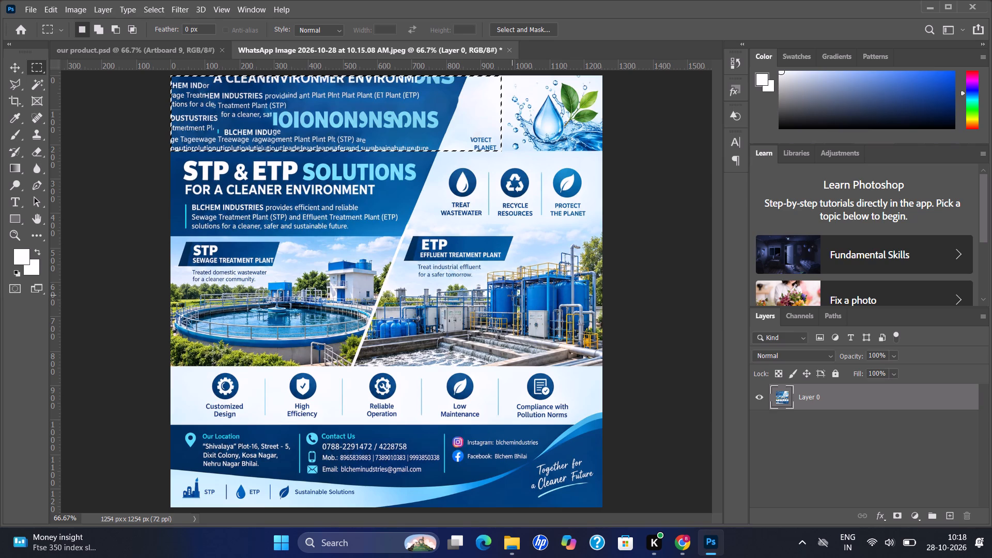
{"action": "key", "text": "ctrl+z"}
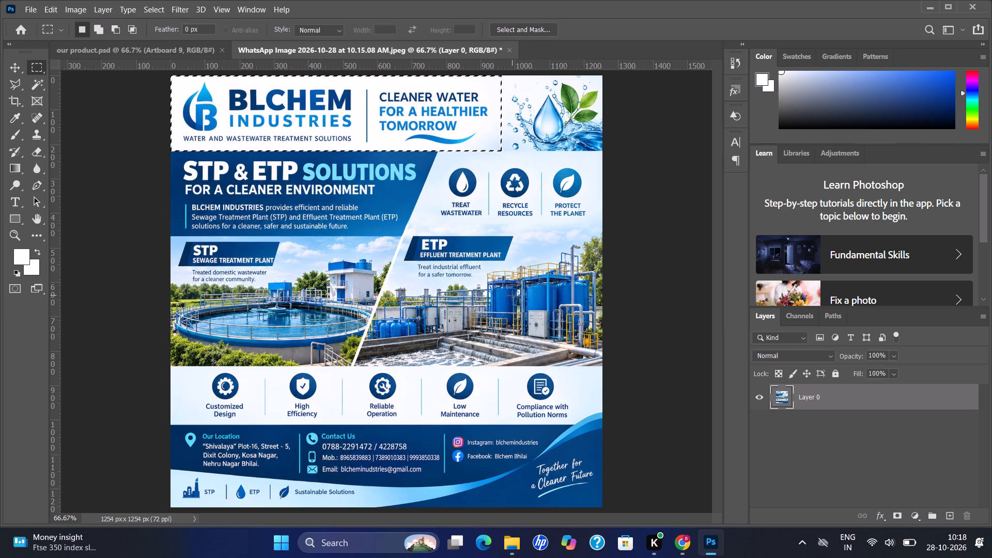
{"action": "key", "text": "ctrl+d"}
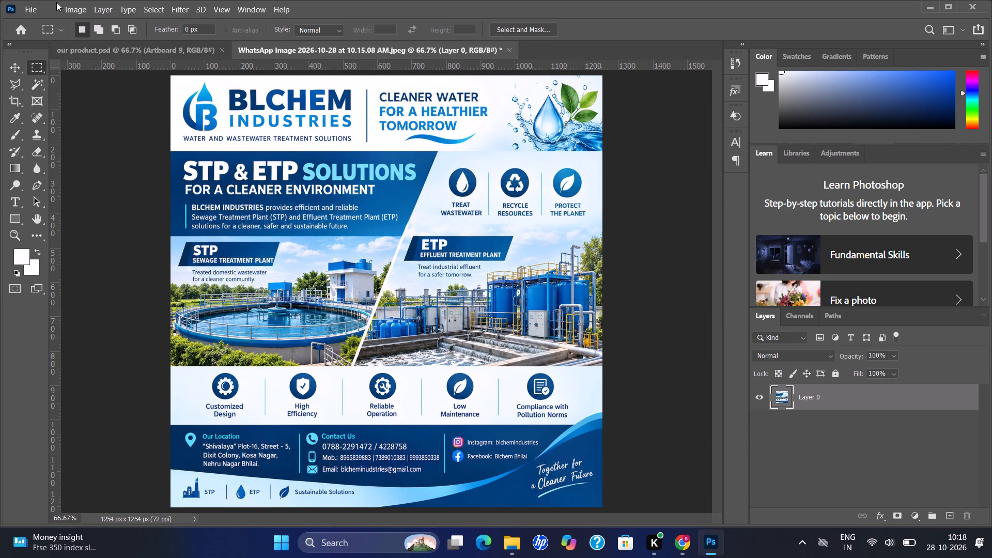
Outline the logo, tagline and CLEANER WATER slogan with the Polygonal Lasso, fill the area with Content-Aware, and deselect.
{"action": "left_click", "coordinate": [9, 82]}
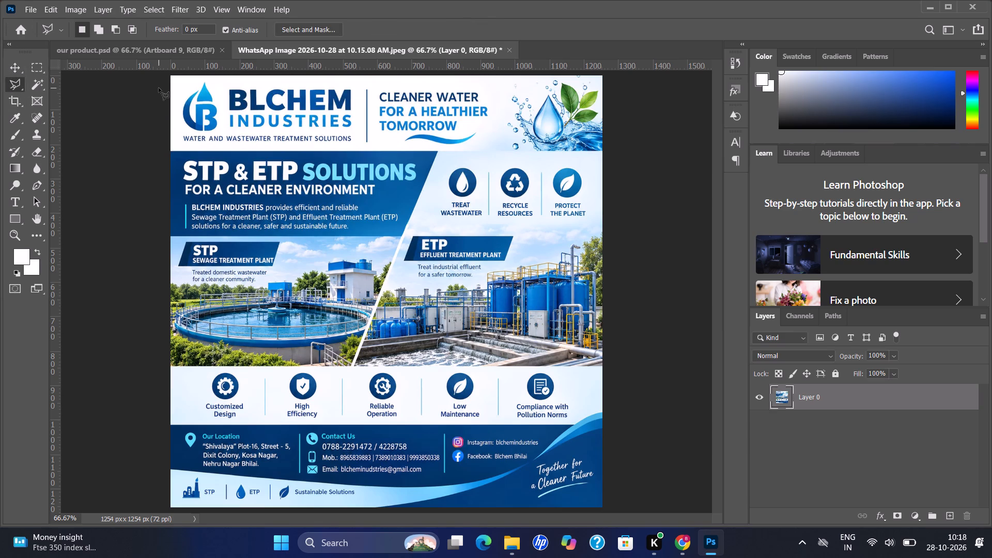
{"action": "left_click", "coordinate": [169, 88]}
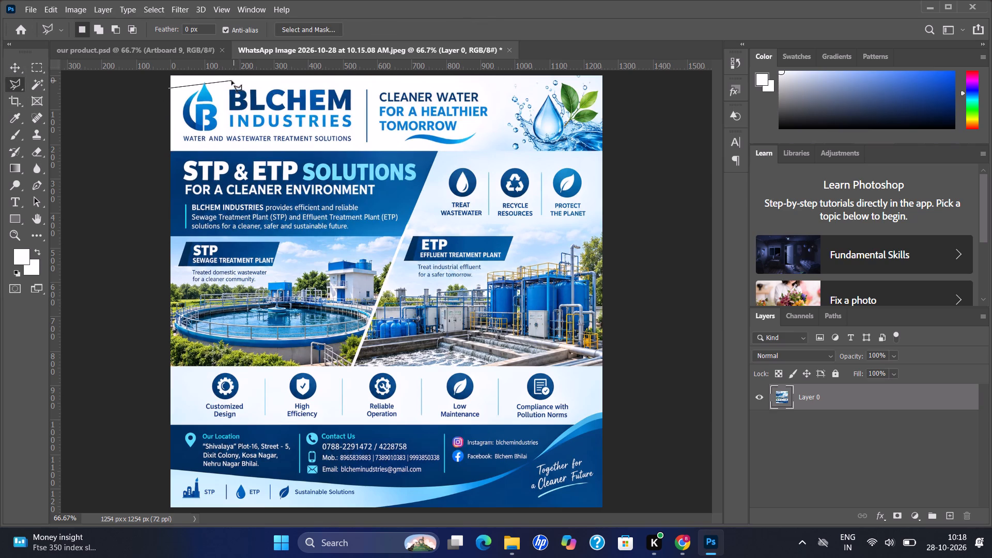
{"action": "left_click", "coordinate": [223, 76]}
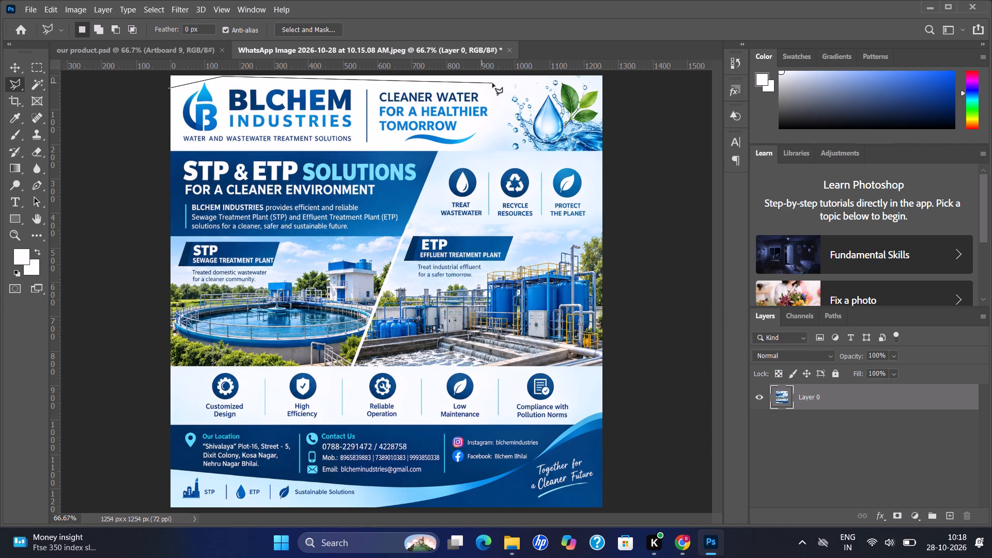
{"action": "left_click", "coordinate": [492, 83]}
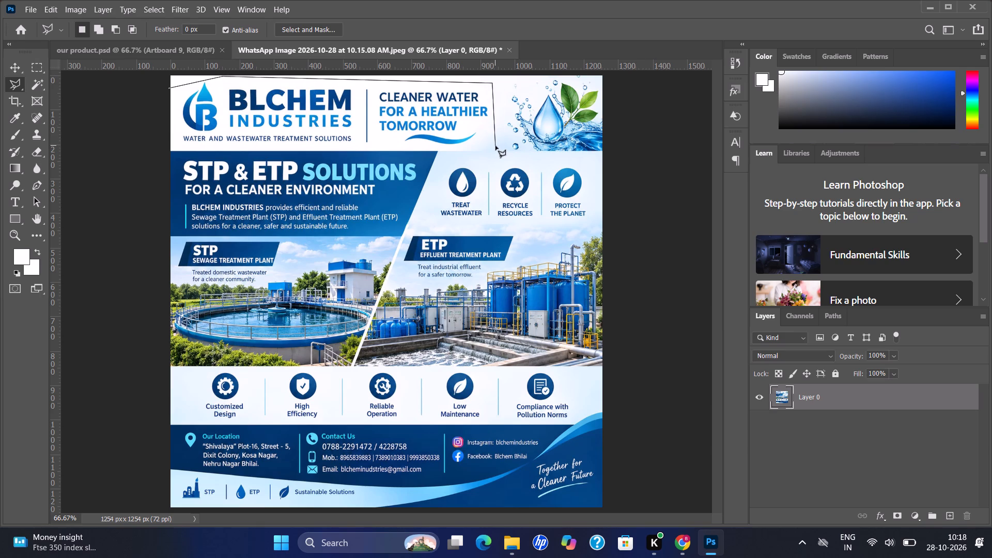
{"action": "left_click", "coordinate": [495, 146]}
{"action": "left_click", "coordinate": [373, 148]}
{"action": "left_click", "coordinate": [273, 147]}
{"action": "left_click", "coordinate": [208, 145]}
{"action": "left_click", "coordinate": [179, 150]}
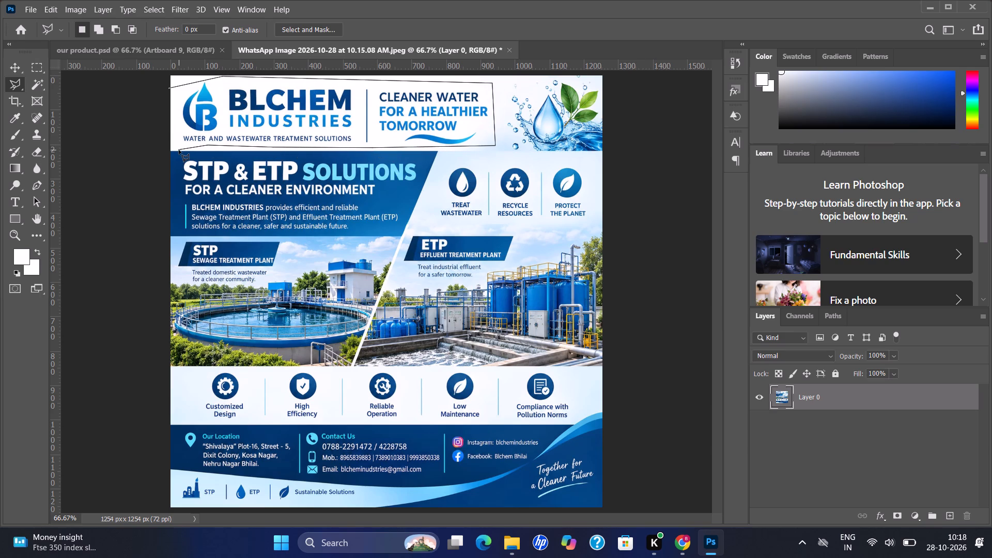
{"action": "left_click", "coordinate": [178, 143]}
{"action": "left_click", "coordinate": [175, 115]}
{"action": "left_click", "coordinate": [172, 101]}
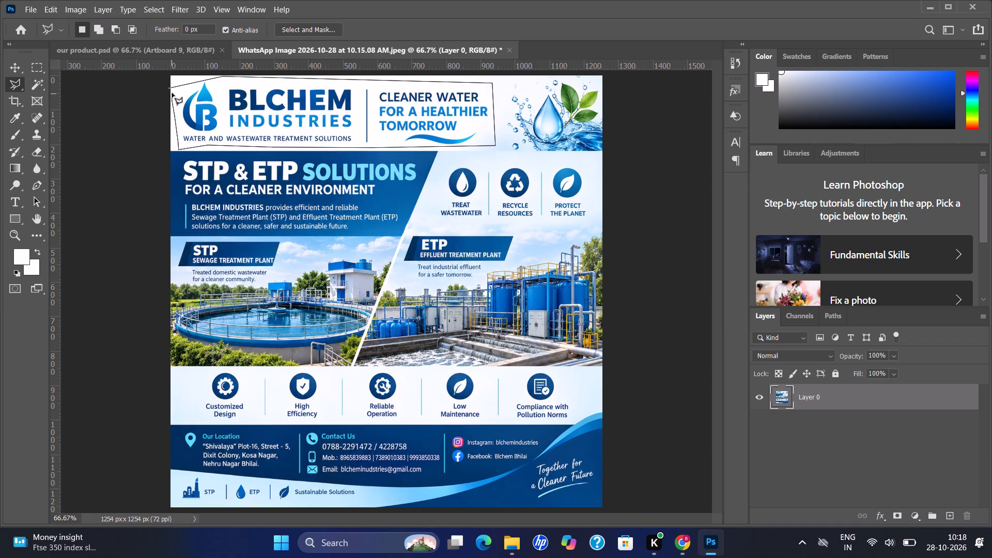
{"action": "left_click", "coordinate": [168, 85]}
{"action": "left_click", "coordinate": [168, 87]}
{"action": "left_click", "coordinate": [168, 87]}
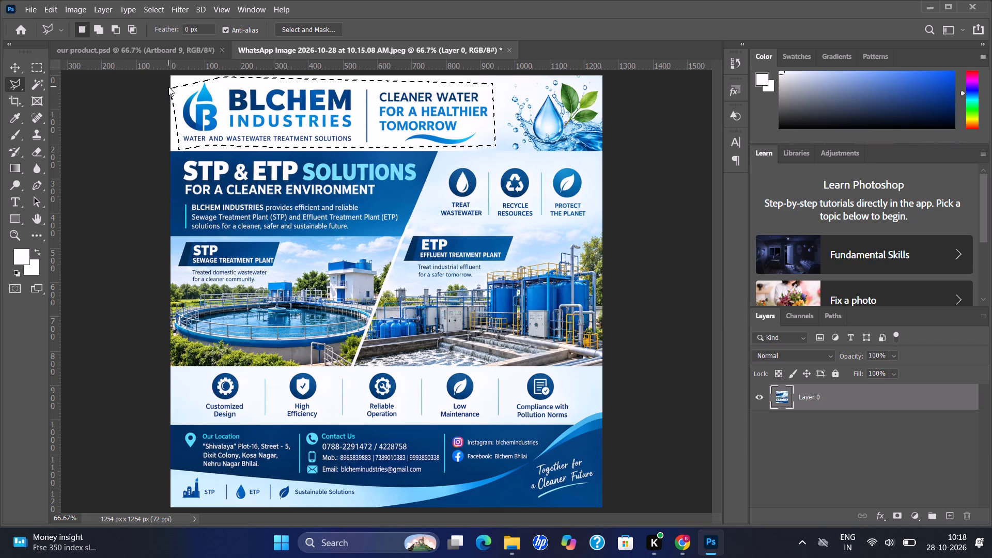
{"action": "key", "text": "shift+BackSpace"}
{"action": "key", "text": "Return"}
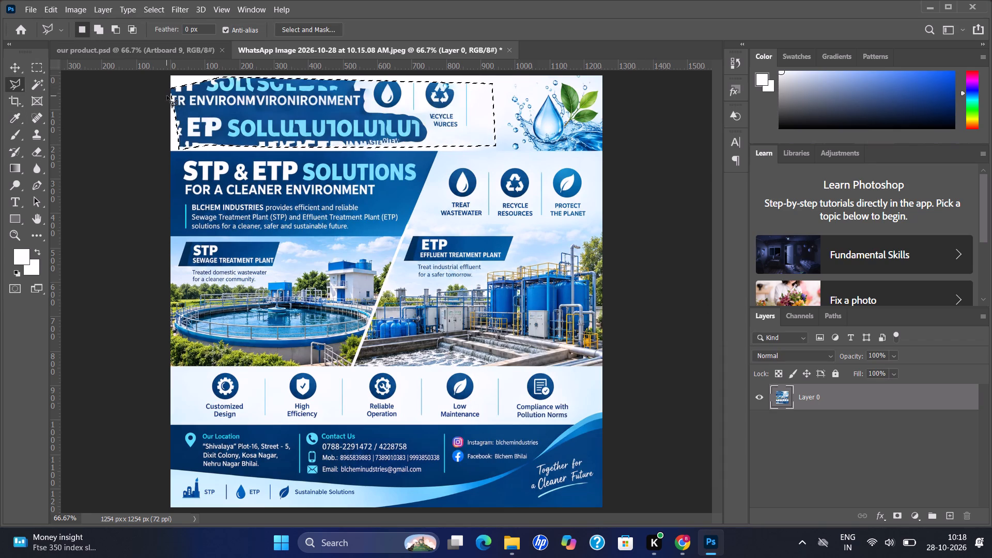
{"action": "key", "text": "ctrl+d"}
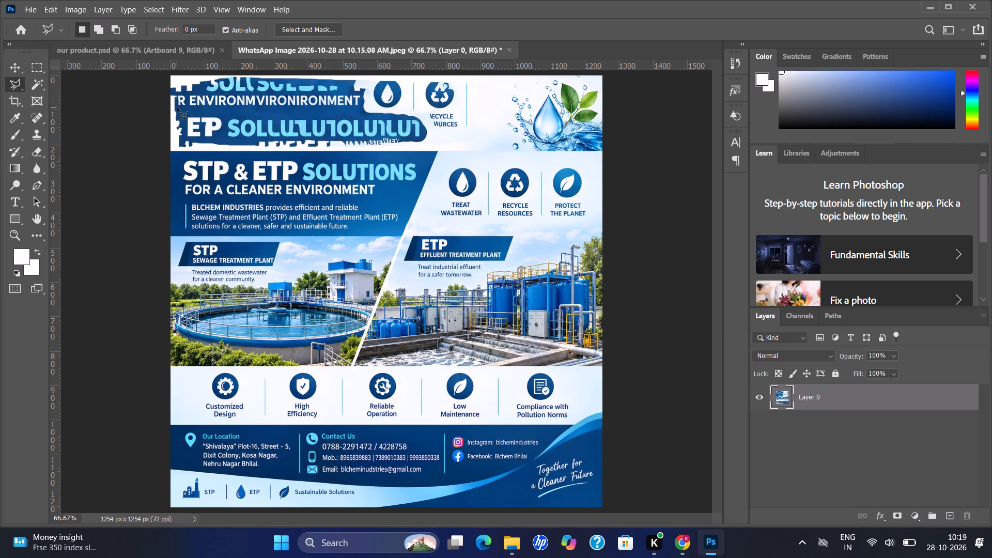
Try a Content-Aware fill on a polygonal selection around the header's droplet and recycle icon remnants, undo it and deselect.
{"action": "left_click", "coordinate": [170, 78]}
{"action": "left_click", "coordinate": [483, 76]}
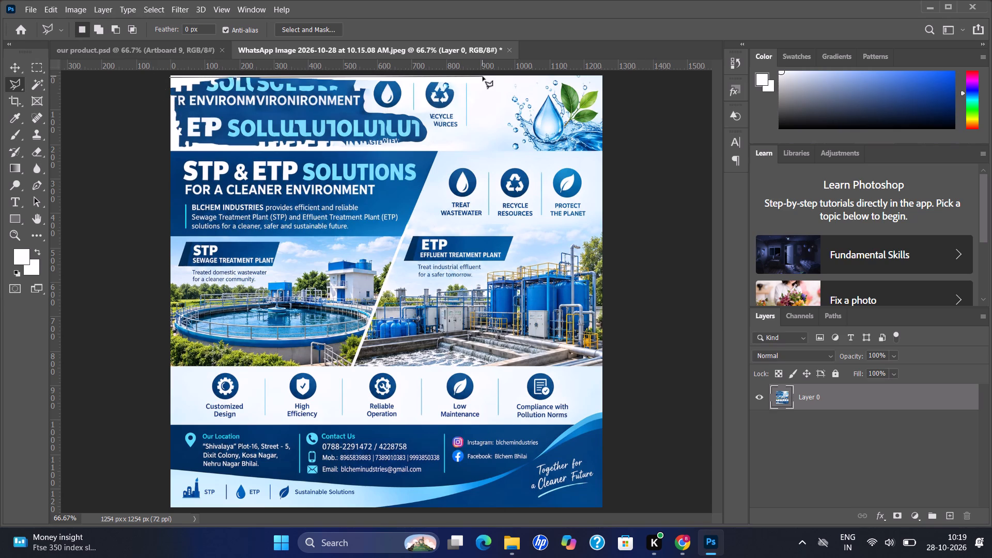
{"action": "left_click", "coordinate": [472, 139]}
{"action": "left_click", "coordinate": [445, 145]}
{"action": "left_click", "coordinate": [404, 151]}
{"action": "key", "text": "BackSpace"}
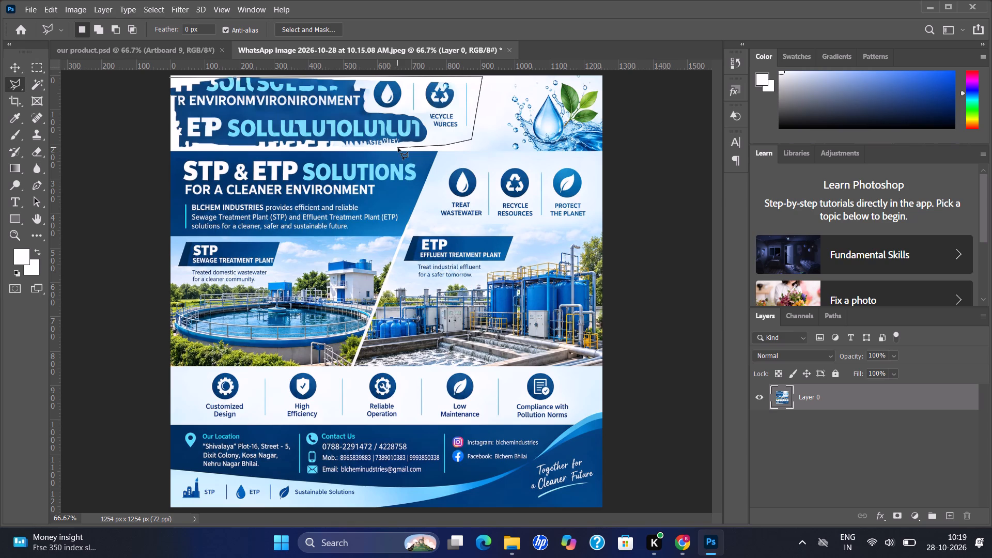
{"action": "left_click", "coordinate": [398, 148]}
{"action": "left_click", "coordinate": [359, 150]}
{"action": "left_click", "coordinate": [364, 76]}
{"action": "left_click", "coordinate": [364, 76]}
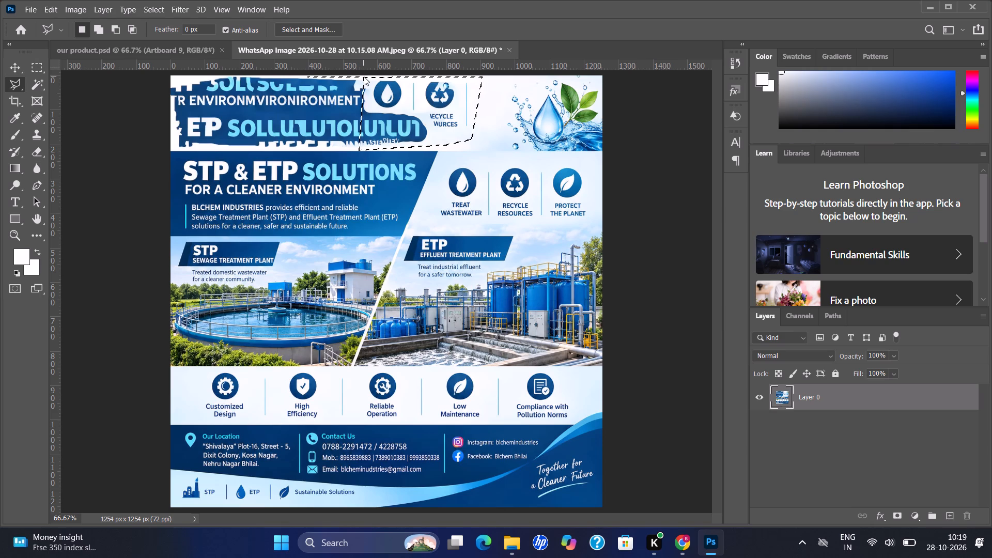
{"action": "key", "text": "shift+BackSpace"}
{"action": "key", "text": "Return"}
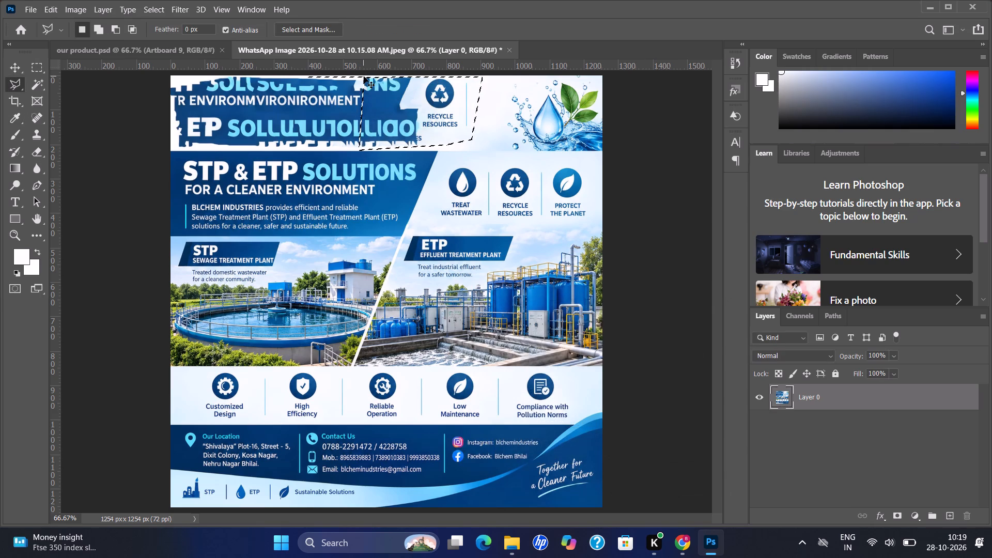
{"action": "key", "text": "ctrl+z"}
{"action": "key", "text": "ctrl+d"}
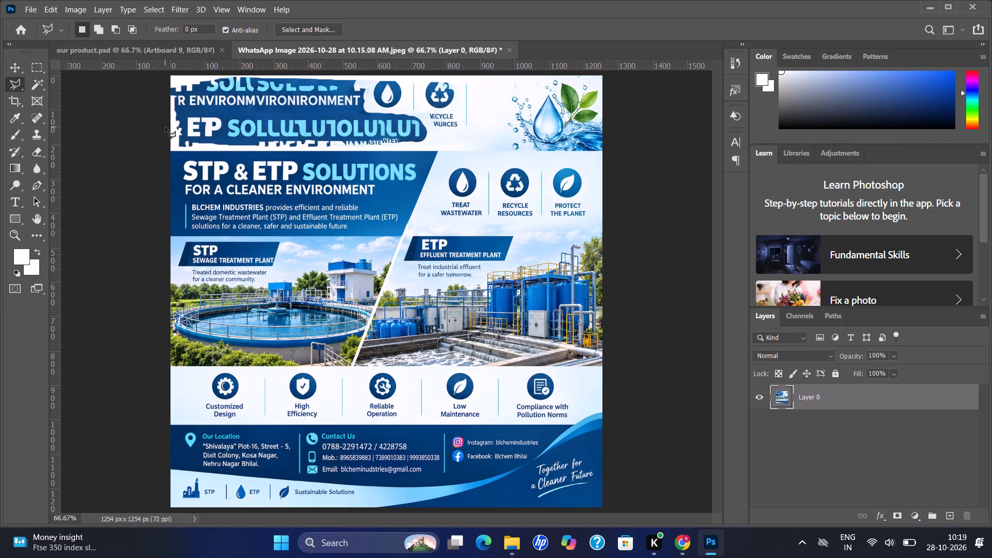
Outline the dark blue patch with garbled text in the header using the Polygonal Lasso, fill it with Content-Aware, and deselect.
{"action": "left_click_drag", "start_coordinate": [173, 148], "coordinate": [177, 139]}
{"action": "left_click_drag", "start_coordinate": [177, 139], "coordinate": [175, 143]}
{"action": "left_click", "coordinate": [166, 83]}
{"action": "left_click", "coordinate": [227, 74]}
{"action": "left_click", "coordinate": [366, 76]}
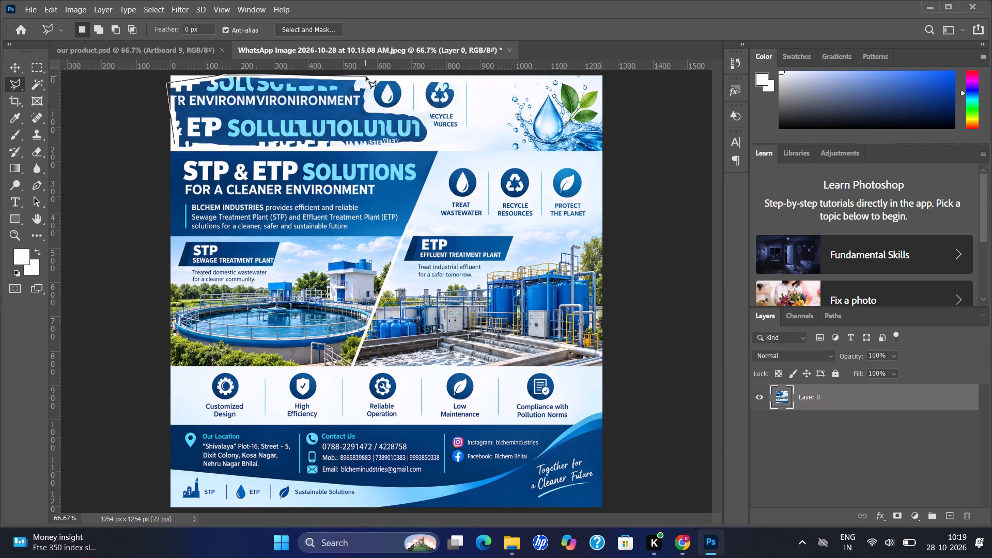
{"action": "left_click", "coordinate": [371, 100]}
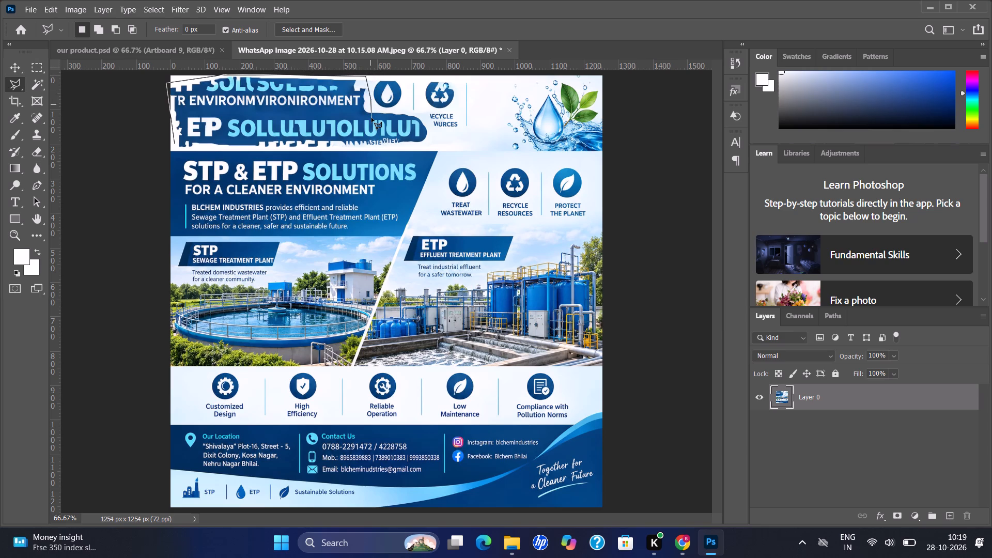
{"action": "left_click", "coordinate": [371, 107]}
{"action": "left_click", "coordinate": [407, 109]}
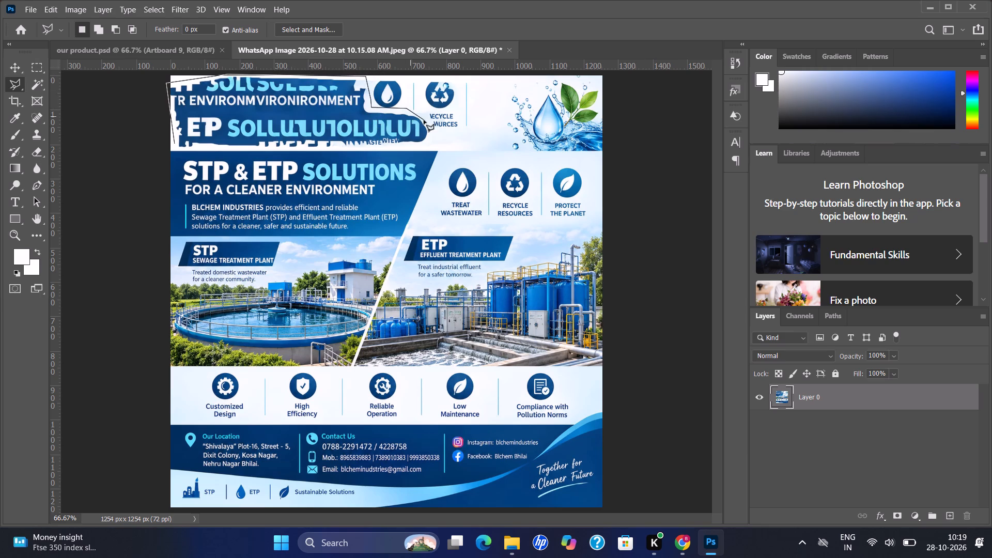
{"action": "left_click", "coordinate": [435, 125]}
{"action": "left_click", "coordinate": [429, 138]}
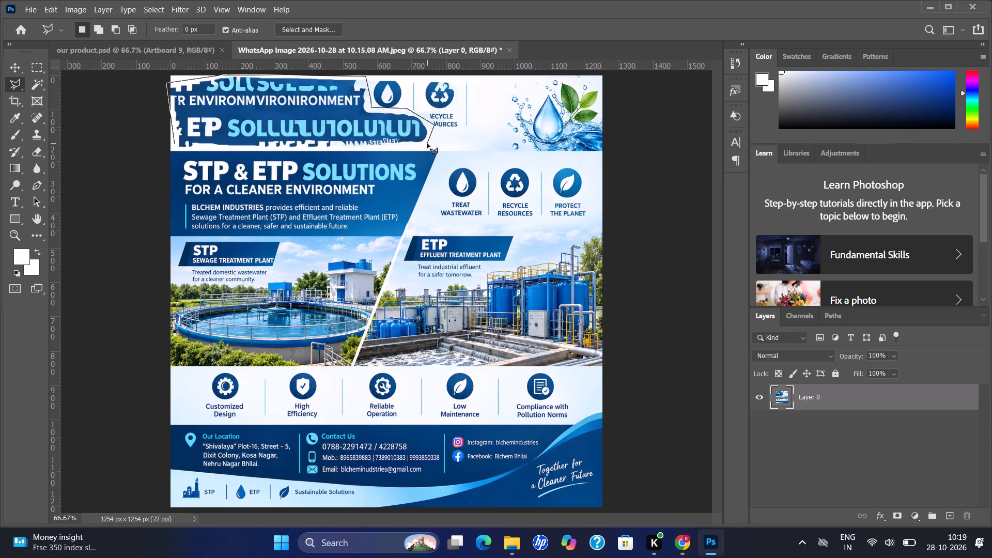
{"action": "left_click", "coordinate": [427, 144]}
{"action": "left_click", "coordinate": [409, 146]}
{"action": "left_click", "coordinate": [206, 149]}
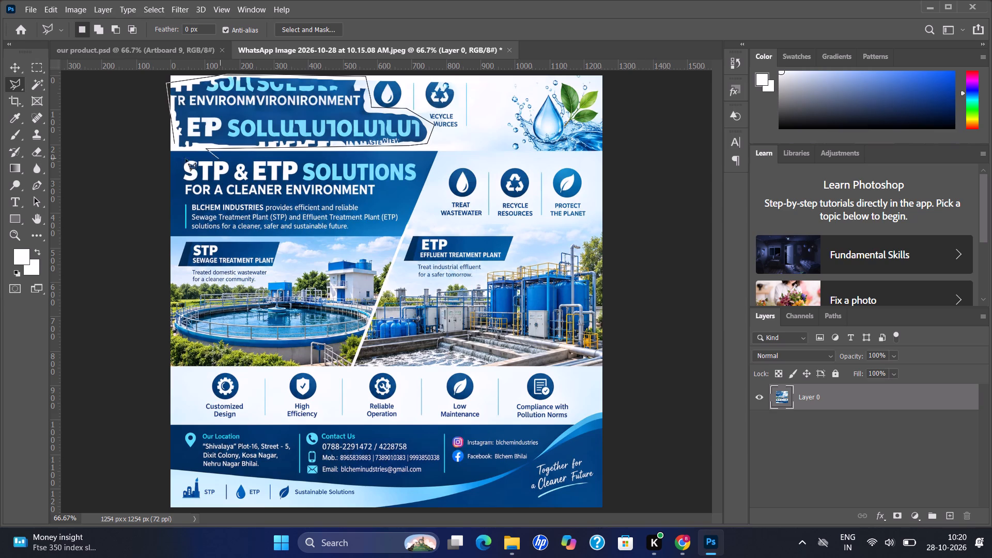
{"action": "left_click", "coordinate": [174, 147]}
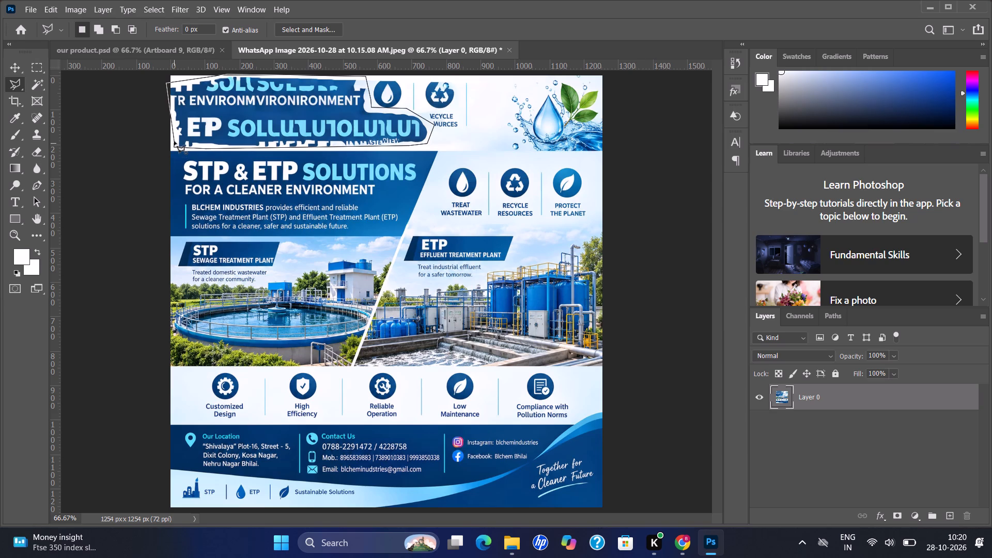
{"action": "left_click", "coordinate": [174, 141]}
{"action": "key", "text": "shift+BackSpace"}
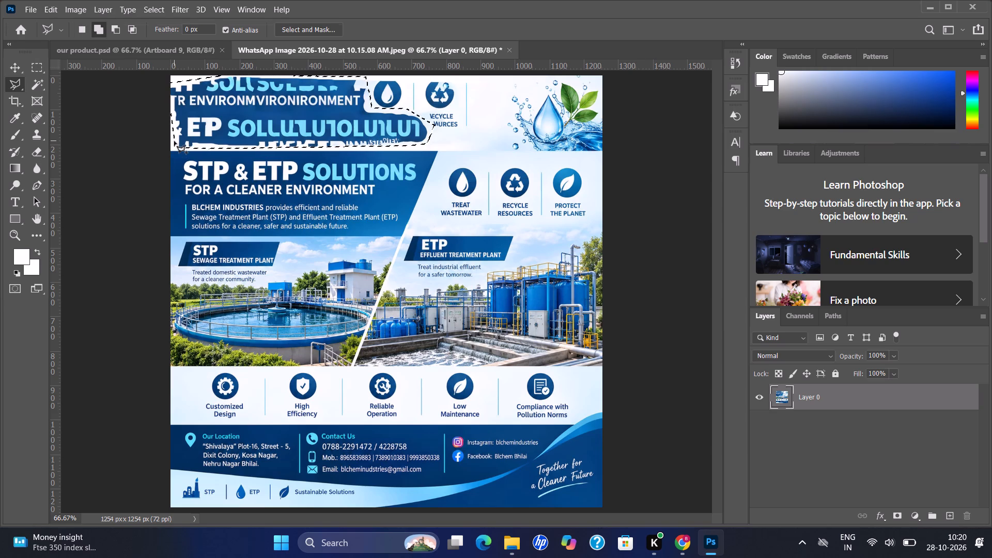
{"action": "key", "text": "Return"}
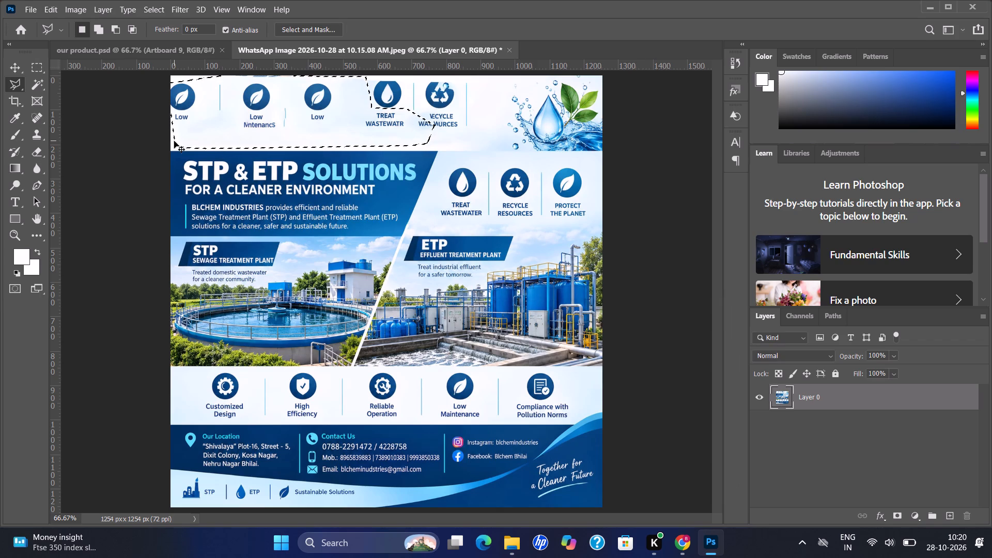
{"action": "key", "text": "ctrl+d"}
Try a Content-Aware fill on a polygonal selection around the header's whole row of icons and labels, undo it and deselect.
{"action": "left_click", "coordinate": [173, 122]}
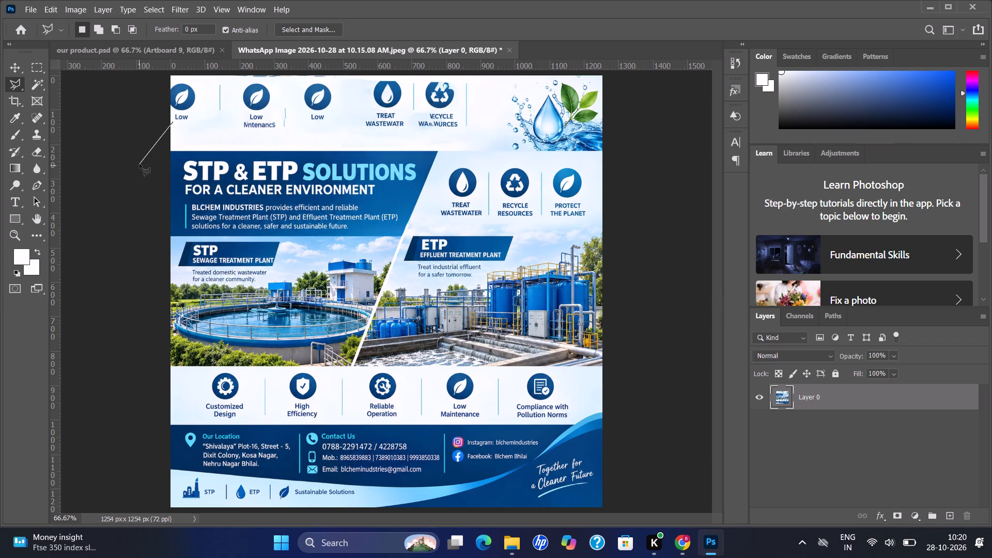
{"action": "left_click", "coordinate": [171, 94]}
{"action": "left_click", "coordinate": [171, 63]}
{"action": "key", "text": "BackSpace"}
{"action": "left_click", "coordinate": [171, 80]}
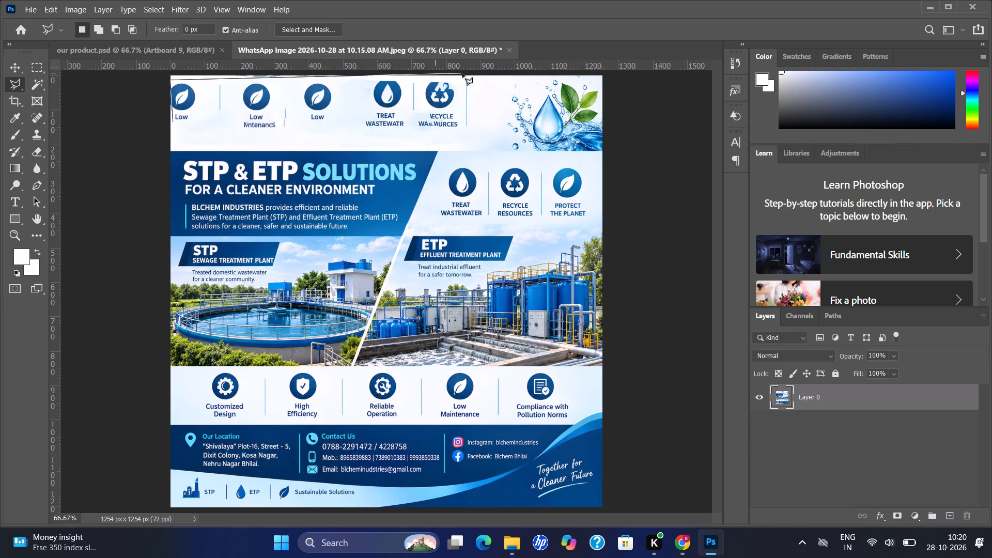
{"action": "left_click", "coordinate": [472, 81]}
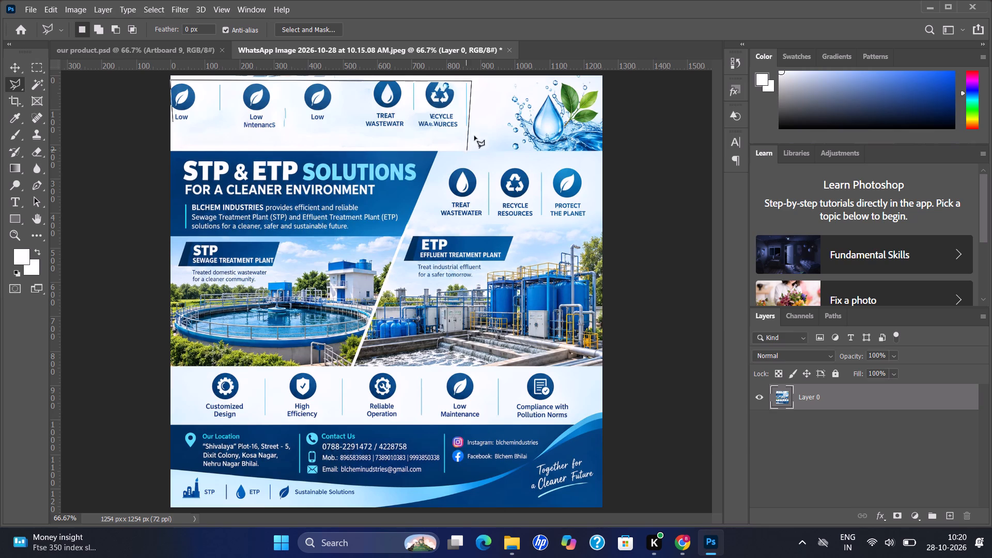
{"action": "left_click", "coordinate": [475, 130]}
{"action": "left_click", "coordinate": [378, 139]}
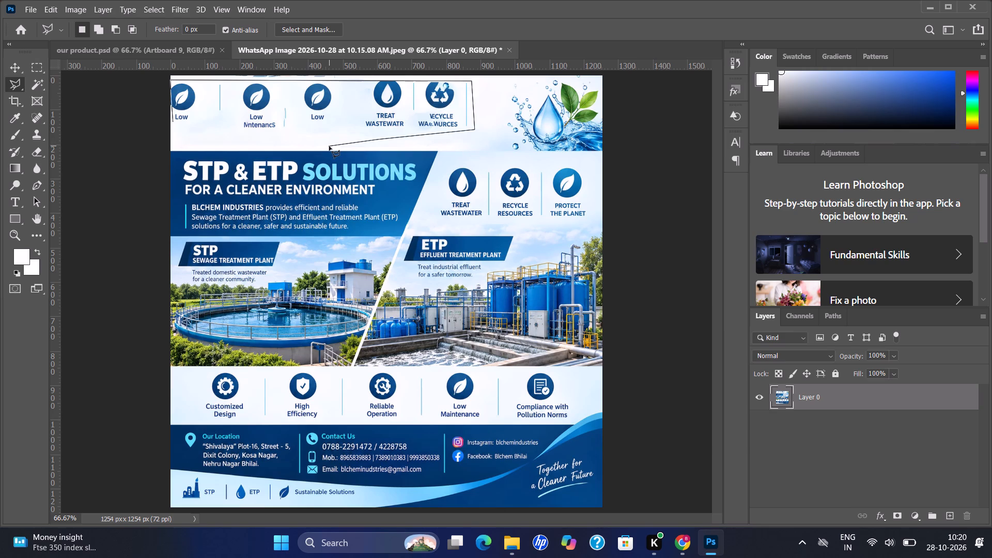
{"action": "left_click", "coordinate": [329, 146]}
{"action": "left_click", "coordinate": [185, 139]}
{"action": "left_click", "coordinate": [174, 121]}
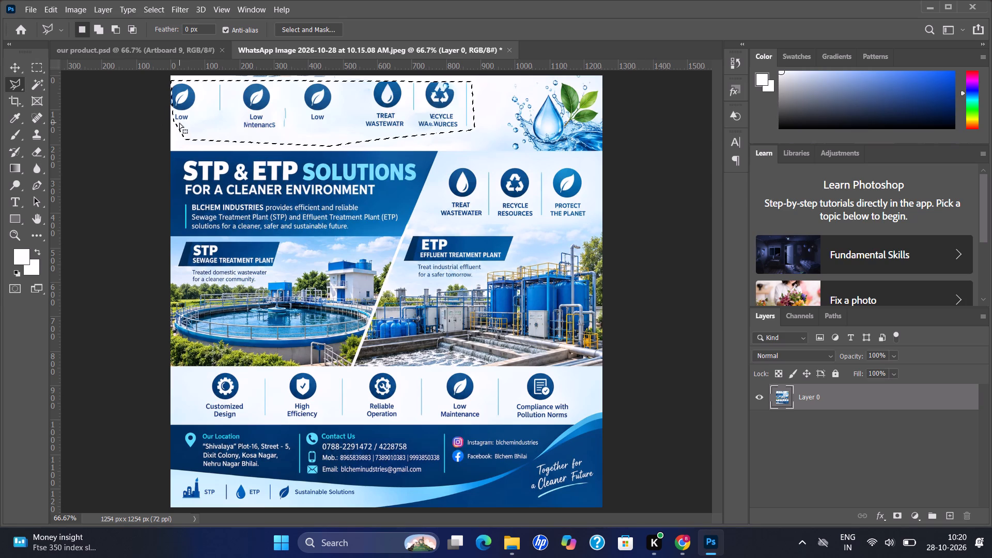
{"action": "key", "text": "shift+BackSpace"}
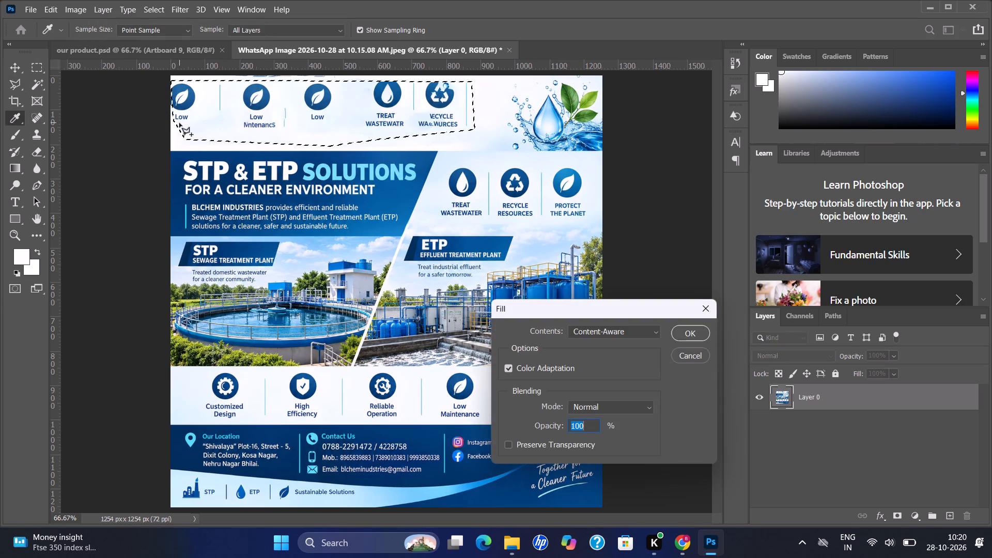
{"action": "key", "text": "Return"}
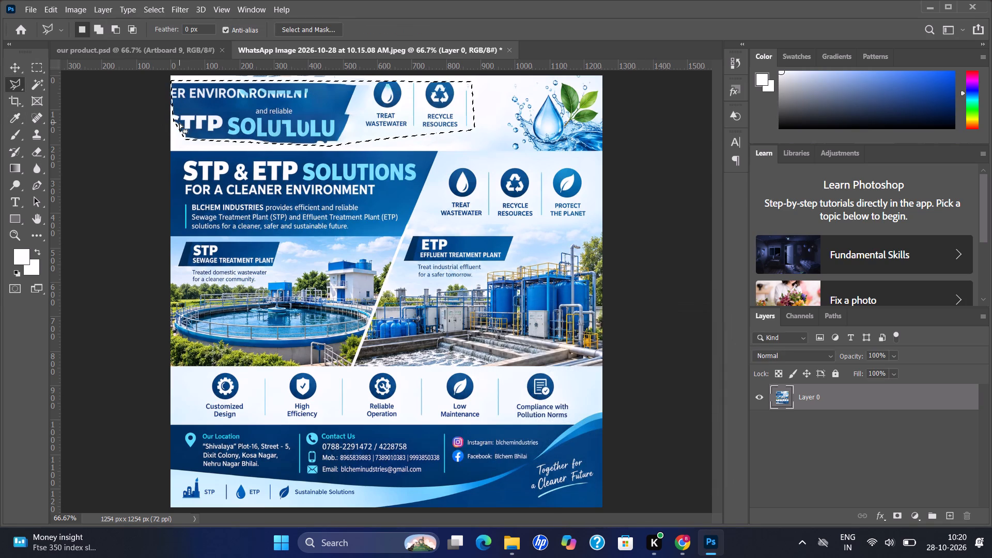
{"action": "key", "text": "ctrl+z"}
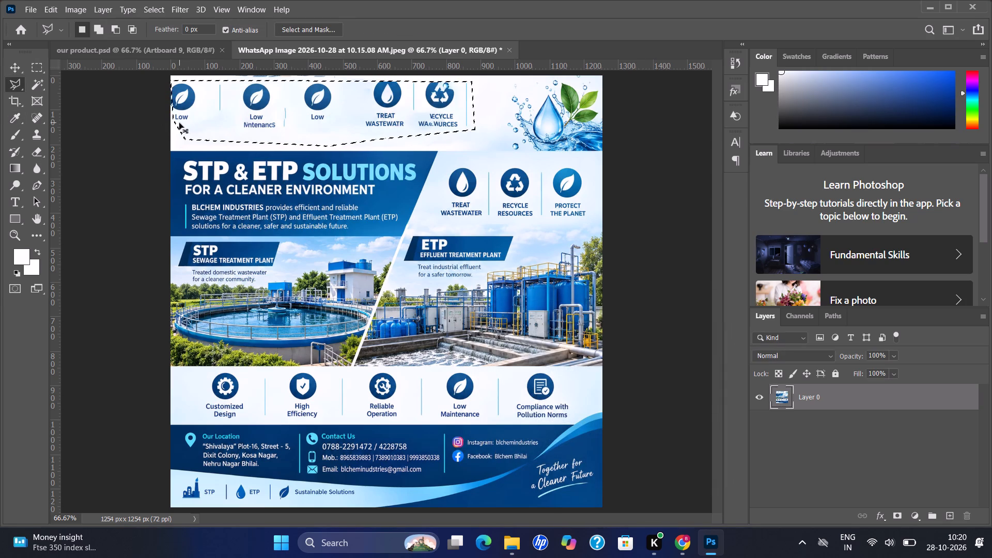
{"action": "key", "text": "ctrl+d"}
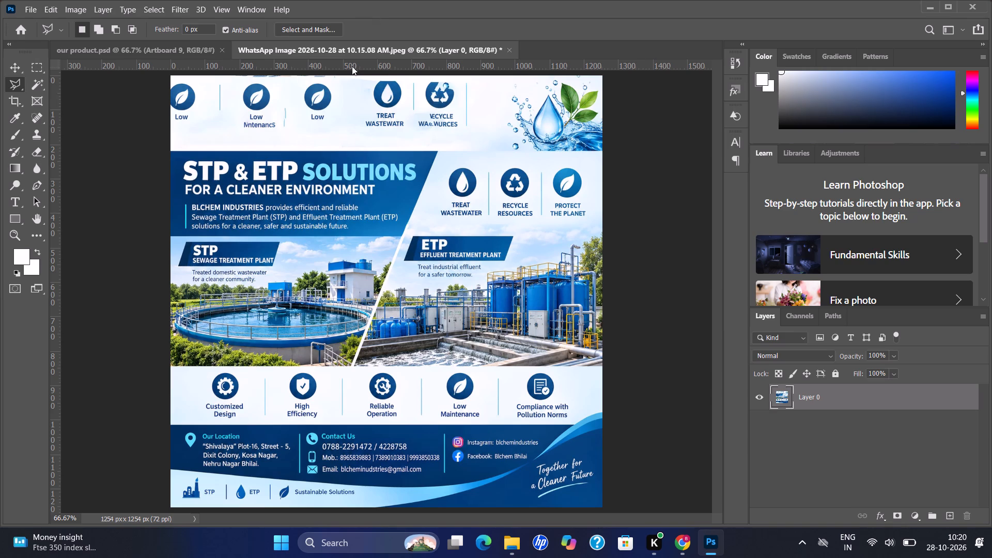
Outline the header's third leaf, droplet and recycle icons with their labels using the Polygonal Lasso, fill with Content-Aware, and deselect.
{"action": "left_click", "coordinate": [294, 134]}
{"action": "left_click", "coordinate": [294, 71]}
{"action": "left_click", "coordinate": [481, 78]}
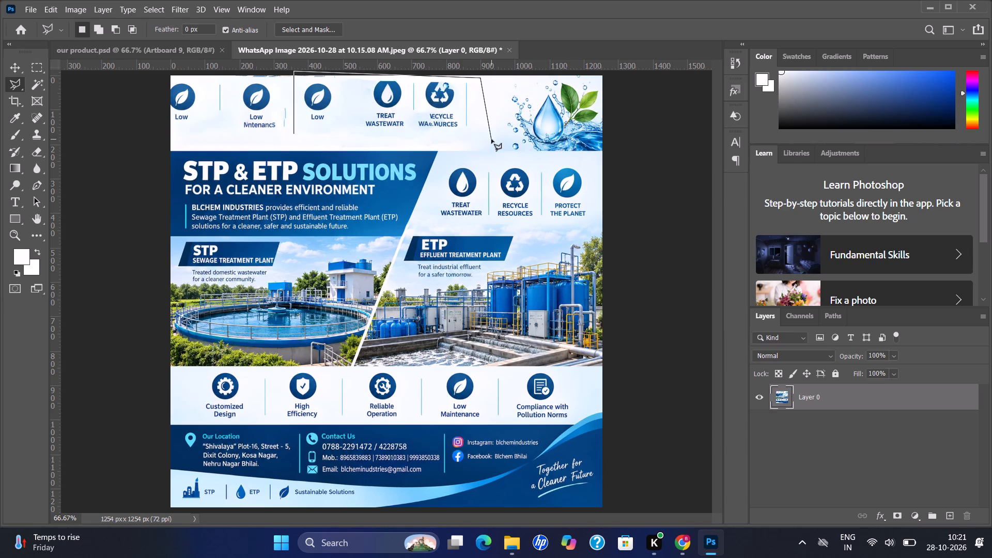
{"action": "left_click", "coordinate": [484, 138]}
{"action": "left_click", "coordinate": [290, 134]}
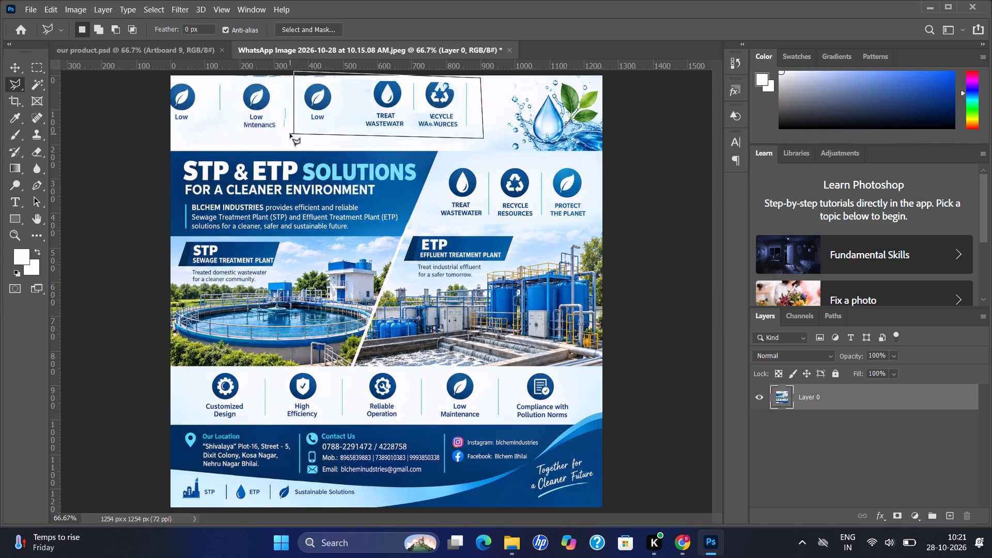
{"action": "double_click", "coordinate": [345, 143]}
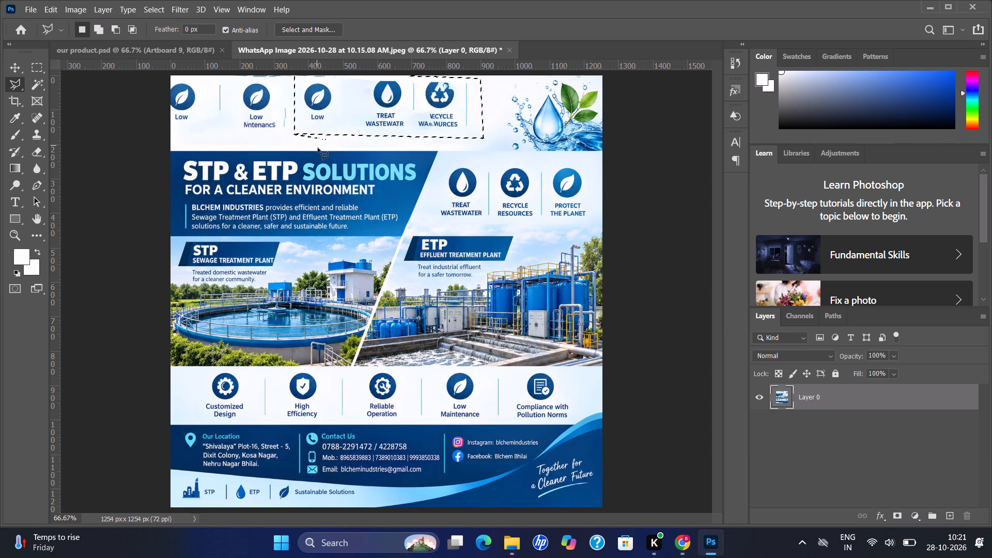
{"action": "key", "text": "shift+BackSpace"}
{"action": "key", "text": "Return"}
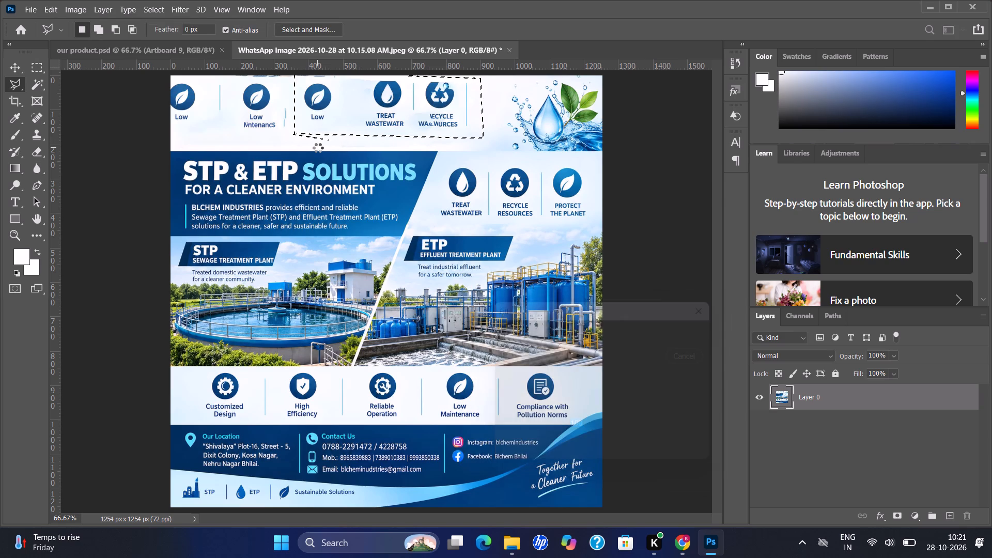
{"action": "key", "text": "ctrl+d"}
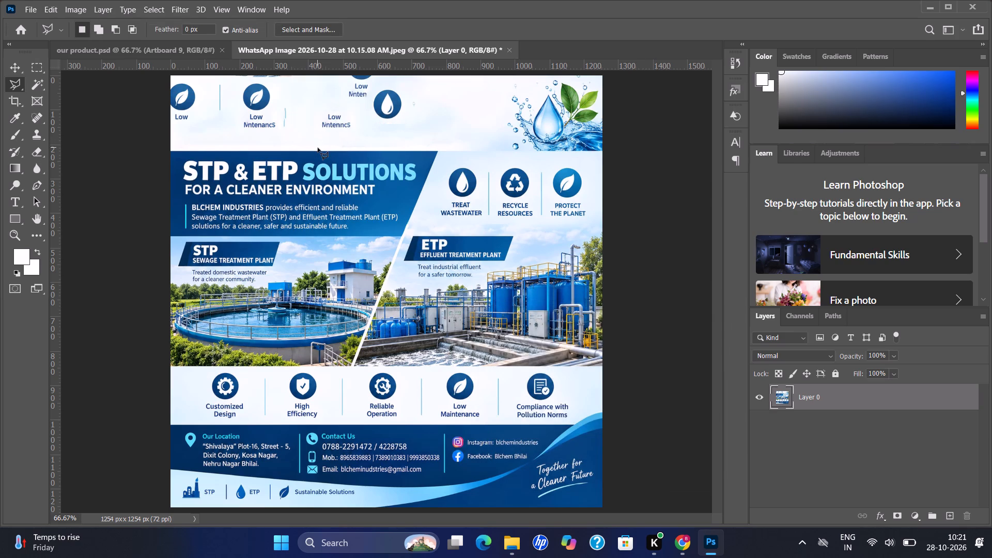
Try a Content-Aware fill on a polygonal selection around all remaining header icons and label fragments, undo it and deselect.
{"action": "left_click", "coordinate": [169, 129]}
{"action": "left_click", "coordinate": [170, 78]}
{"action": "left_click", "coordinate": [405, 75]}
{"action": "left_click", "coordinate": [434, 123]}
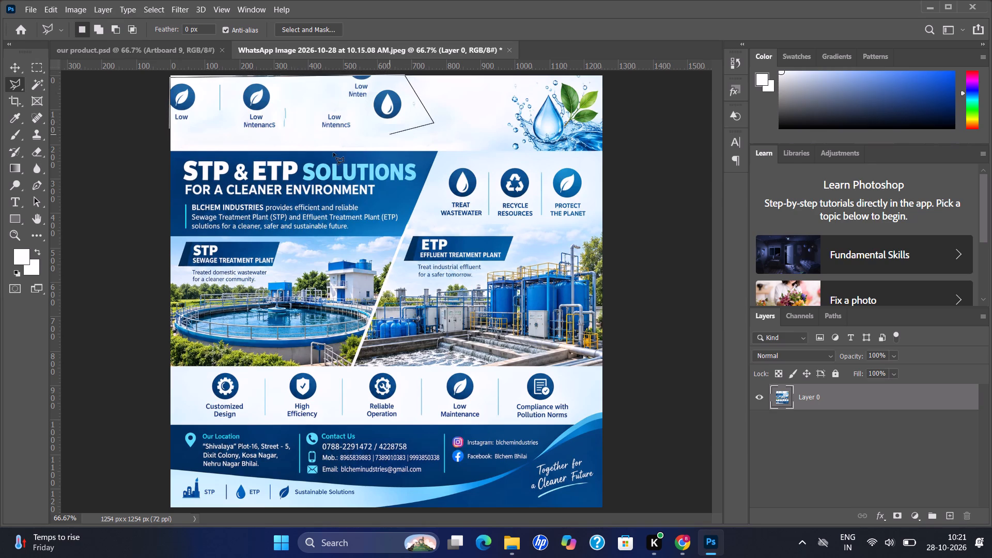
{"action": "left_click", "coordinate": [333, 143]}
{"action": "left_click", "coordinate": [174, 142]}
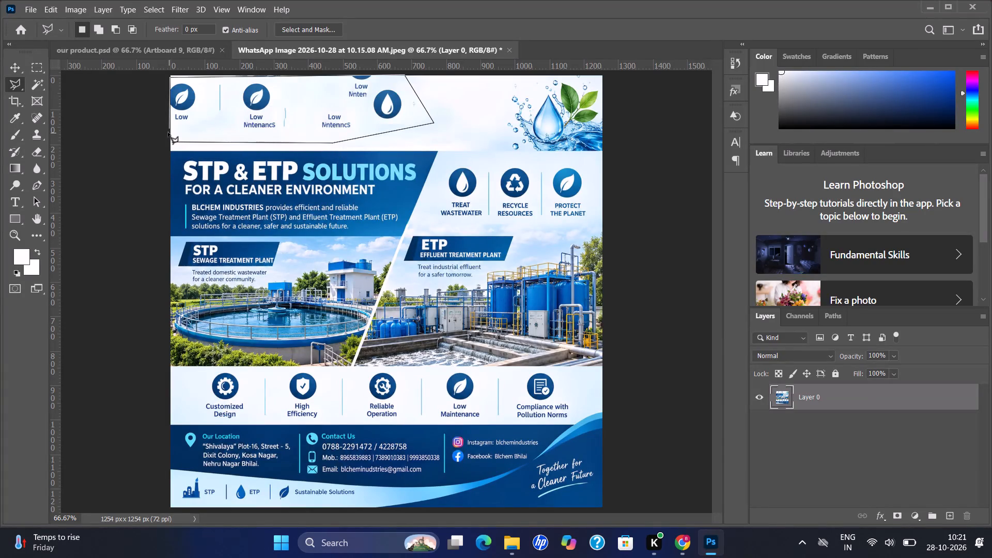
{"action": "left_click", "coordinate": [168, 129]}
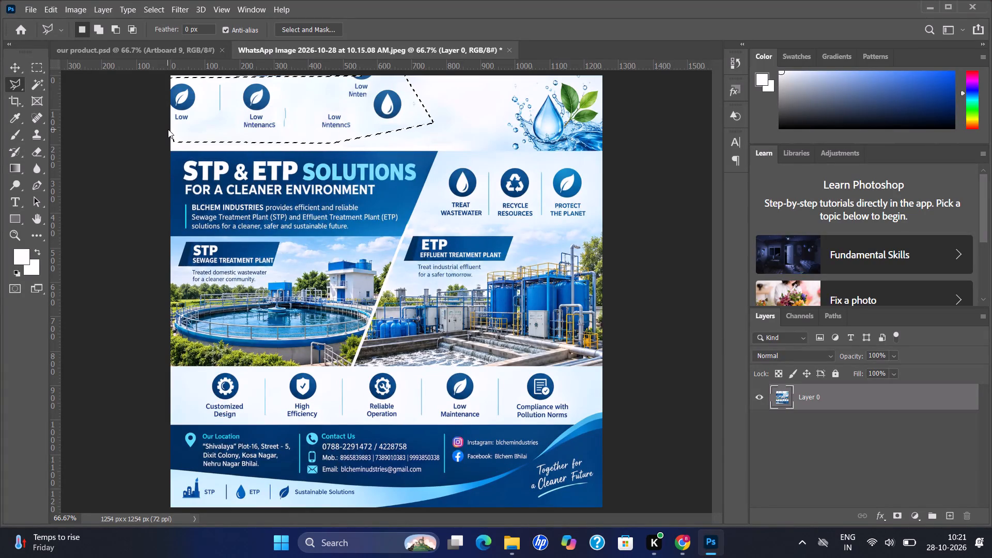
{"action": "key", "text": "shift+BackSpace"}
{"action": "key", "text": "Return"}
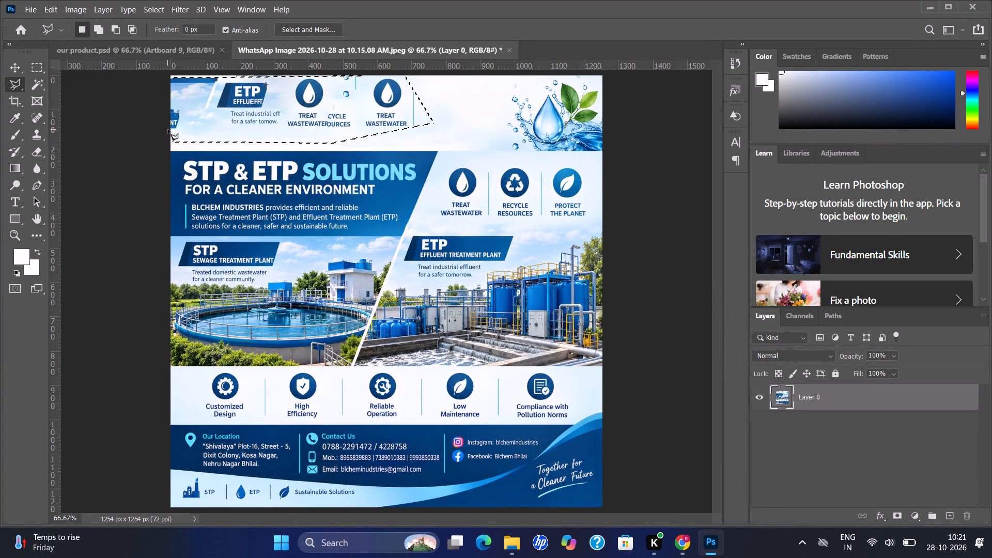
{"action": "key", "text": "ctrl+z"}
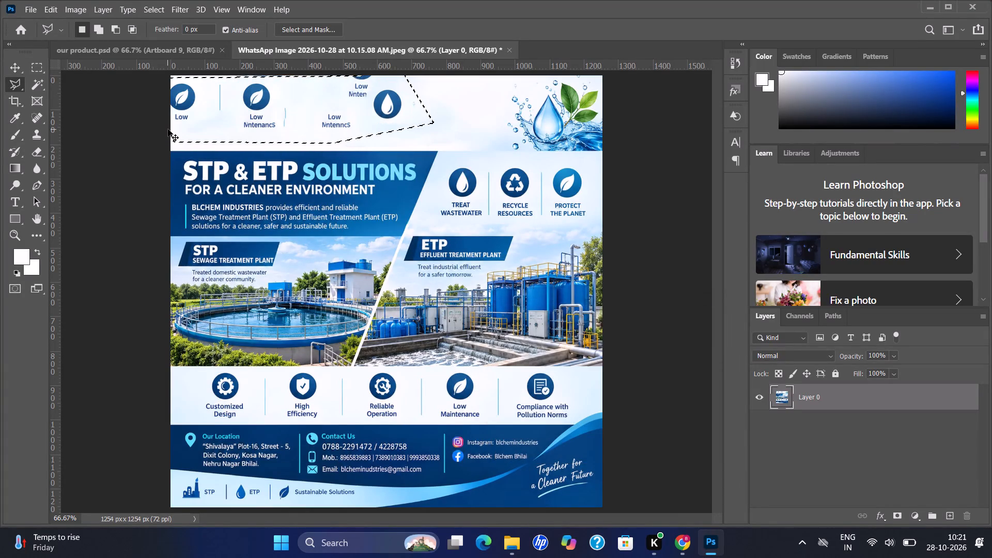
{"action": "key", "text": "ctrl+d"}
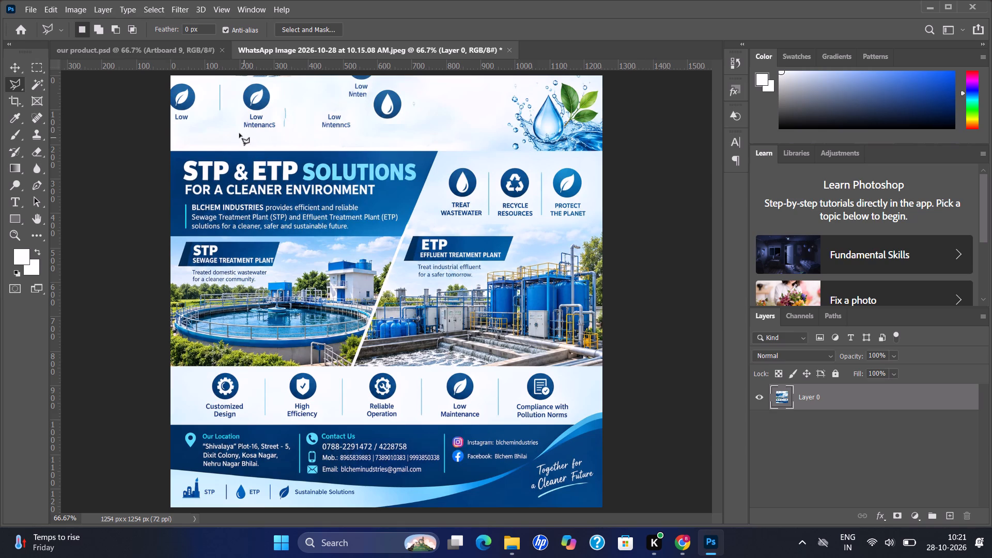
Outline the header remnants from the second leaf icon through the droplet icon with the Polygonal Lasso, fill with Content-Aware, and deselect.
{"action": "left_click", "coordinate": [231, 131]}
{"action": "left_click", "coordinate": [233, 73]}
{"action": "left_click", "coordinate": [431, 75]}
{"action": "left_click", "coordinate": [429, 139]}
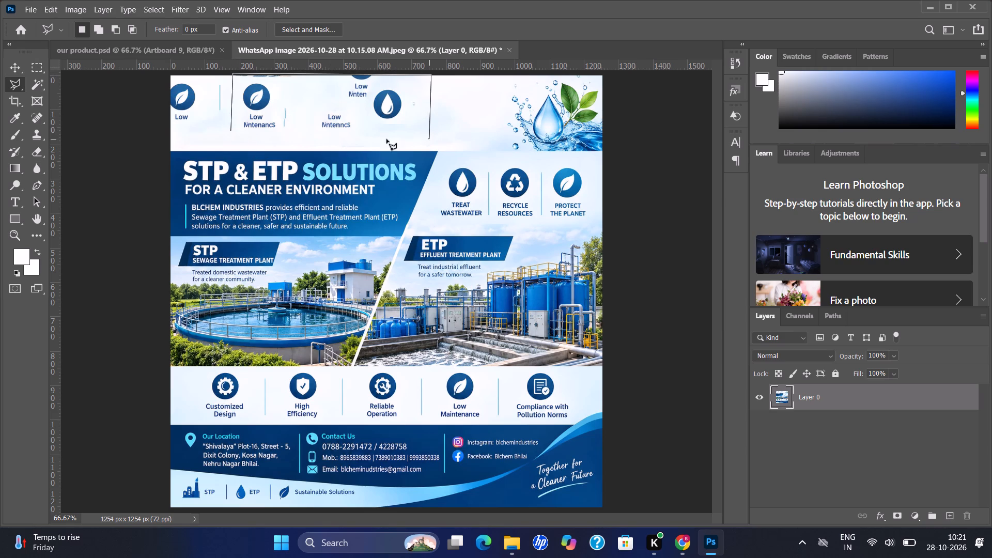
{"action": "left_click", "coordinate": [230, 131]}
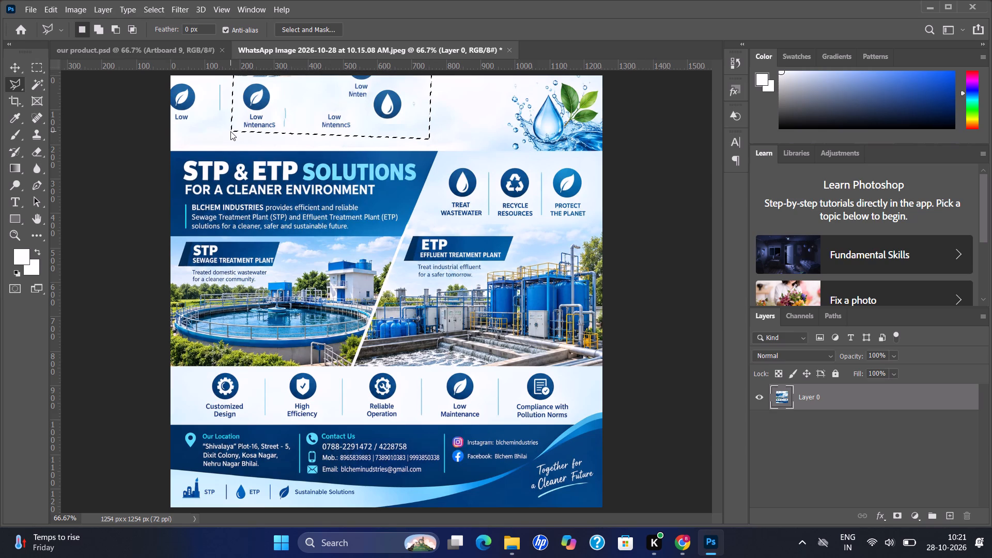
{"action": "key", "text": "shift+BackSpace"}
{"action": "key", "text": "Return"}
{"action": "key", "text": "ctrl+d"}
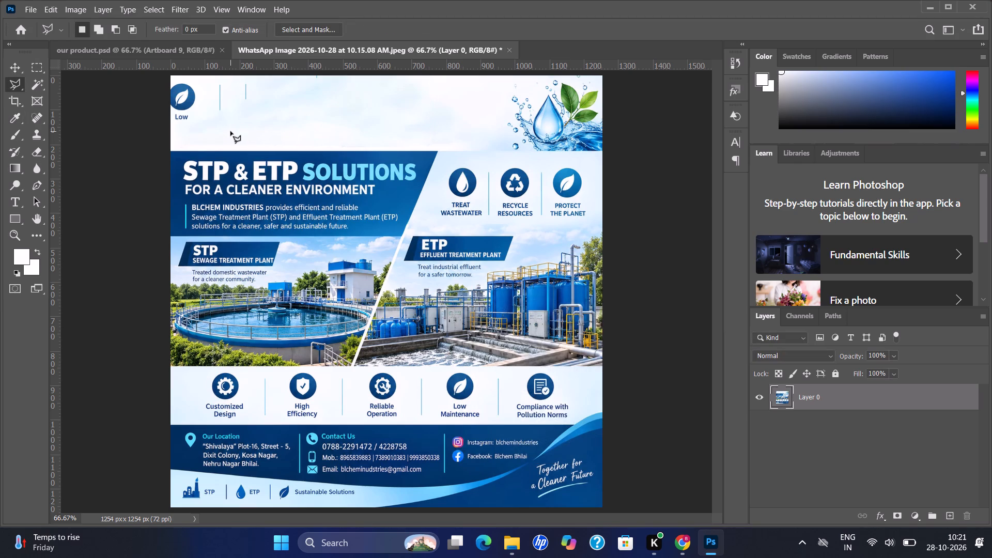
Outline the header's remaining leaf icon, its "Low" label and the divider lines with the Polygonal Lasso, fill with Content-Aware, and deselect.
{"action": "left_click", "coordinate": [171, 130]}
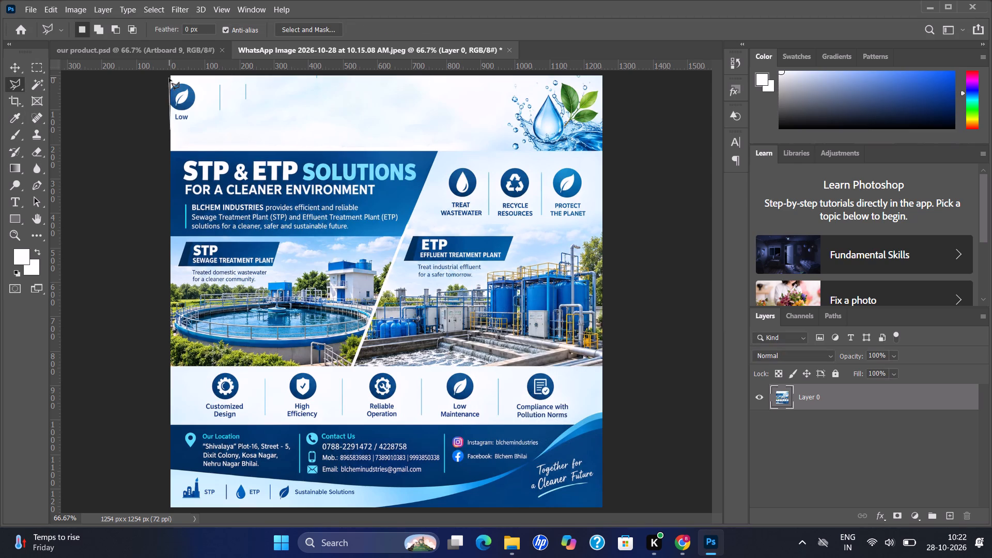
{"action": "left_click", "coordinate": [172, 74]}
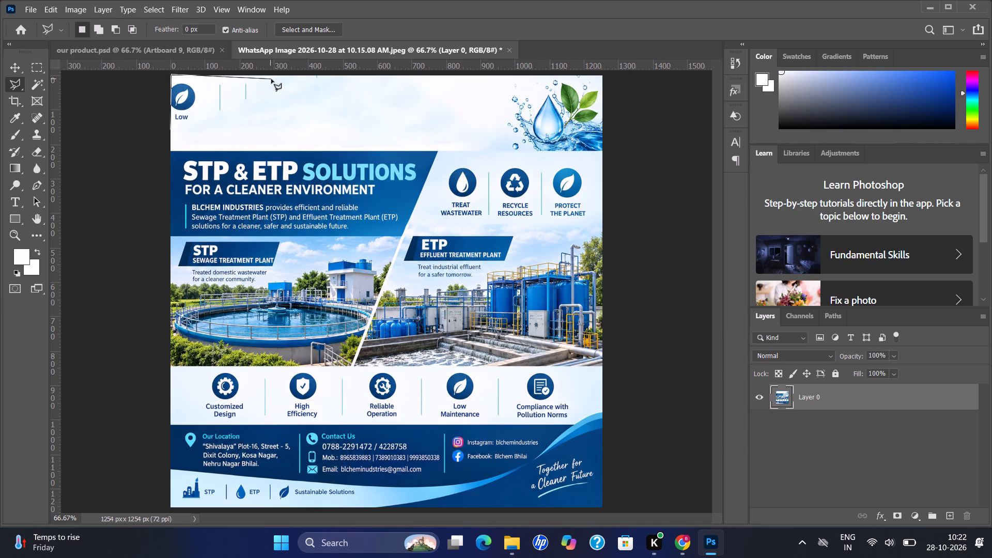
{"action": "left_click", "coordinate": [271, 79]}
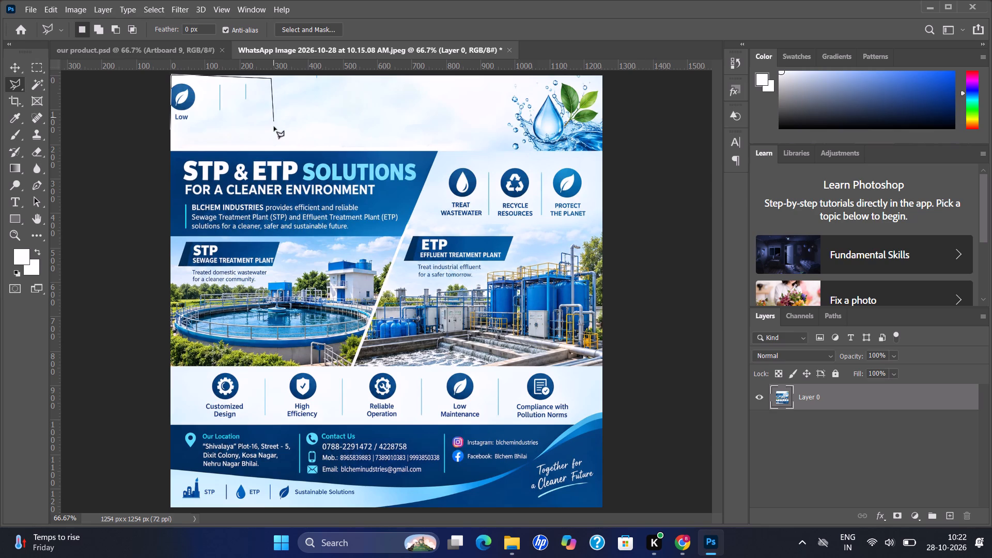
{"action": "left_click", "coordinate": [274, 127]}
{"action": "left_click", "coordinate": [171, 131]}
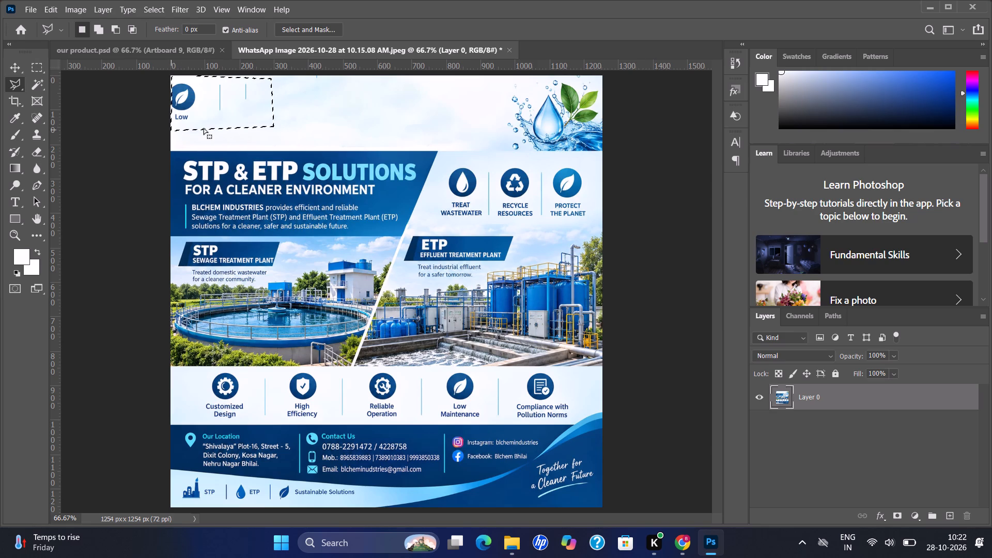
{"action": "key", "text": "shift+BackSpace"}
{"action": "key", "text": "Return"}
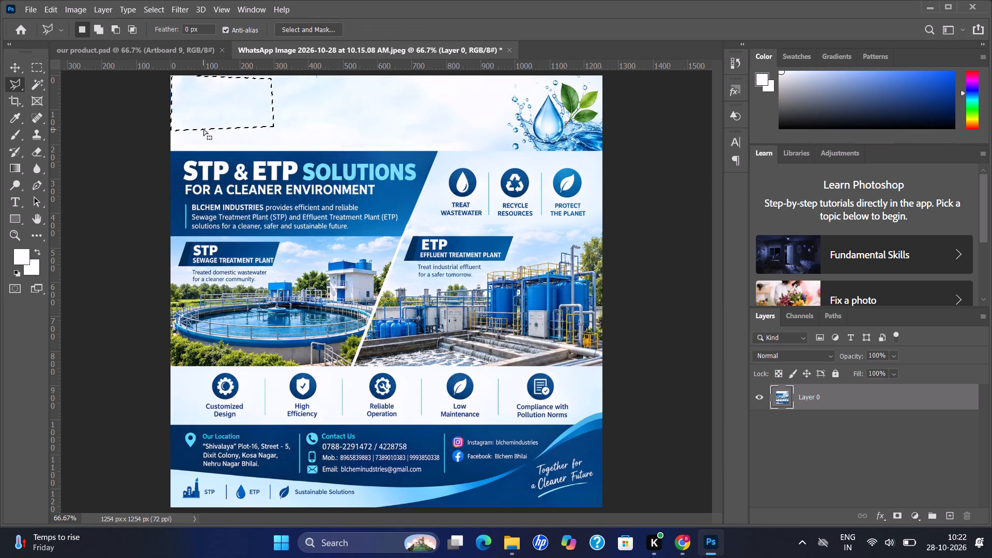
{"action": "key", "text": "ctrl+d"}
Outline a triangle over the header's upper-left corner and the stray mark on its left edge, fill with Content-Aware, and deselect.
{"action": "left_click", "coordinate": [171, 106]}
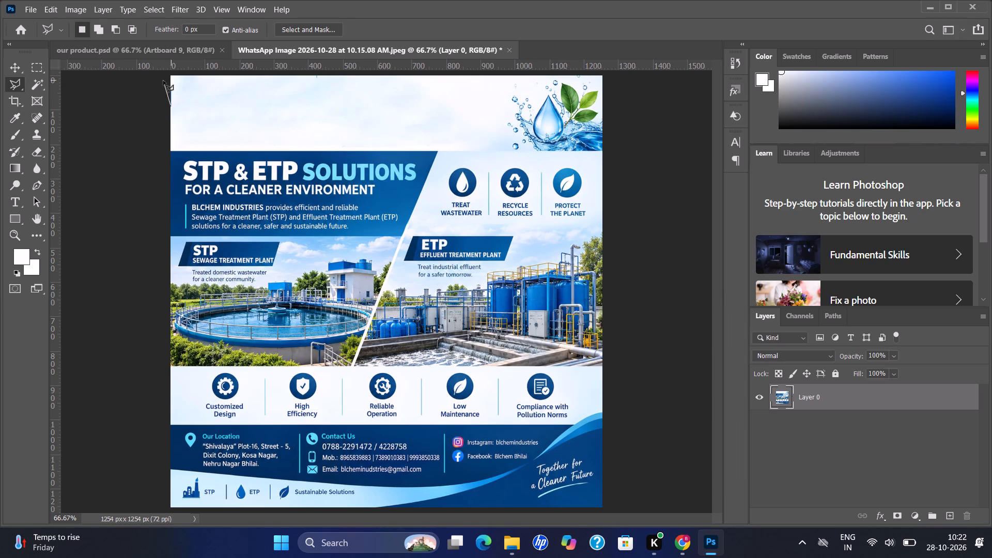
{"action": "left_click", "coordinate": [169, 74]}
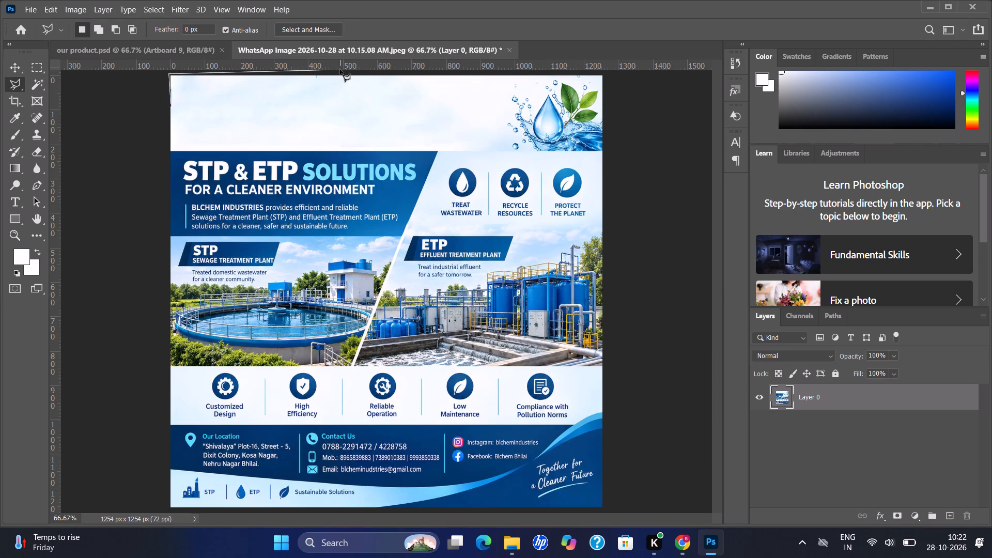
{"action": "left_click", "coordinate": [340, 75]}
{"action": "left_click", "coordinate": [171, 105]}
{"action": "key", "text": "shift+BackSpace"}
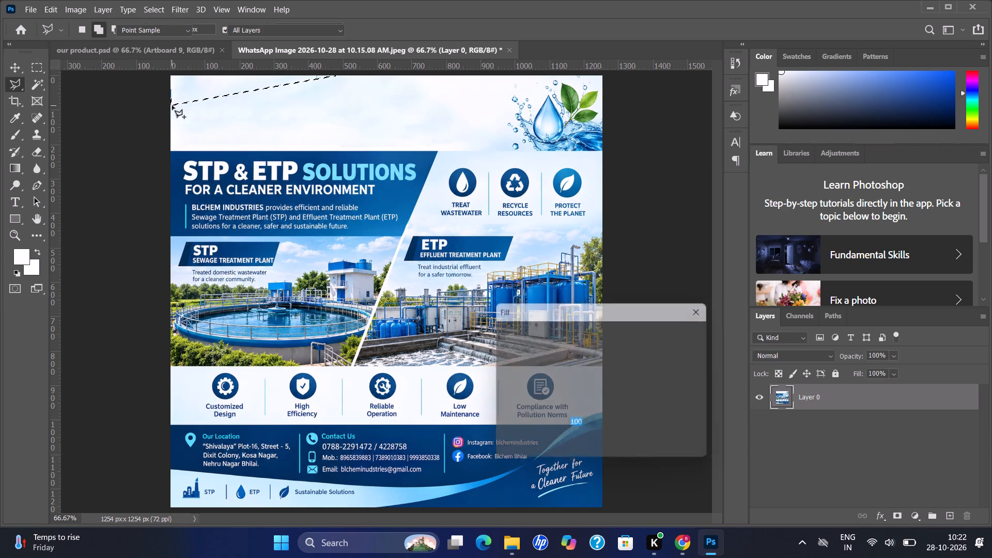
{"action": "key", "text": "Return"}
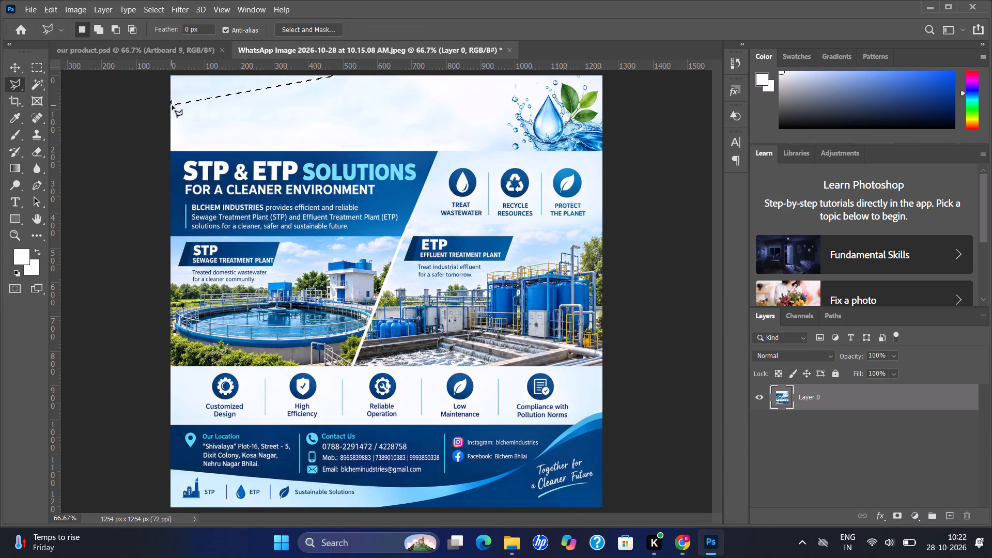
{"action": "key", "text": "ctrl+d"}
Outline the "Together for a Cleaner Future" slogan in the poster's footer with the Polygonal Lasso, fill with Content-Aware, and deselect.
{"action": "left_click", "coordinate": [515, 499]}
{"action": "left_click", "coordinate": [538, 459]}
{"action": "left_click", "coordinate": [587, 454]}
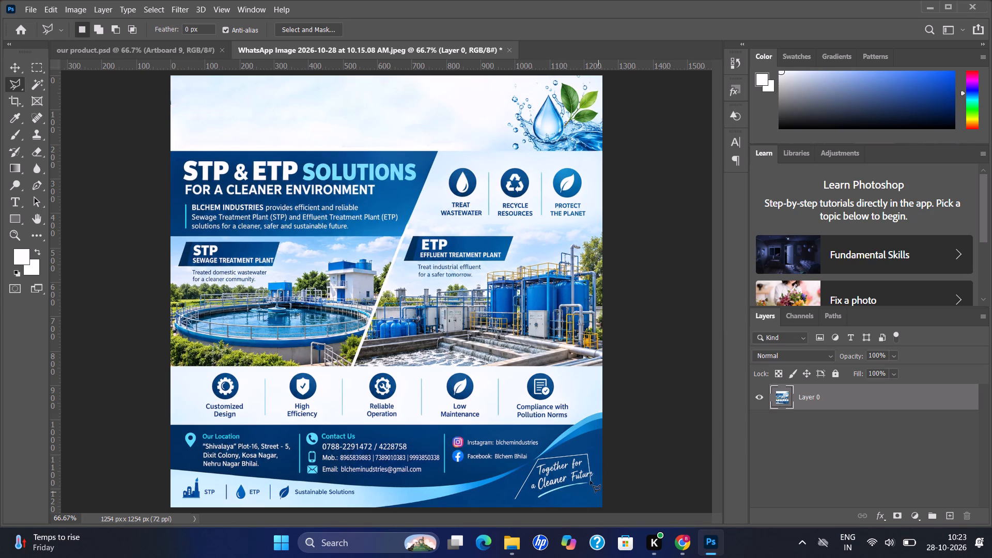
{"action": "left_click", "coordinate": [599, 476]}
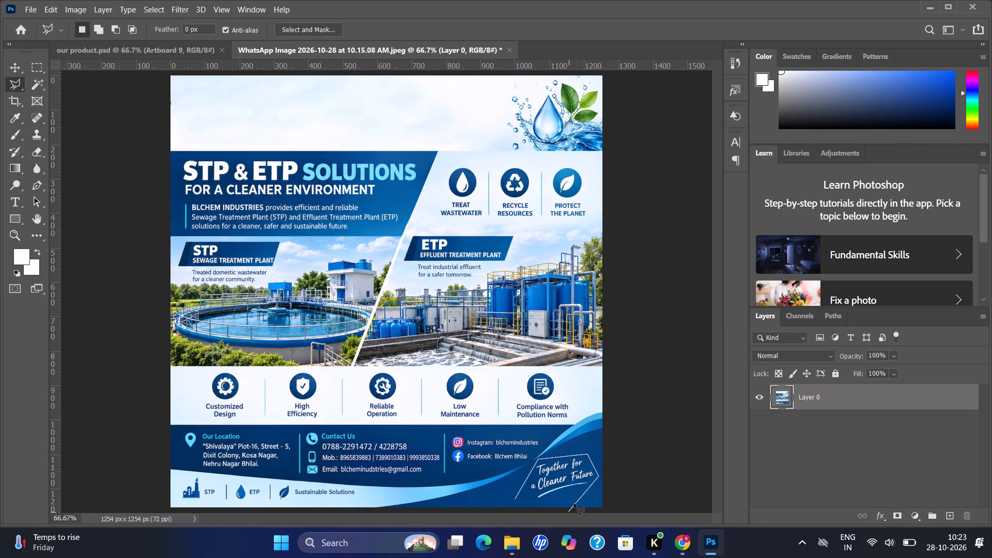
{"action": "left_click", "coordinate": [578, 497]}
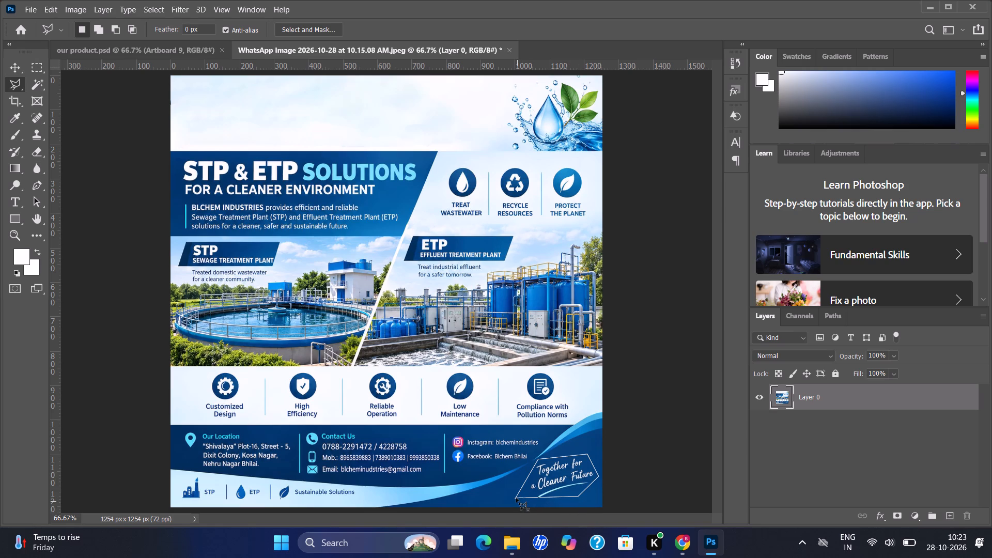
{"action": "left_click", "coordinate": [516, 498]}
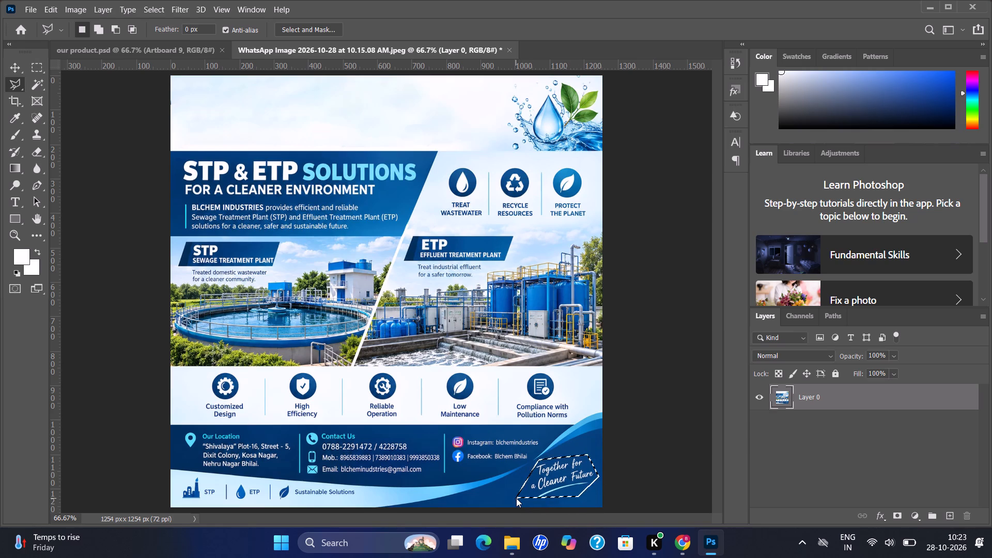
{"action": "key", "text": "shift+BackSpace"}
{"action": "key", "text": "Return"}
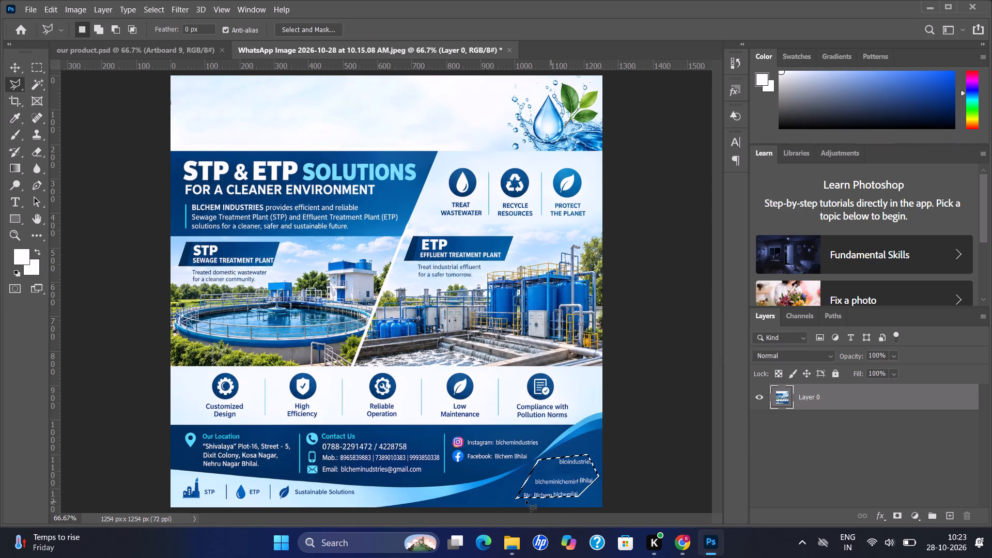
{"action": "key", "text": "d"}
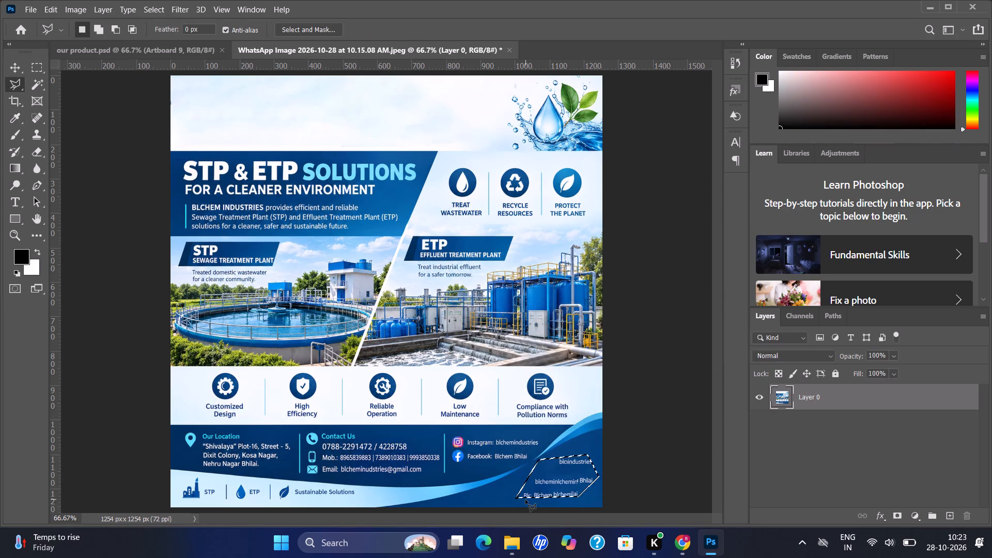
{"action": "key", "text": "d"}
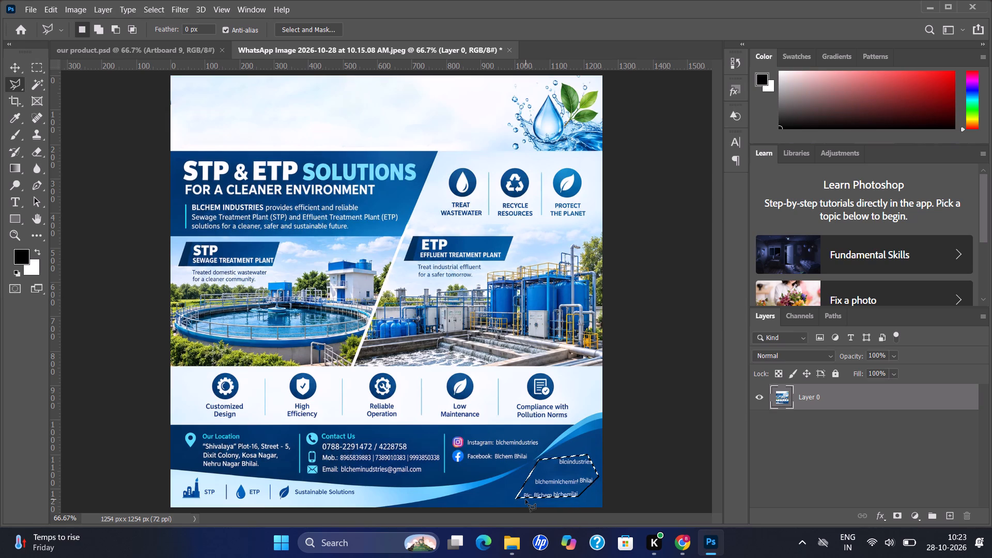
{"action": "key", "text": "ctrl+d"}
Outline all the stray text fragments in the footer's lower-right corner with the Polygonal Lasso, fill with Content-Aware, and deselect.
{"action": "left_click", "coordinate": [520, 497]}
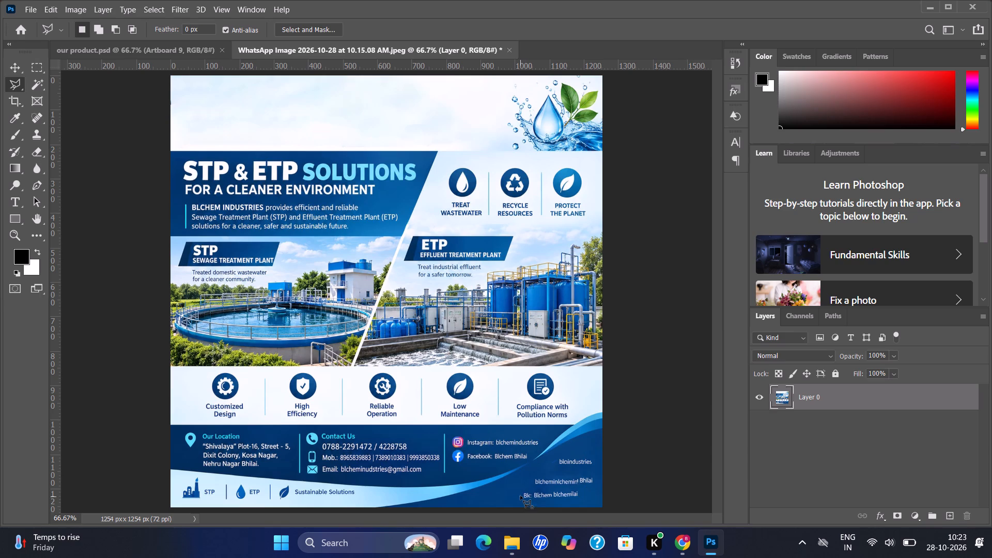
{"action": "left_click", "coordinate": [552, 458]}
{"action": "left_click", "coordinate": [581, 444]}
{"action": "left_click", "coordinate": [598, 464]}
{"action": "left_click", "coordinate": [592, 501]}
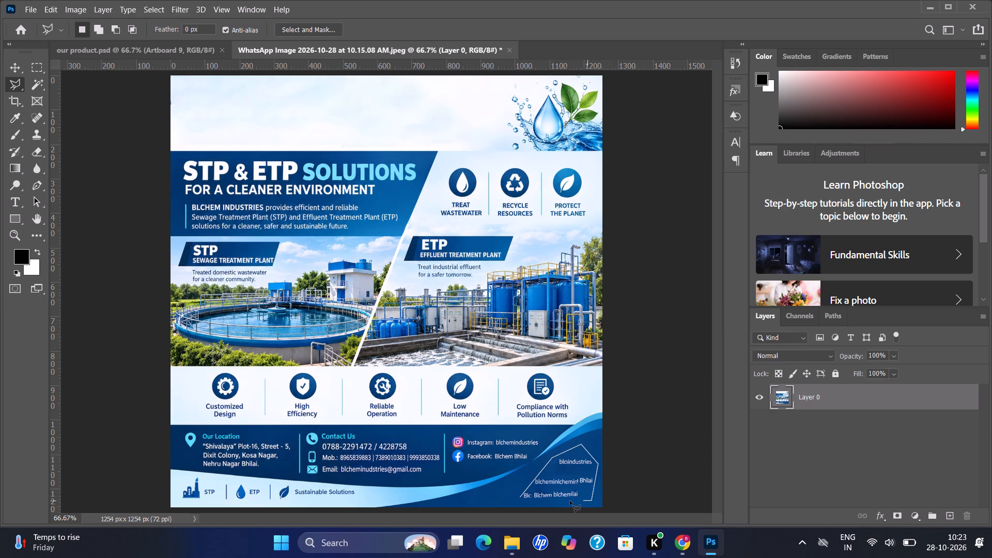
{"action": "left_click", "coordinate": [566, 501]}
{"action": "left_click", "coordinate": [536, 504]}
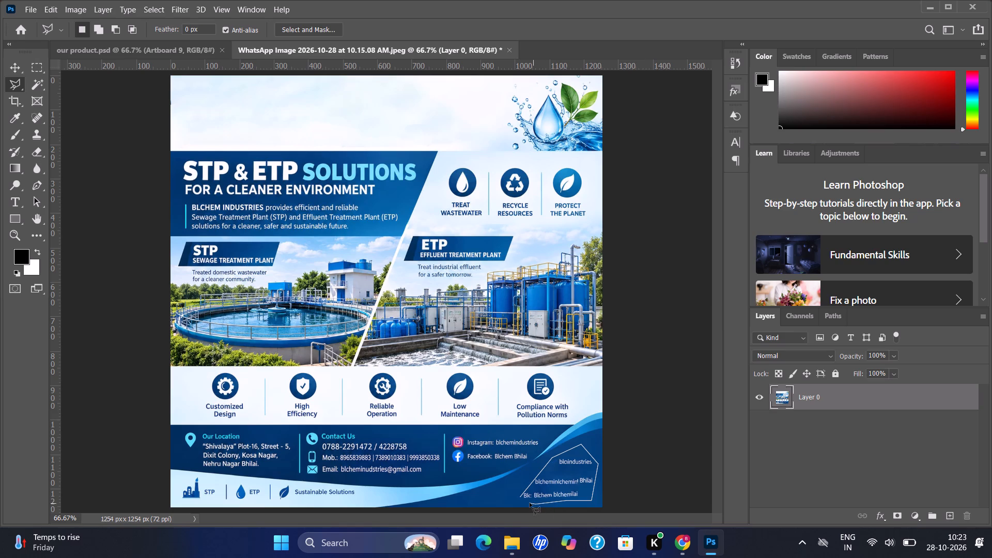
{"action": "left_click", "coordinate": [524, 501]}
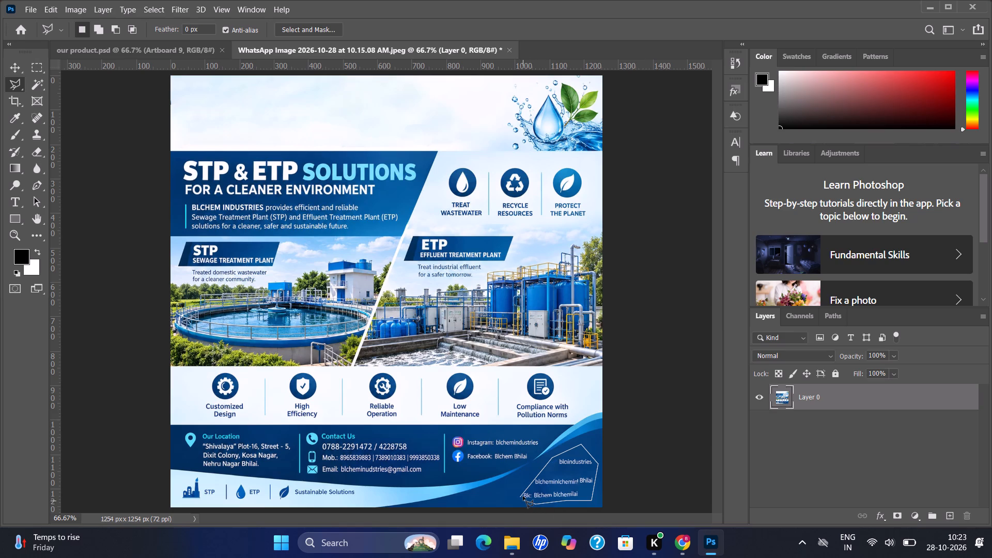
{"action": "left_click", "coordinate": [519, 499]}
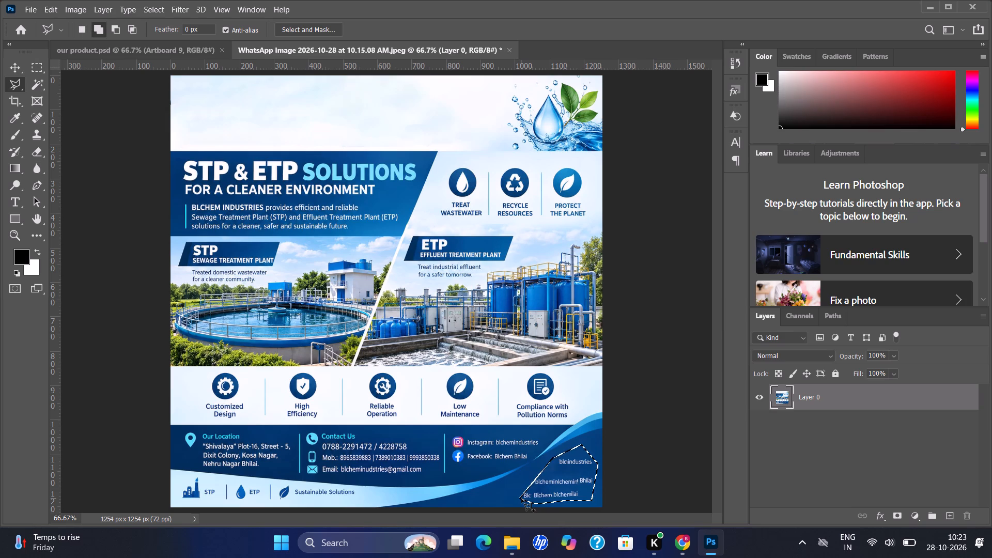
{"action": "key", "text": "shift+BackSpace"}
{"action": "key", "text": "Return"}
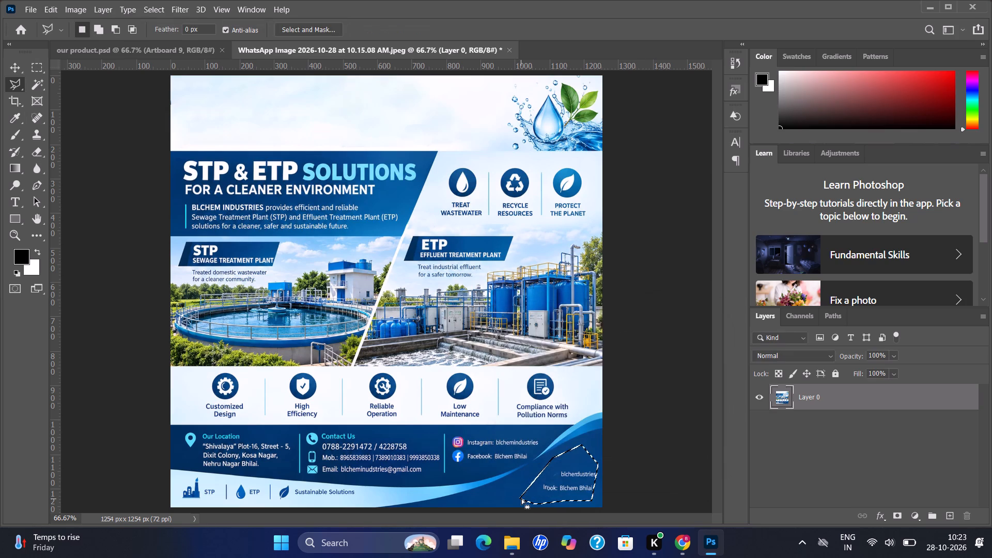
{"action": "key", "text": "ctrl+d"}
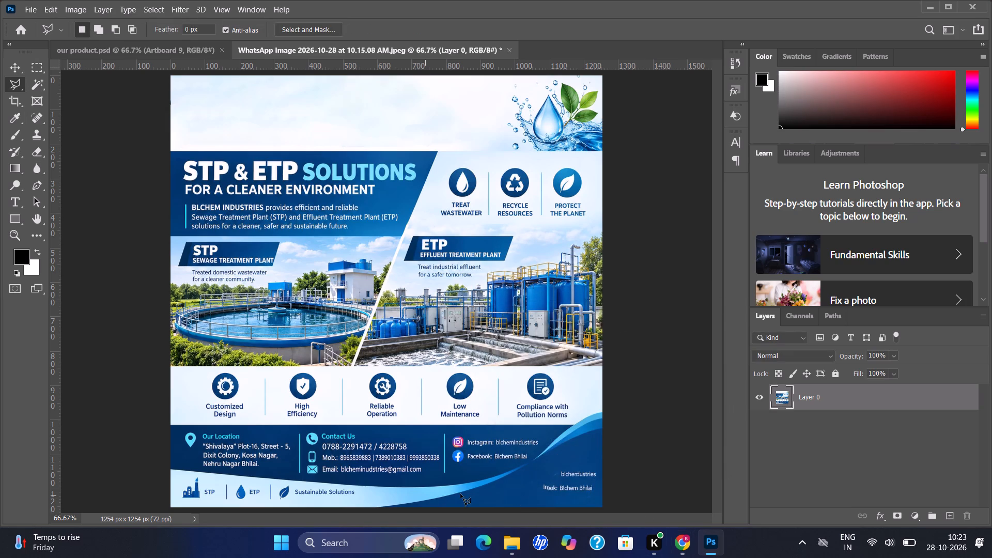
Outline the two remaining lines of stray text in the footer's lower-right corner with the Polygonal Lasso and fill with Content-Aware.
{"action": "left_click", "coordinate": [536, 490]}
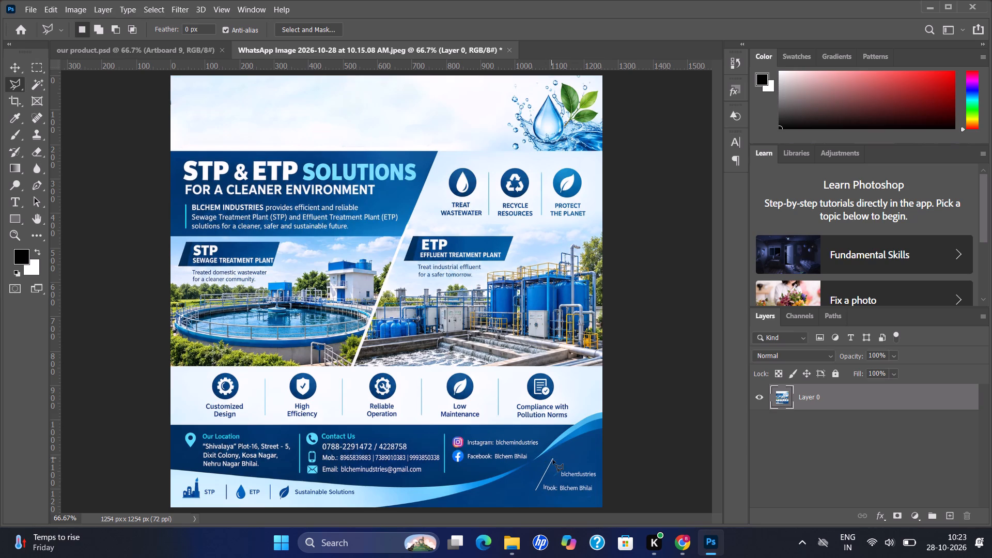
{"action": "left_click", "coordinate": [553, 460]}
{"action": "left_click", "coordinate": [597, 466]}
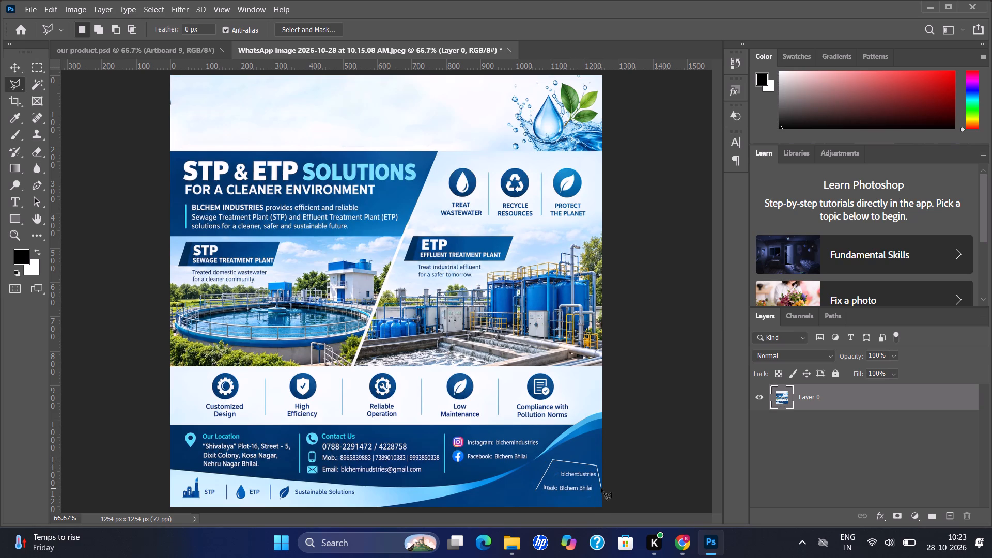
{"action": "left_click", "coordinate": [601, 488]}
{"action": "left_click", "coordinate": [581, 497]}
{"action": "left_click", "coordinate": [538, 491]}
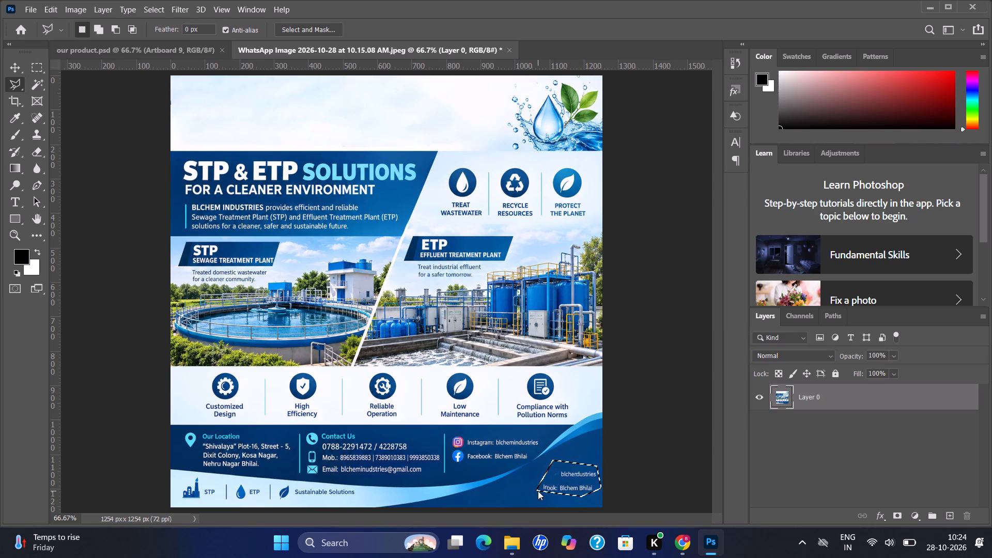
{"action": "left_click", "coordinate": [538, 491]}
{"action": "key", "text": "shift+BackSpace"}
{"action": "key", "text": "Return"}
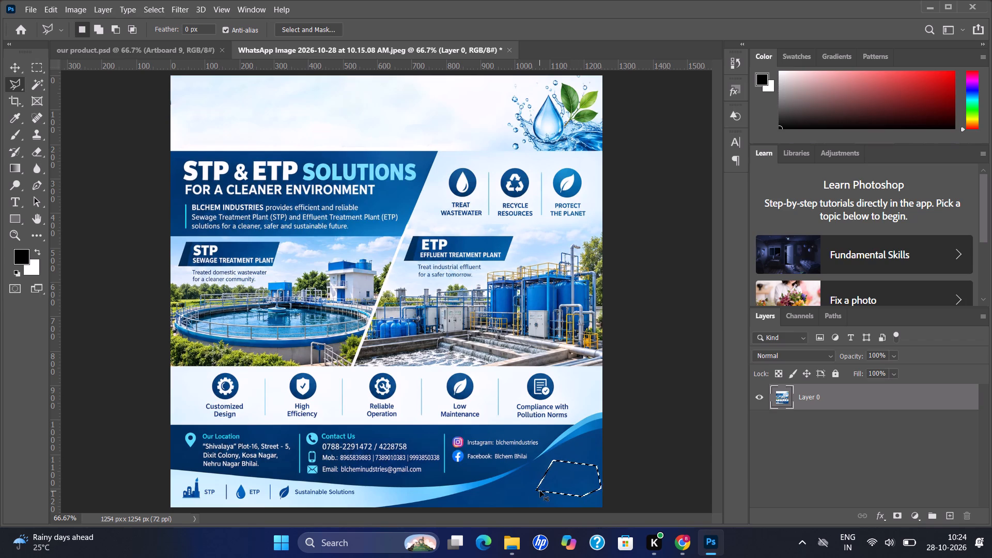
Deselect the filled area in the footer's lower-right corner.
{"action": "key", "text": "ctrl+d"}
Switch to the Move tool.
{"action": "left_click", "coordinate": [18, 65]}
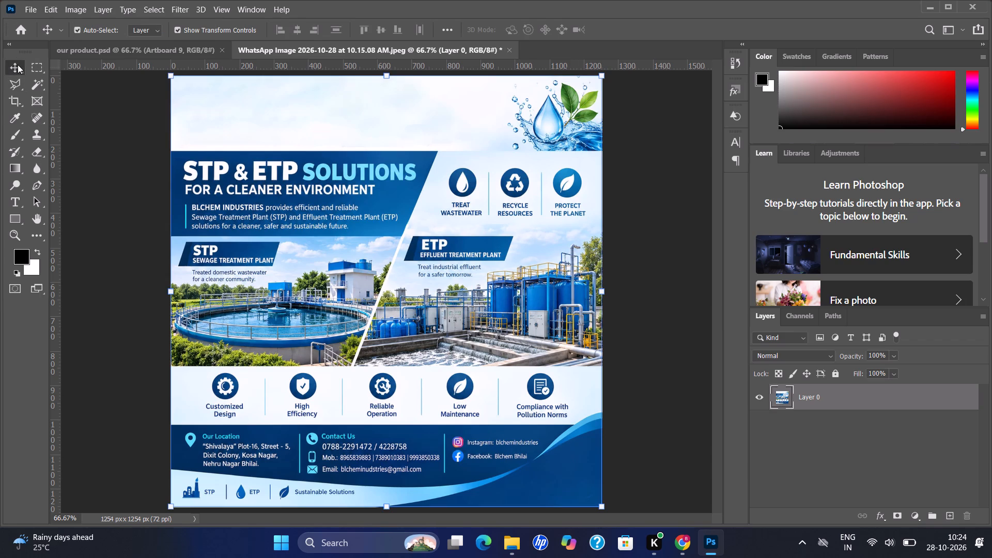
{"action": "left_click", "coordinate": [18, 65]}
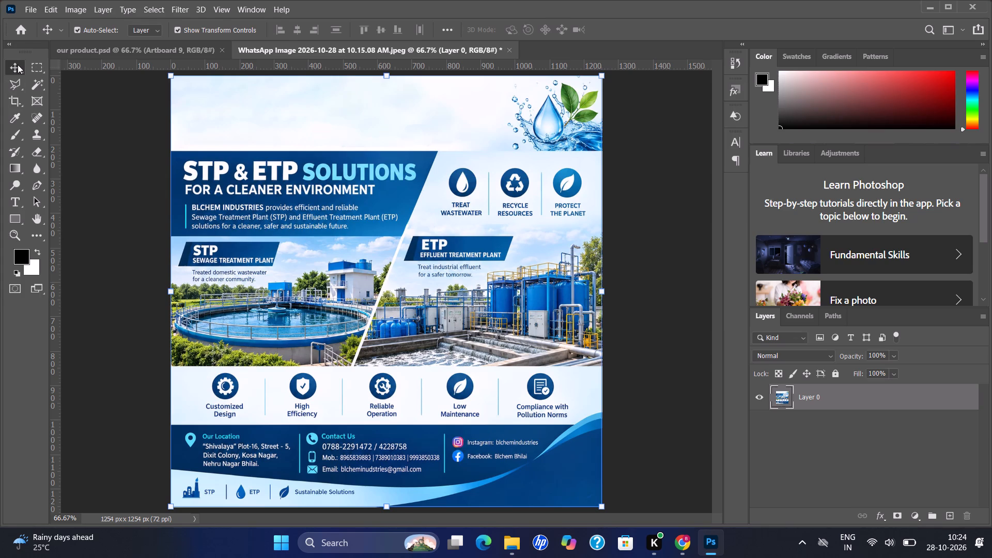
{"action": "double_click", "coordinate": [18, 65]}
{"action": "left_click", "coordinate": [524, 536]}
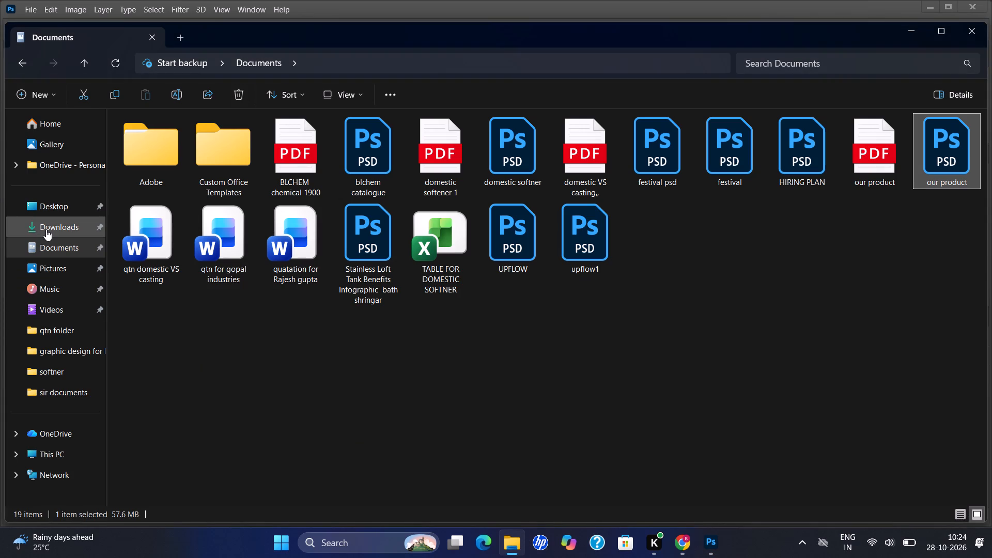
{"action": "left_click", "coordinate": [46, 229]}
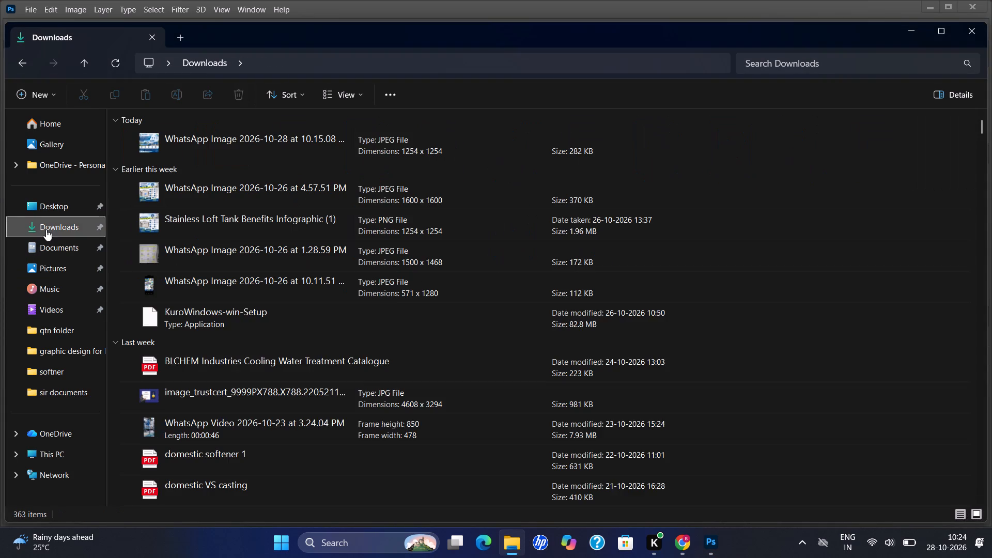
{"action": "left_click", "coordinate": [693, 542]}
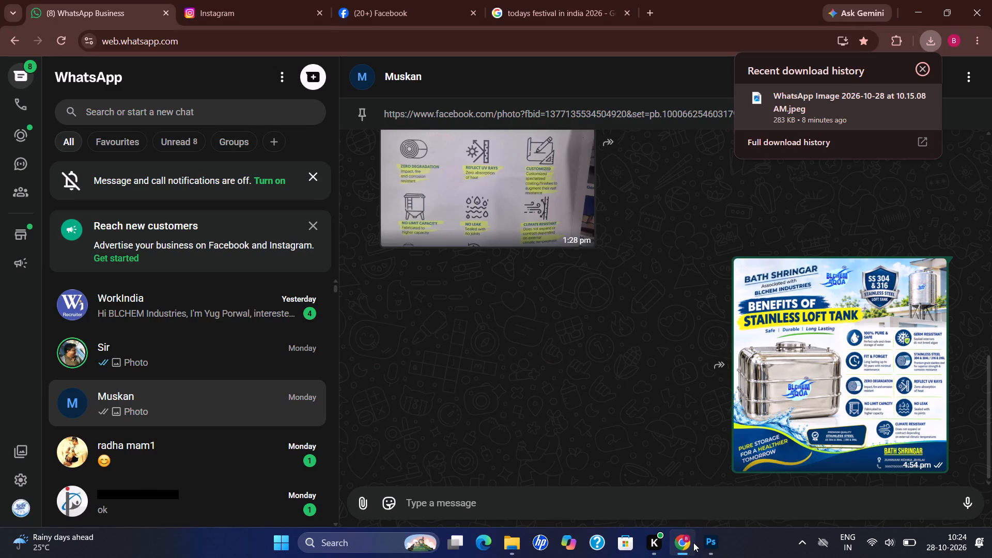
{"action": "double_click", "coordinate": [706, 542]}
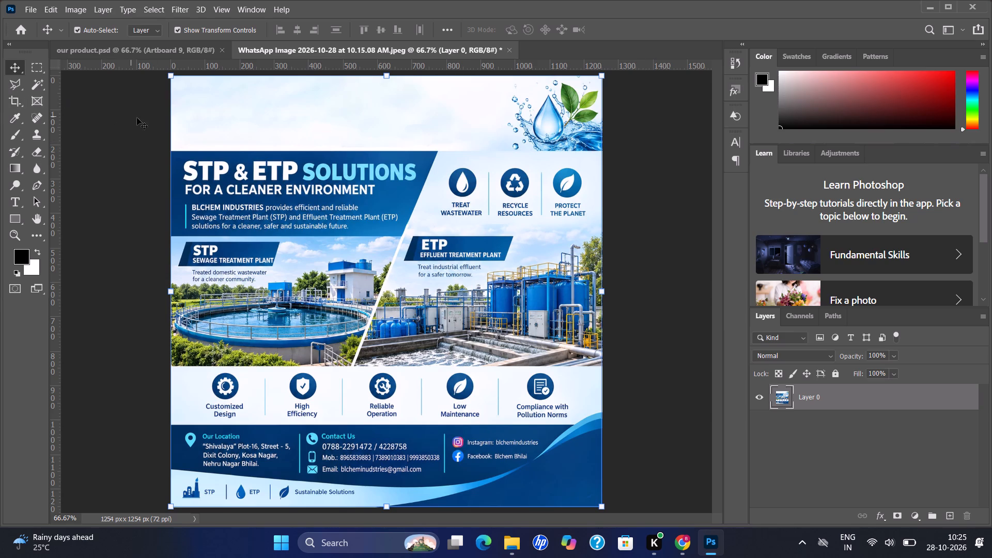
Place the BLCHEM AQUA logo "2-3__2_-1-removebg-preview (1)" from the "graphic design for brochure" folder into the flyer as an embedded image.
{"action": "left_click", "coordinate": [37, 3]}
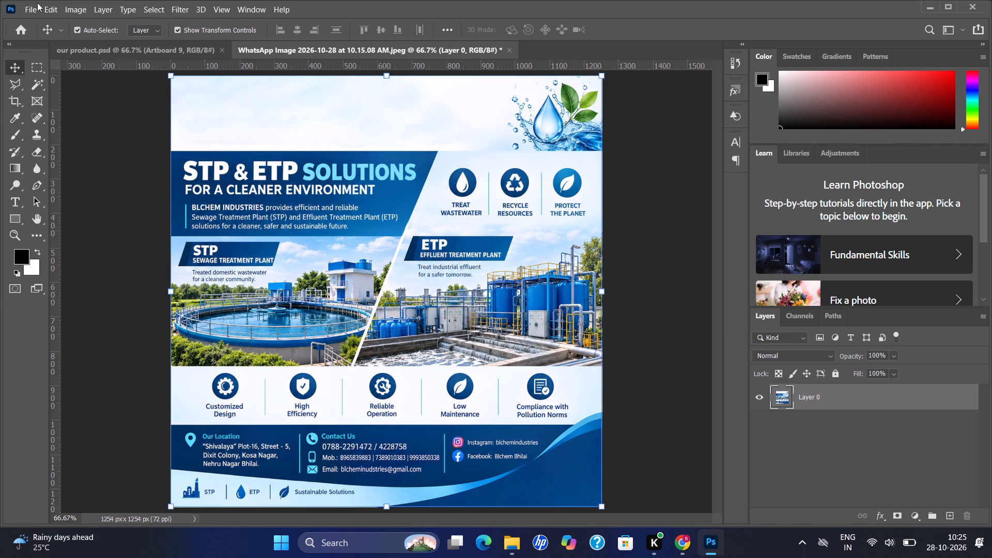
{"action": "left_click", "coordinate": [30, 8]}
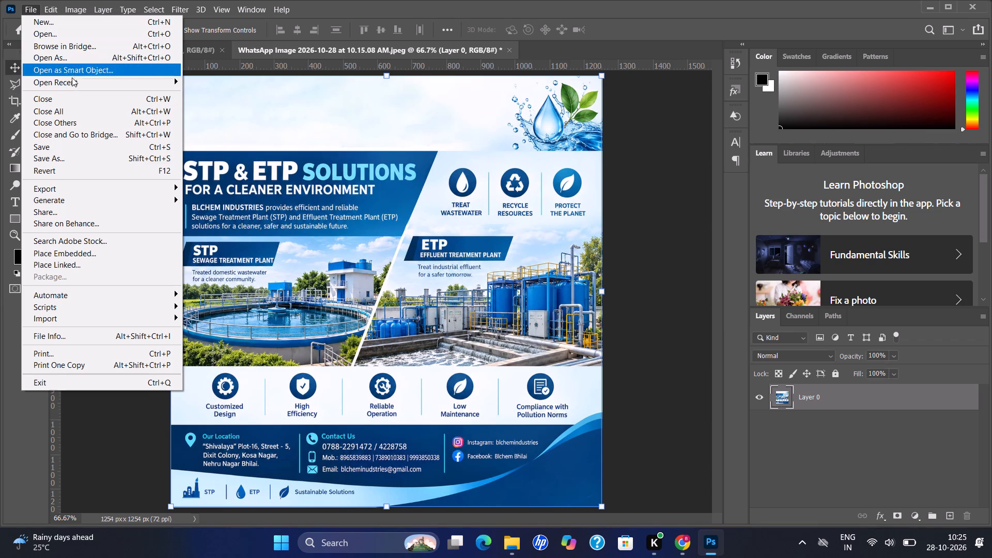
{"action": "left_click", "coordinate": [77, 250]}
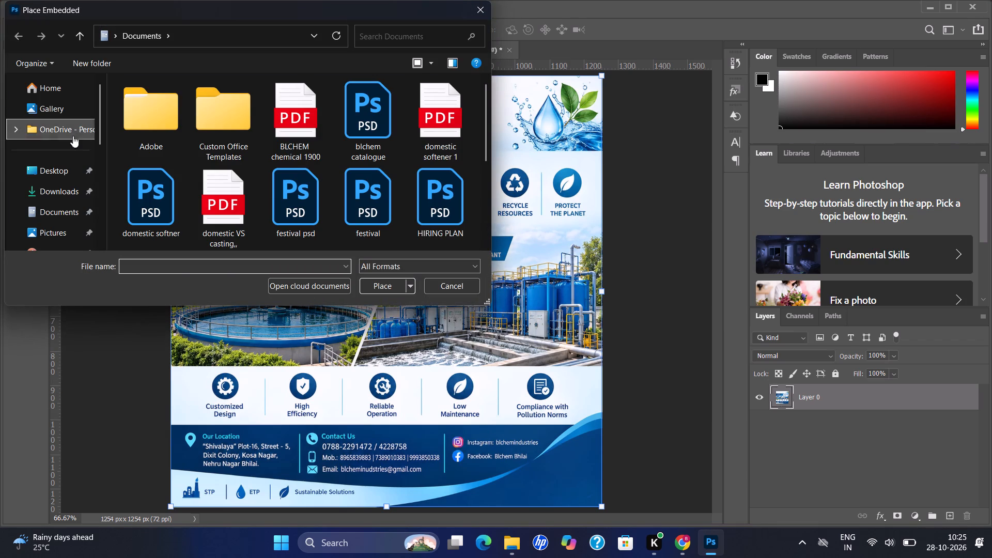
{"action": "left_click", "coordinate": [39, 198]}
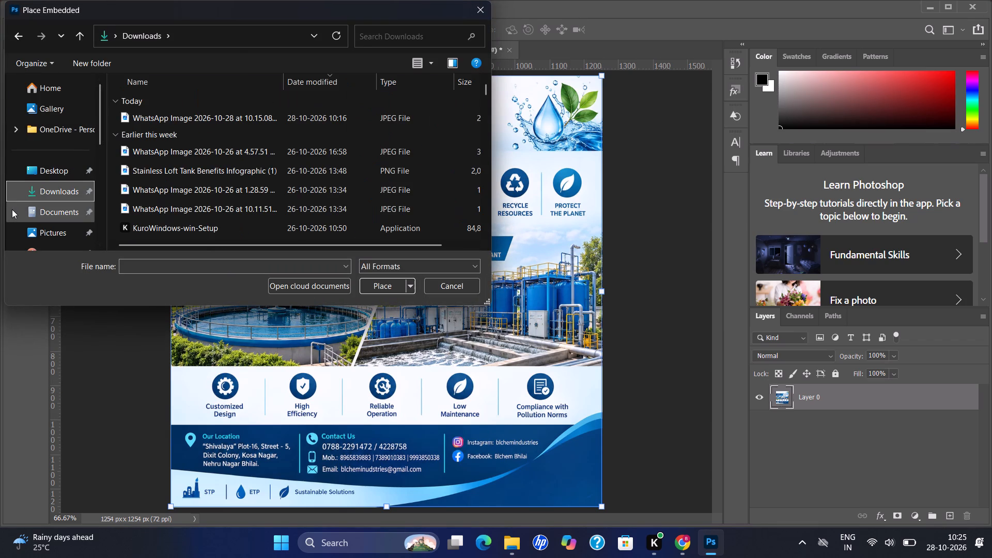
{"action": "scroll", "coordinate": [71, 193], "scroll_direction": "down", "scroll_amount": 2}
{"action": "scroll", "coordinate": [71, 193], "scroll_direction": "up", "scroll_amount": 3}
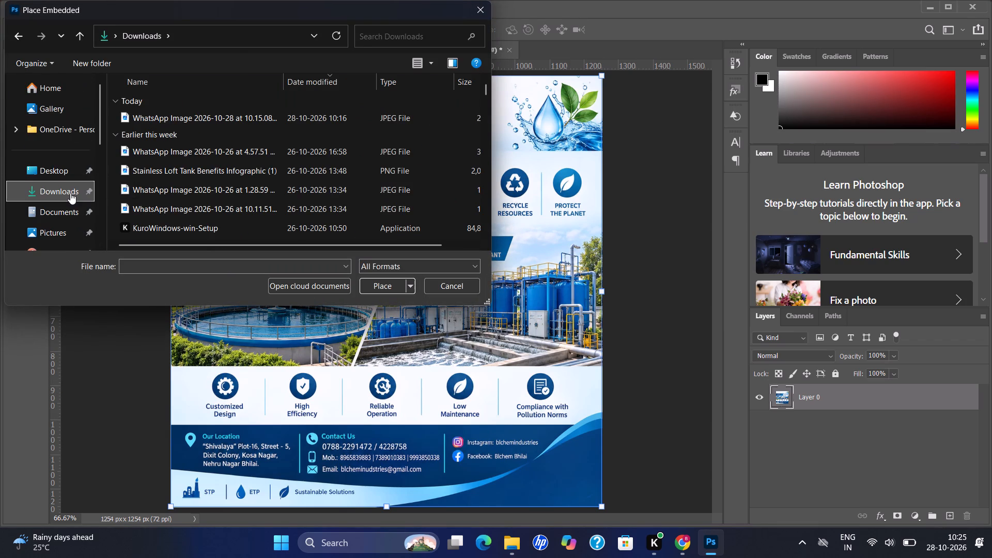
{"action": "scroll", "coordinate": [70, 193], "scroll_direction": "down", "scroll_amount": 2}
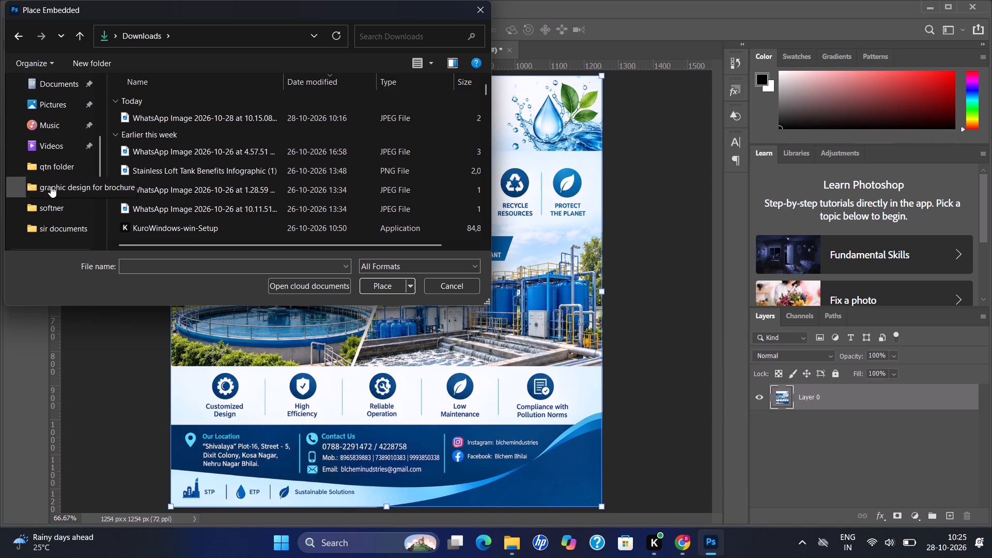
{"action": "left_click", "coordinate": [51, 186]}
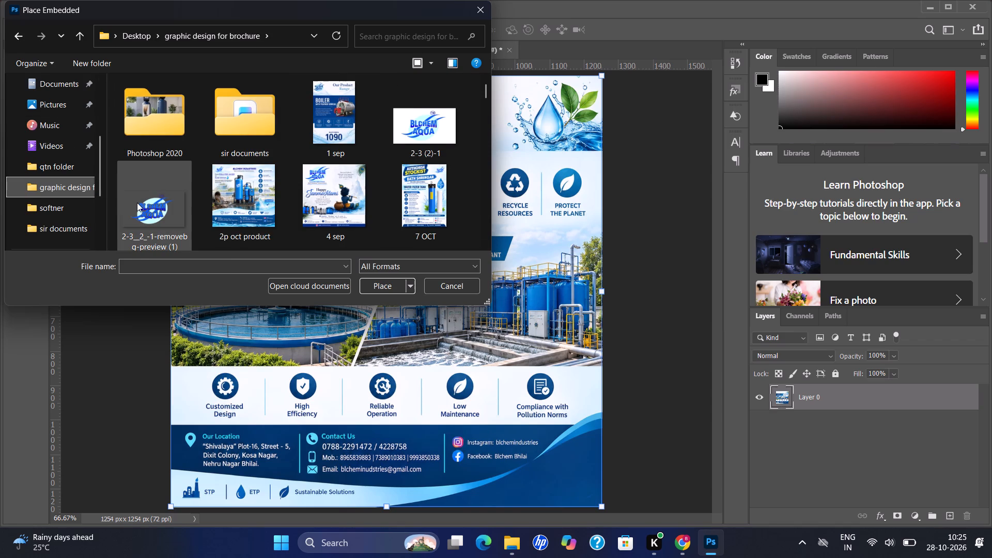
{"action": "left_click", "coordinate": [137, 203]}
{"action": "left_click", "coordinate": [394, 288]}
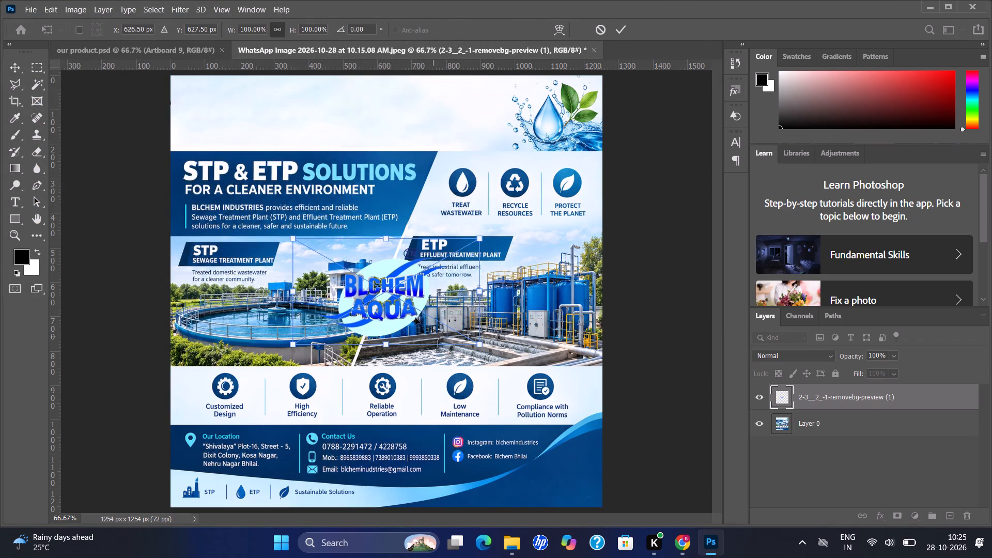
Scale the placed BLCHEM AQUA logo to about 52.6% and position it at the left end of the poster's header.
{"action": "left_click_drag", "start_coordinate": [408, 302], "coordinate": [255, 111]}
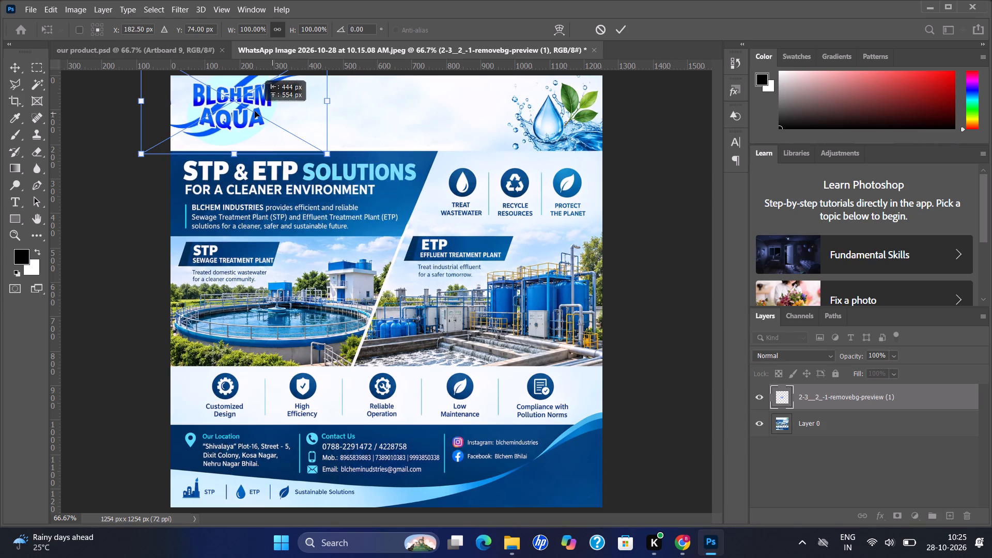
{"action": "left_click_drag", "start_coordinate": [255, 111], "coordinate": [271, 155]}
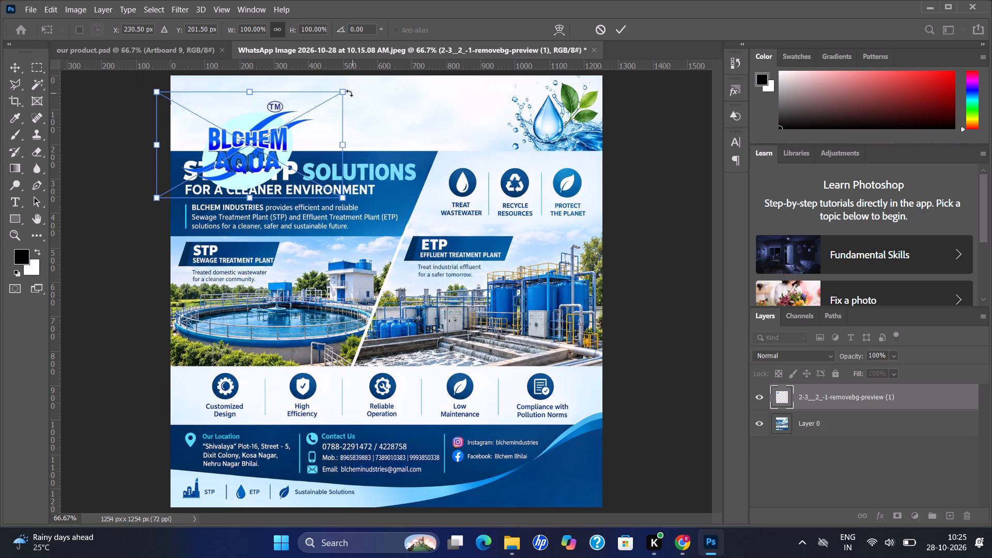
{"action": "left_click_drag", "start_coordinate": [347, 93], "coordinate": [308, 162]}
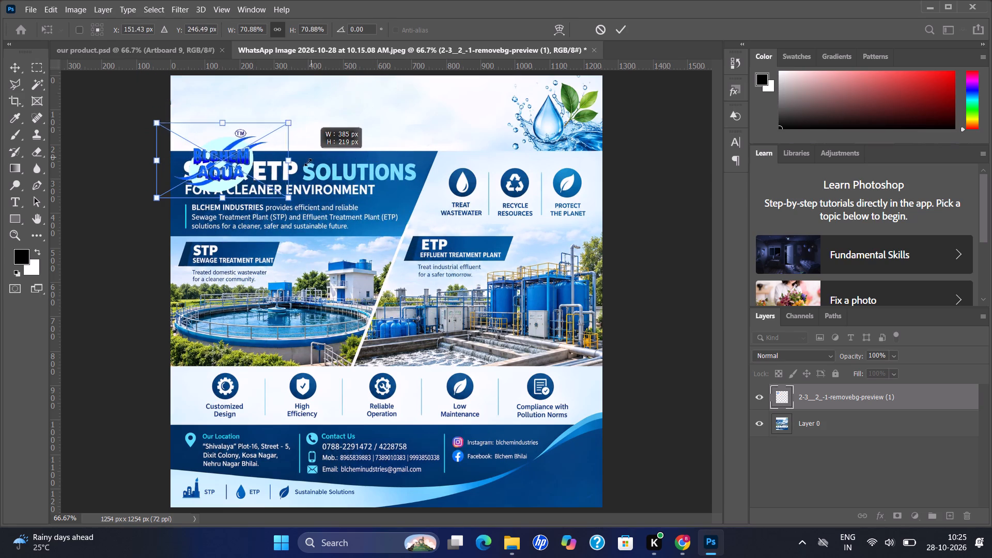
{"action": "left_click_drag", "start_coordinate": [308, 162], "coordinate": [284, 188]}
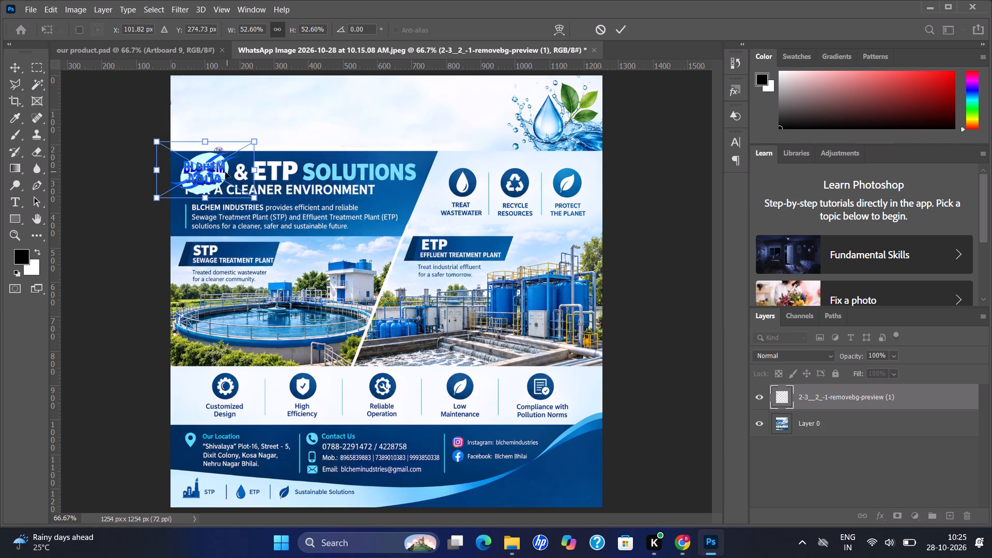
{"action": "left_click_drag", "start_coordinate": [217, 174], "coordinate": [241, 113]}
{"action": "left_click", "coordinate": [241, 113]}
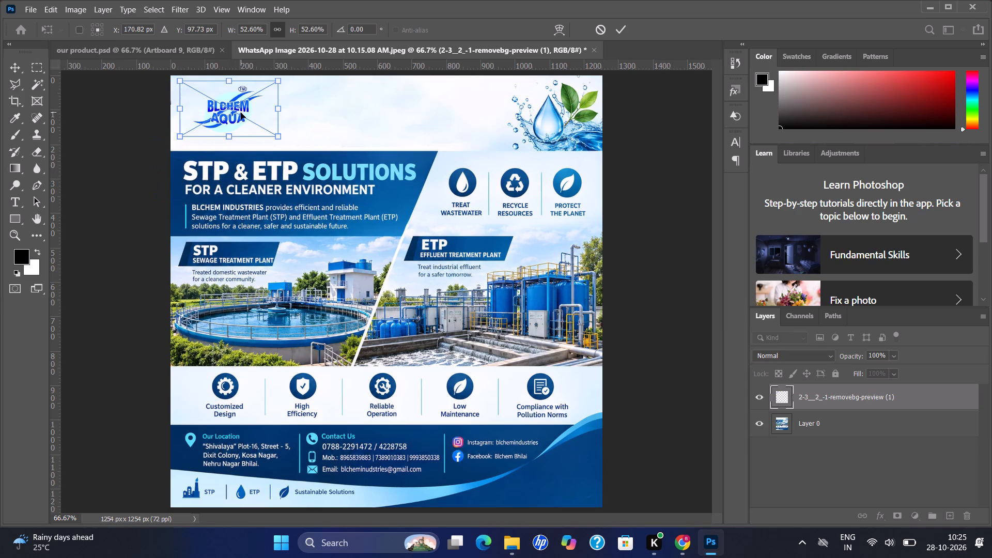
{"action": "left_click", "coordinate": [627, 35]}
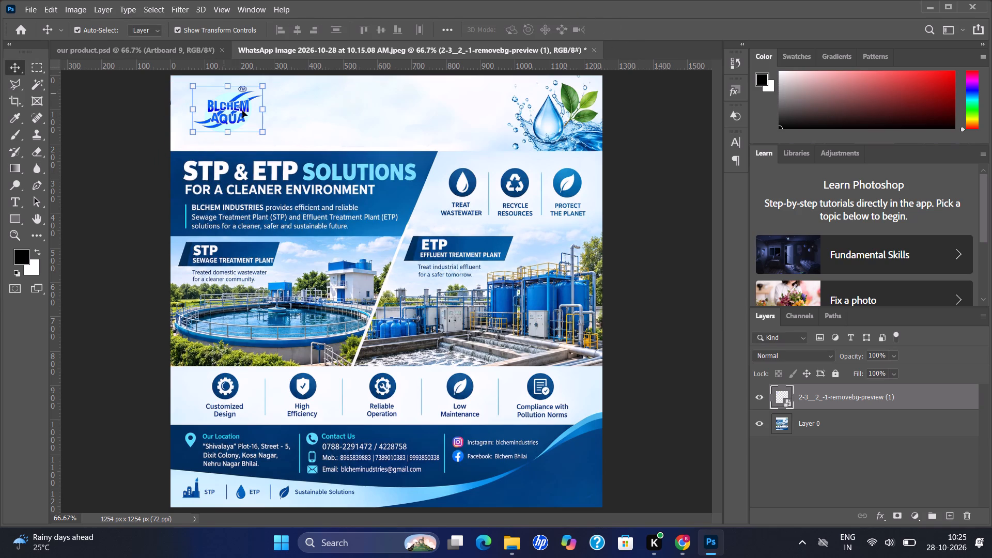
{"action": "left_click_drag", "start_coordinate": [234, 109], "coordinate": [230, 112]}
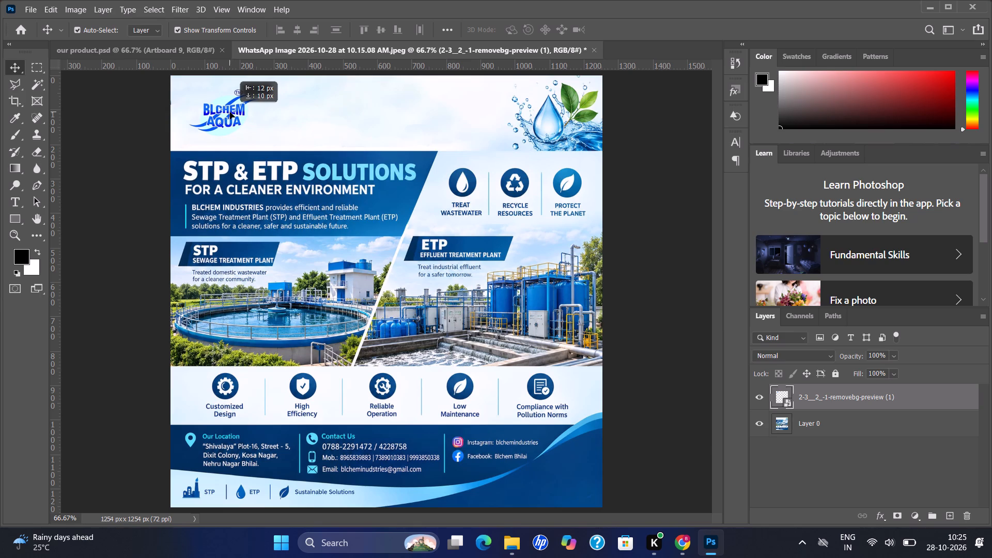
{"action": "left_click_drag", "start_coordinate": [230, 112], "coordinate": [234, 115]}
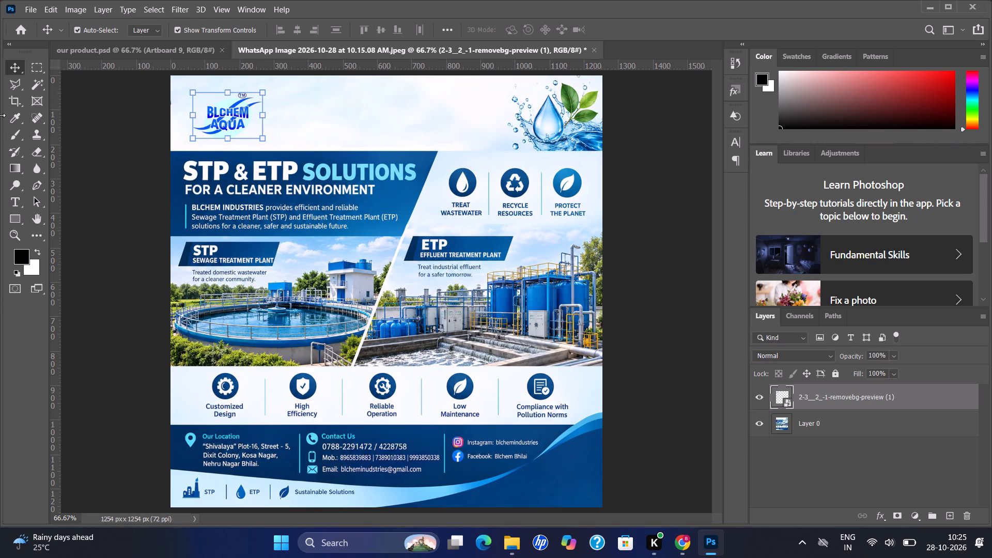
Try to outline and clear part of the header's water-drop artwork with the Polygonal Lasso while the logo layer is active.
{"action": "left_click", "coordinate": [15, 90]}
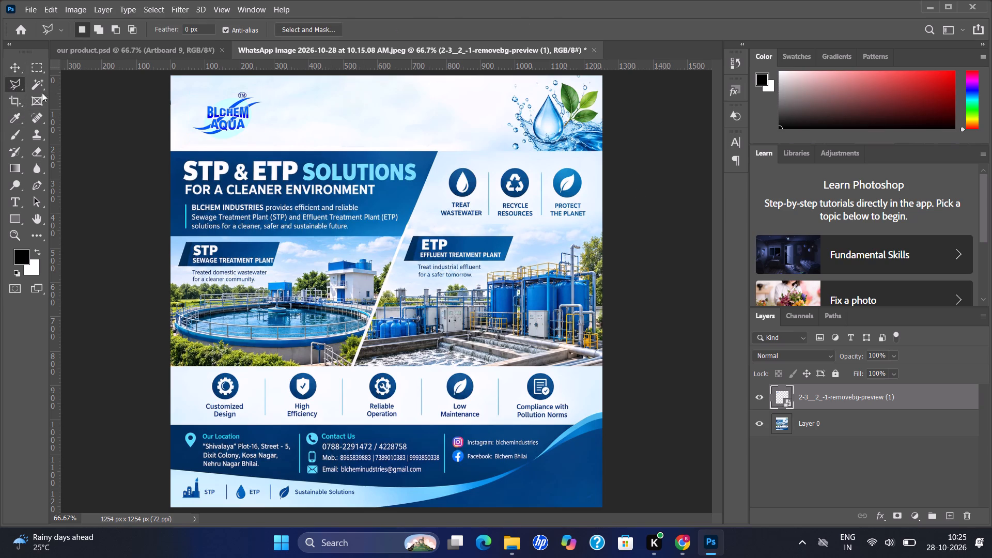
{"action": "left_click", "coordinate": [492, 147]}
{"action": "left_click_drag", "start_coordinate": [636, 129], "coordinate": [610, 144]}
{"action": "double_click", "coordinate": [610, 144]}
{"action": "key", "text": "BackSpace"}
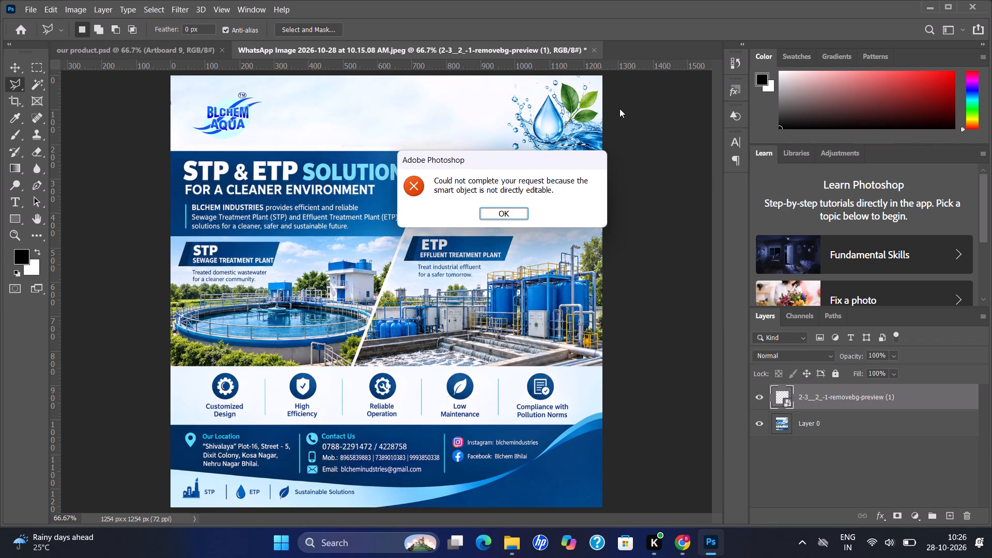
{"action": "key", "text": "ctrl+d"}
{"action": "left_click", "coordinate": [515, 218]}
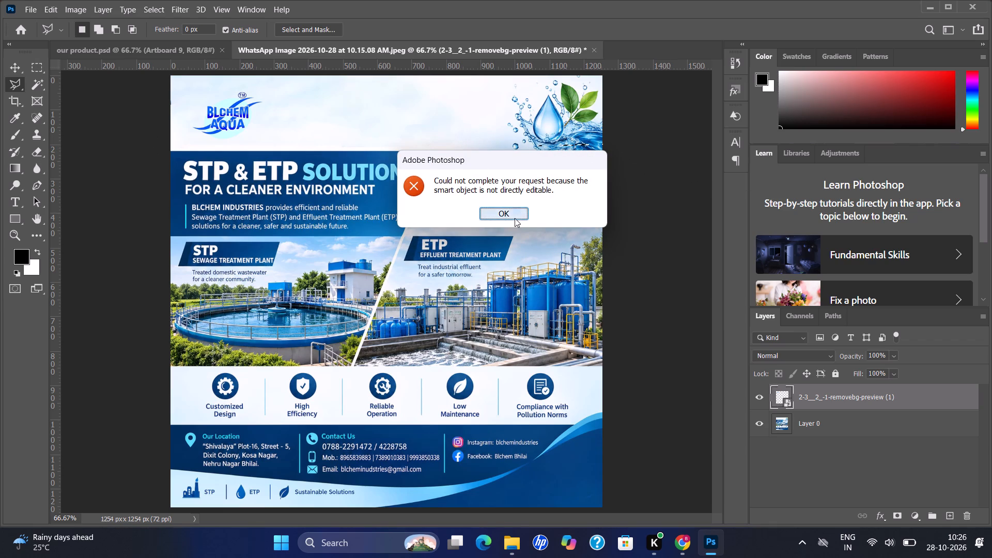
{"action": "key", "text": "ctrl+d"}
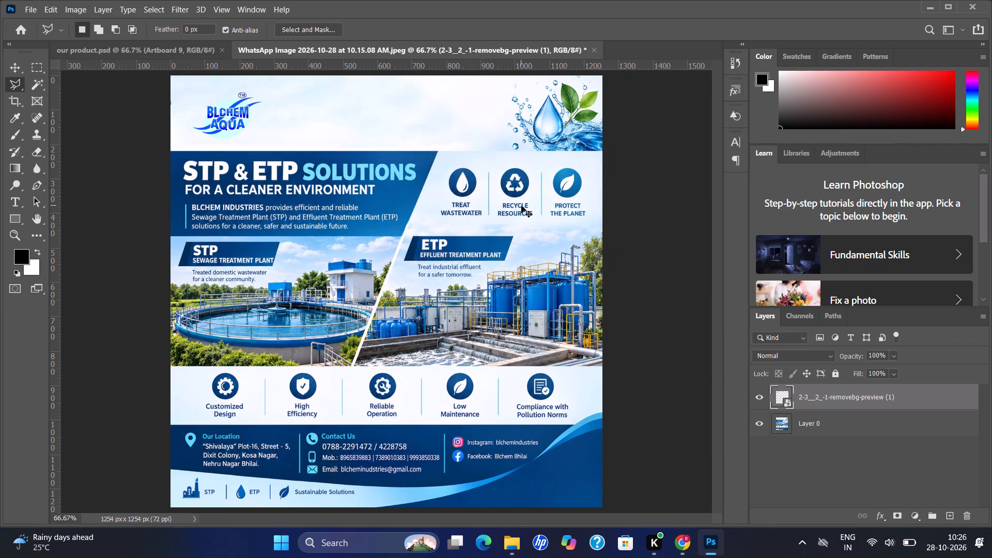
On Layer 0, outline the water-drop and leaves artwork in the header with the Polygonal Lasso, fill with Content-Aware, and deselect.
{"action": "left_click", "coordinate": [804, 420]}
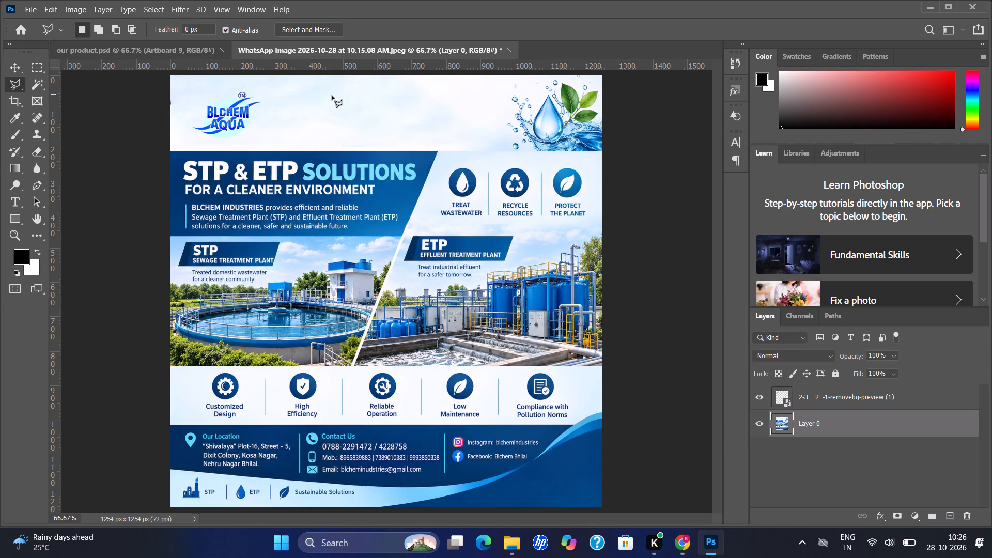
{"action": "left_click", "coordinate": [502, 146]}
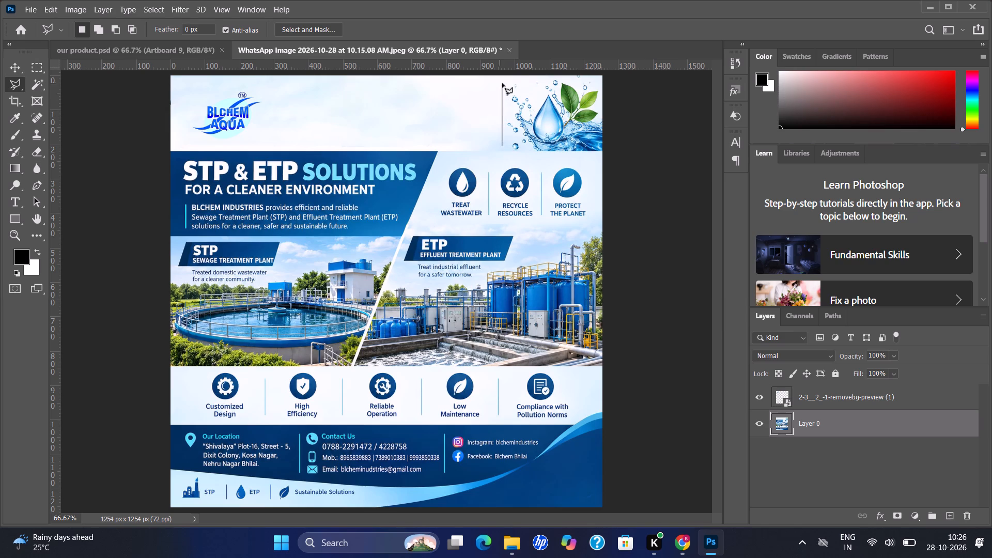
{"action": "left_click", "coordinate": [504, 75]}
{"action": "left_click", "coordinate": [604, 75]}
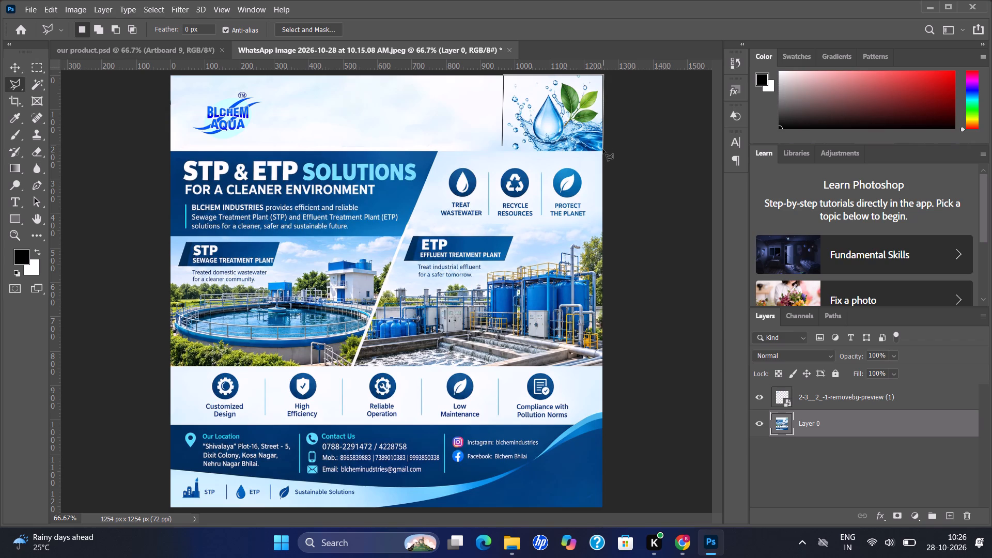
{"action": "left_click", "coordinate": [603, 151]}
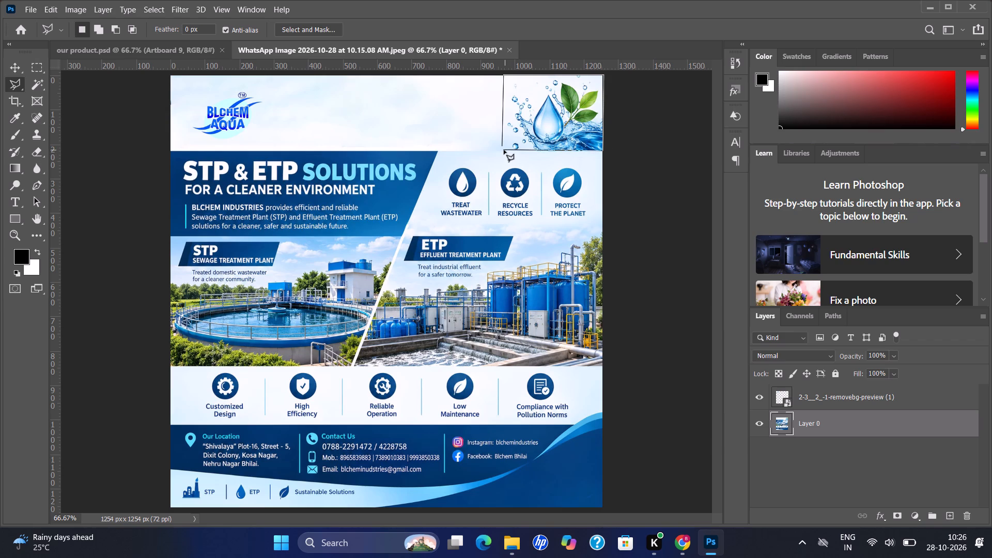
{"action": "left_click", "coordinate": [504, 150]}
{"action": "double_click", "coordinate": [504, 150]}
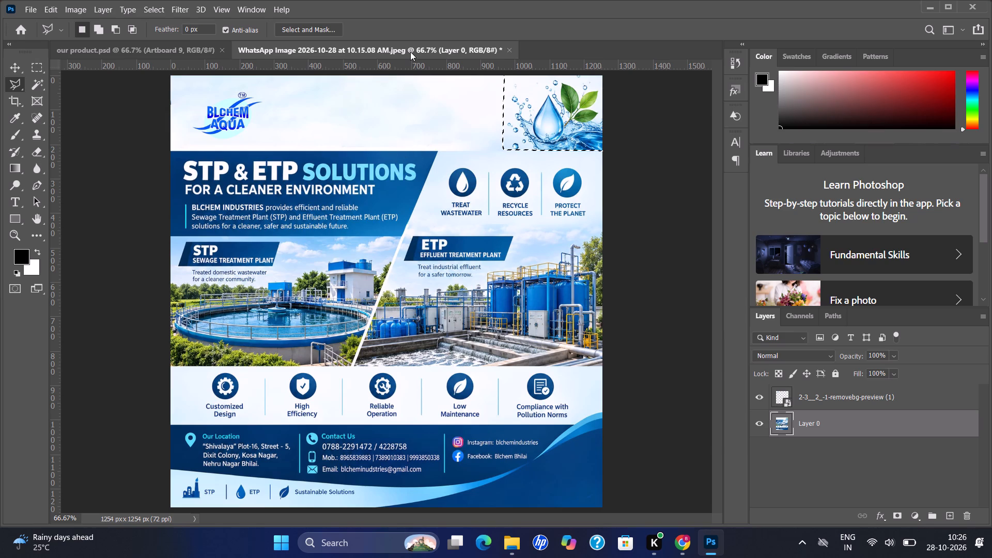
{"action": "key", "text": "shift+BackSpace"}
{"action": "key", "text": "Return"}
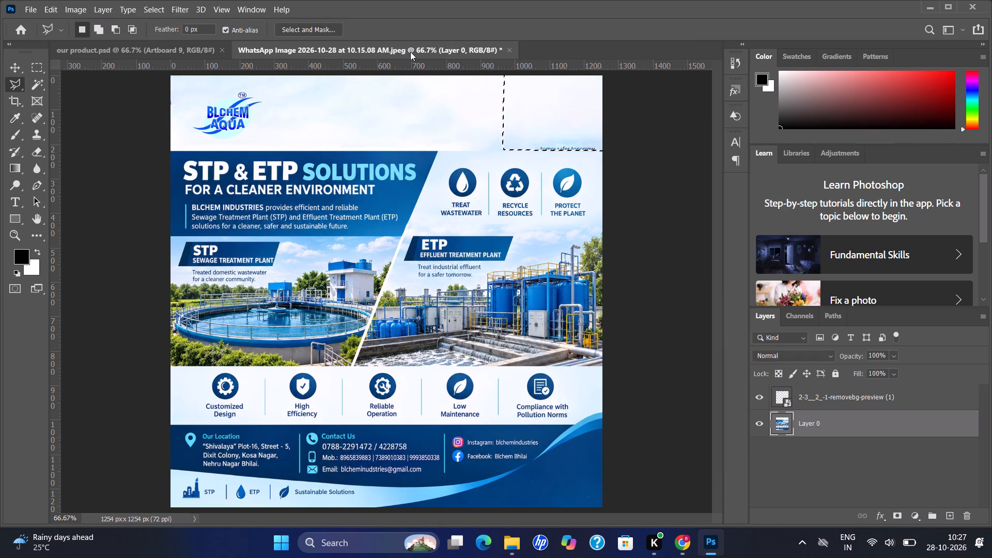
{"action": "key", "text": "ctrl+d"}
Outline the stray text fragment along the header's lower-right edge with the Polygonal Lasso and remove it.
{"action": "left_click", "coordinate": [531, 149]}
{"action": "left_click", "coordinate": [531, 135]}
Outline the leftover "safer tomorrow" text at the header's lower-right edge with the Polygonal Lasso, fill the area to remove it, and deselect.
{"action": "left_click", "coordinate": [602, 138]}
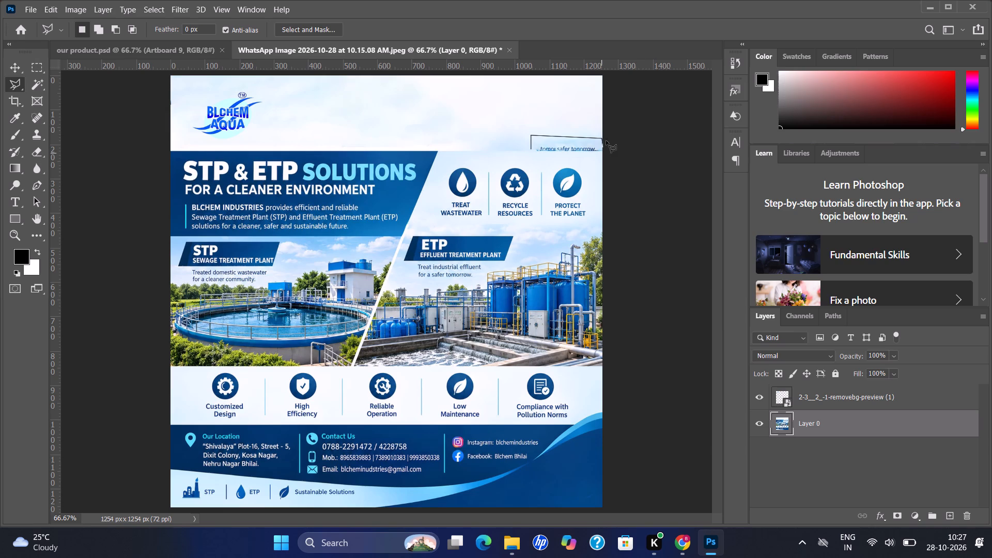
{"action": "left_click", "coordinate": [601, 150]}
{"action": "left_click", "coordinate": [532, 152]}
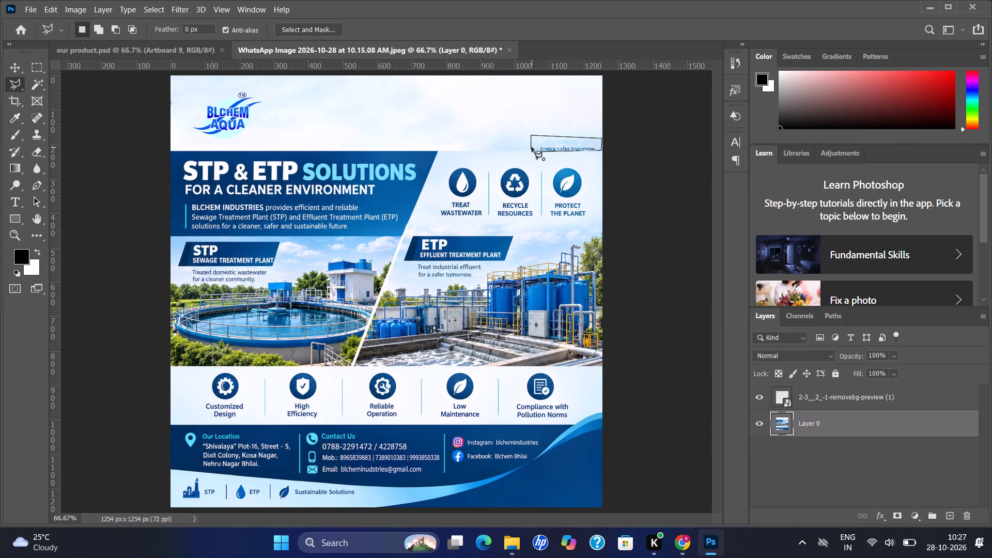
{"action": "left_click", "coordinate": [532, 147]}
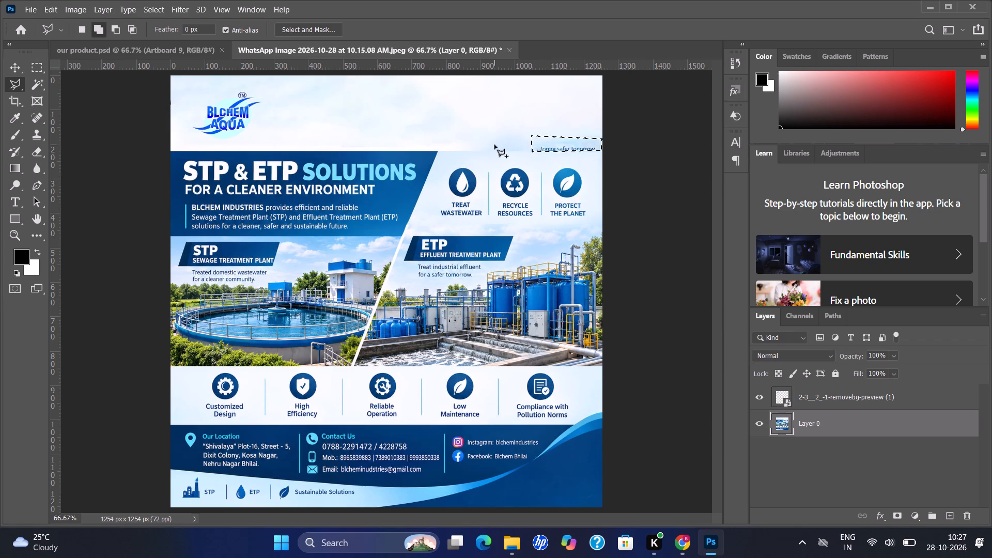
{"action": "key", "text": "shift+BackSpace"}
{"action": "key", "text": "Return"}
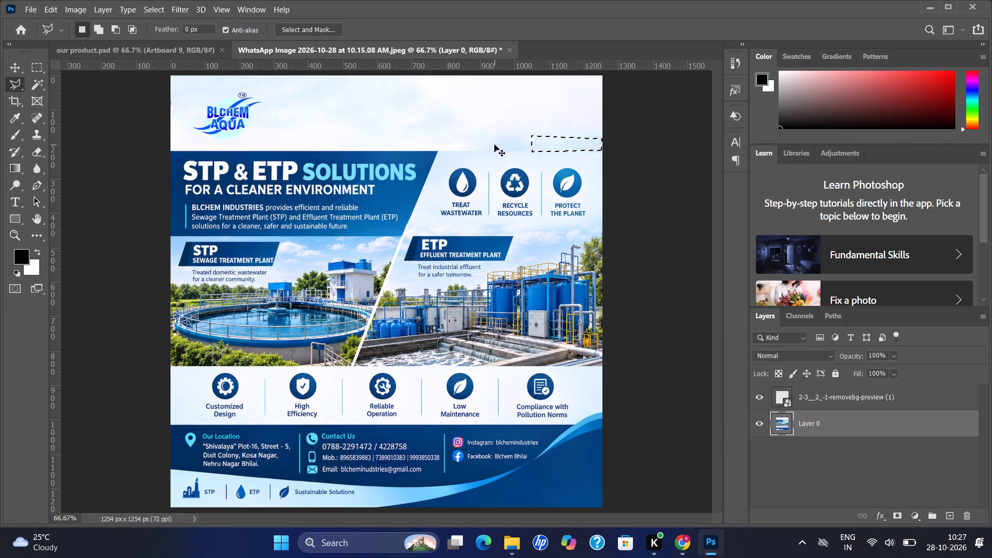
{"action": "key", "text": "ctrl+d"}
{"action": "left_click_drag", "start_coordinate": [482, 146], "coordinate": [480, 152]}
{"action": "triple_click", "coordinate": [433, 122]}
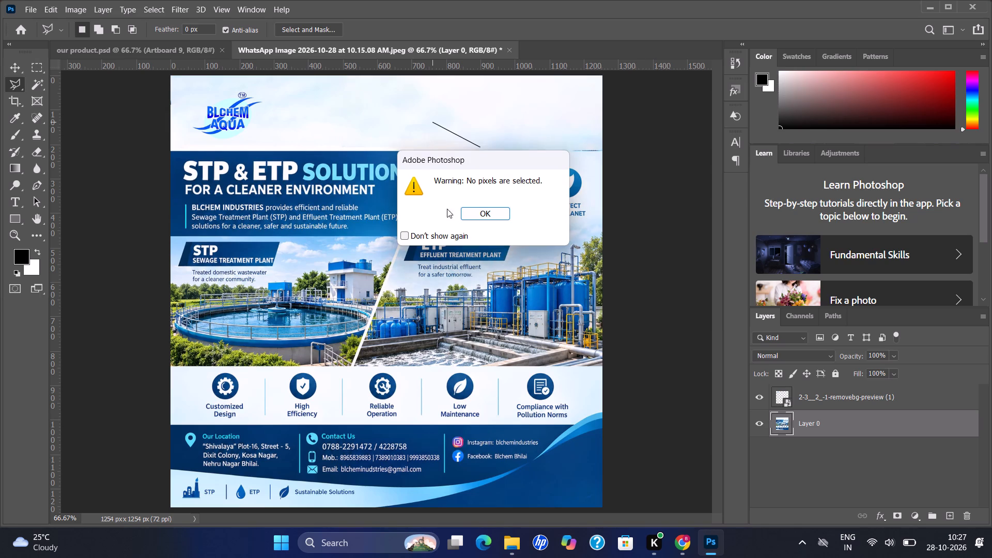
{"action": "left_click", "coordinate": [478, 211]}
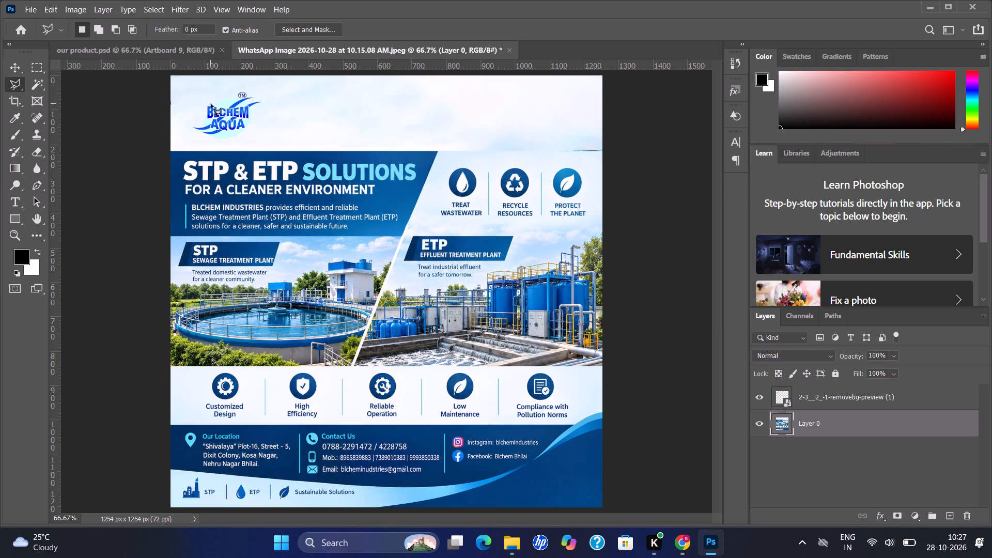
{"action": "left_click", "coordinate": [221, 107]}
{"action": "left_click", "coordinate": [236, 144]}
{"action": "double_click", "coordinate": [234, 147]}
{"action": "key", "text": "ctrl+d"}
Move the BLCHEM AQUA logo horizontally from the header's left end toward its middle.
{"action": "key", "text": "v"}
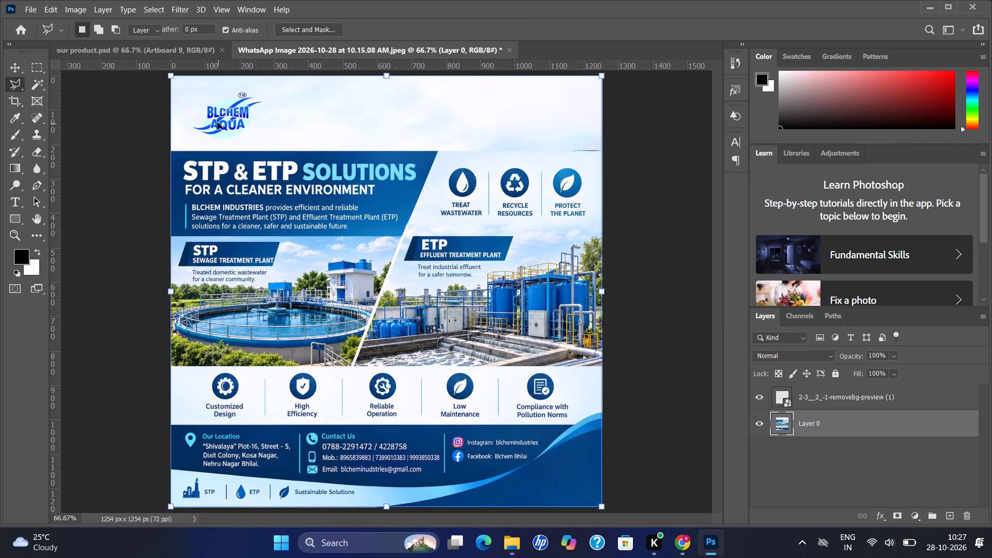
{"action": "left_click", "coordinate": [229, 113]}
{"action": "left_click_drag", "start_coordinate": [229, 113], "coordinate": [359, 113]}
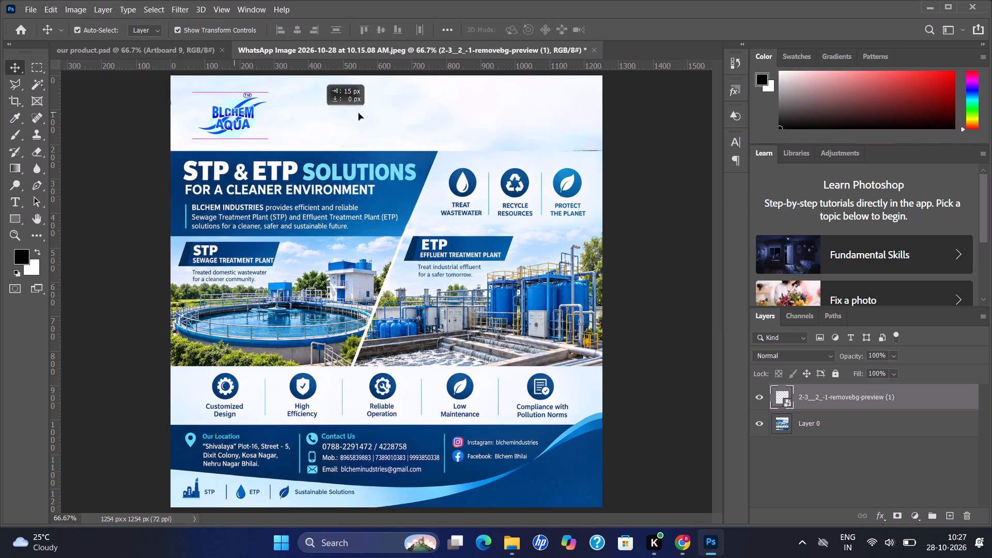
Move the BLCHEM AQUA logo across to the right side of the poster's header.
{"action": "left_click_drag", "start_coordinate": [359, 113], "coordinate": [544, 111]}
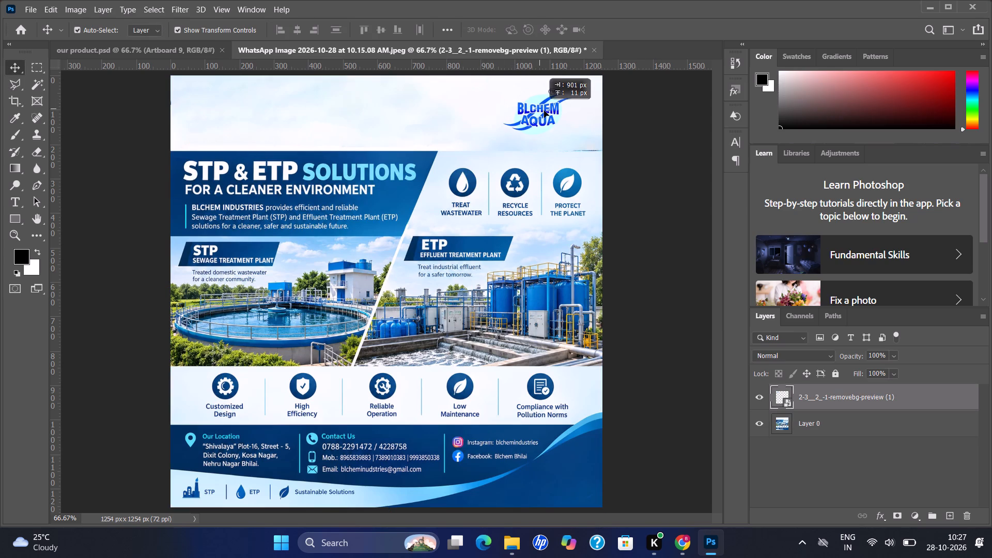
{"action": "left_click_drag", "start_coordinate": [544, 111], "coordinate": [546, 112]}
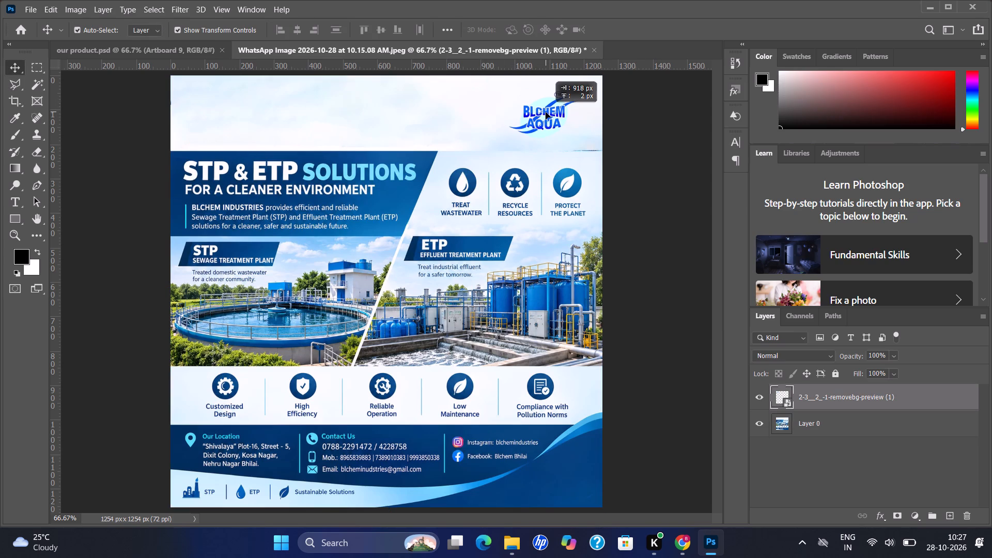
{"action": "left_click_drag", "start_coordinate": [546, 112], "coordinate": [526, 111]}
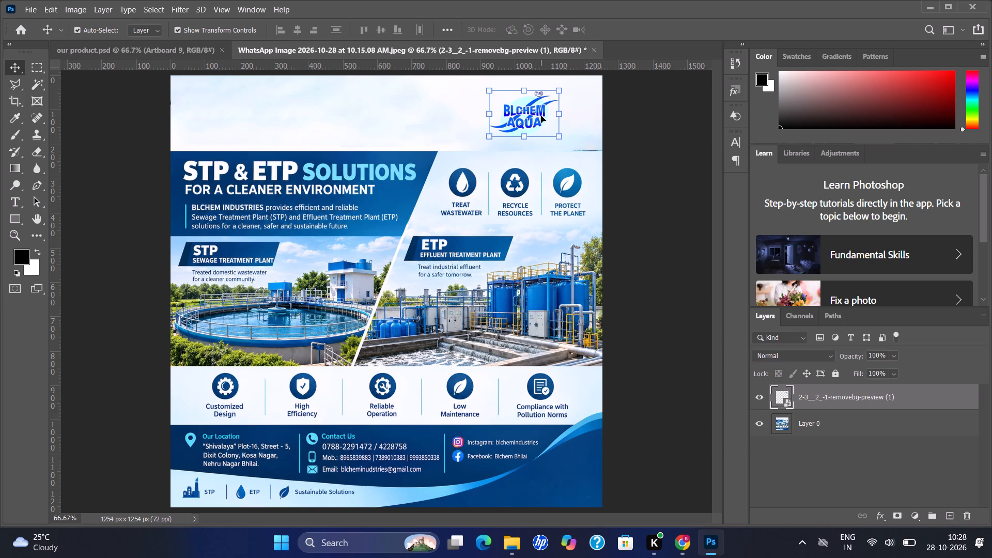
Fine-tune the BLCHEM AQUA logo's position in the header, placing it slightly lower and roughly above the Recycle Resources icon.
{"action": "left_click", "coordinate": [518, 112]}
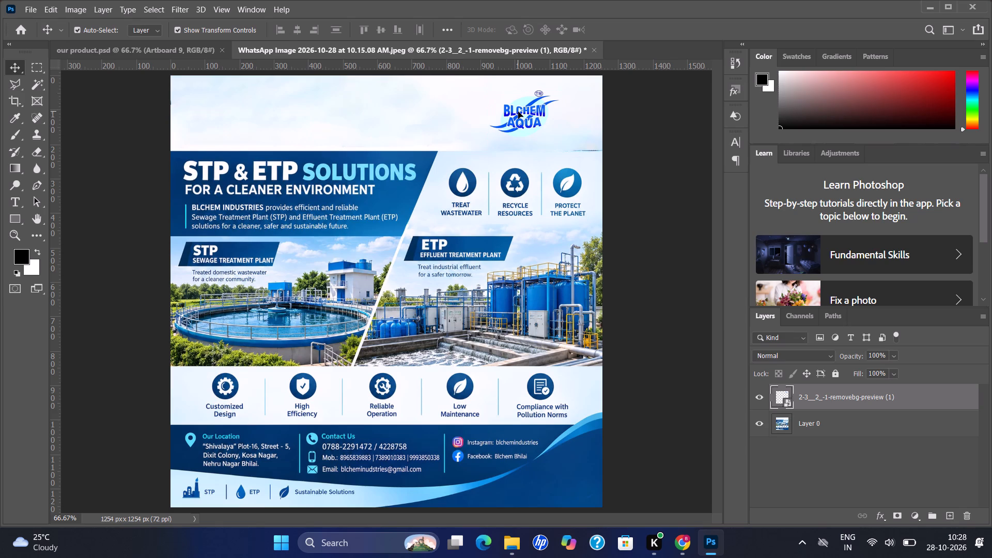
{"action": "left_click", "coordinate": [518, 112]}
{"action": "left_click_drag", "start_coordinate": [518, 112], "coordinate": [528, 113]}
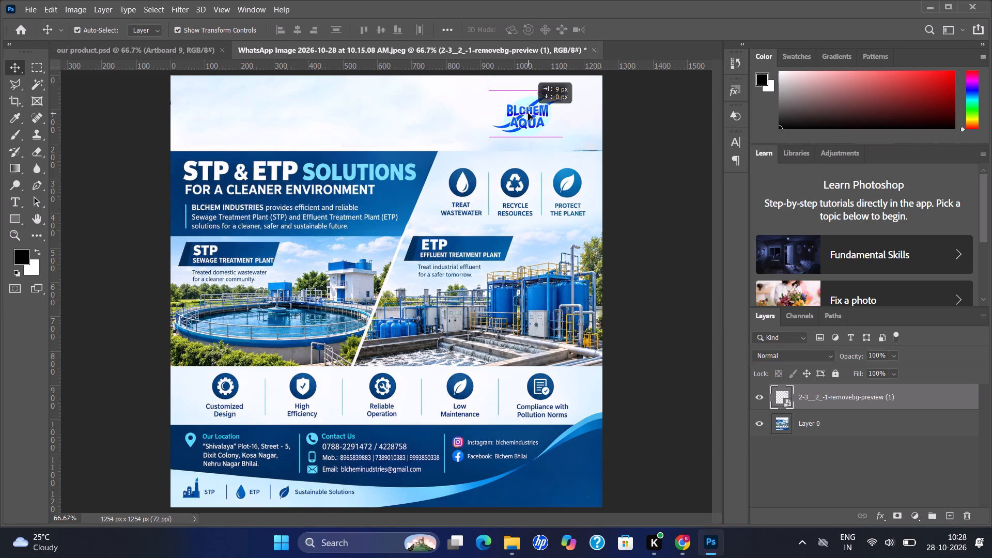
{"action": "left_click_drag", "start_coordinate": [528, 113], "coordinate": [507, 117]}
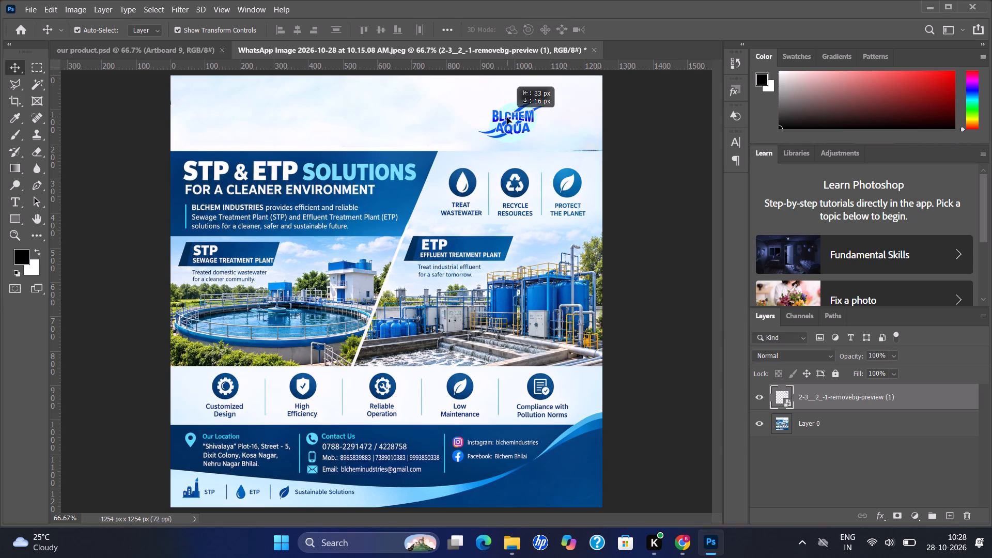
{"action": "left_click_drag", "start_coordinate": [507, 117], "coordinate": [525, 114]}
{"action": "left_click", "coordinate": [525, 111]}
{"action": "left_click", "coordinate": [529, 114]}
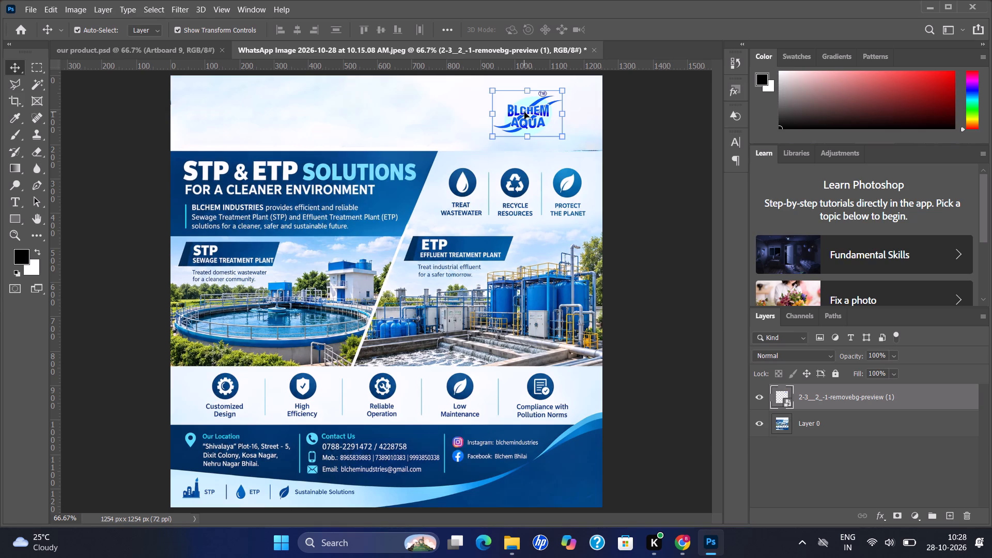
{"action": "left_click_drag", "start_coordinate": [524, 112], "coordinate": [494, 116]}
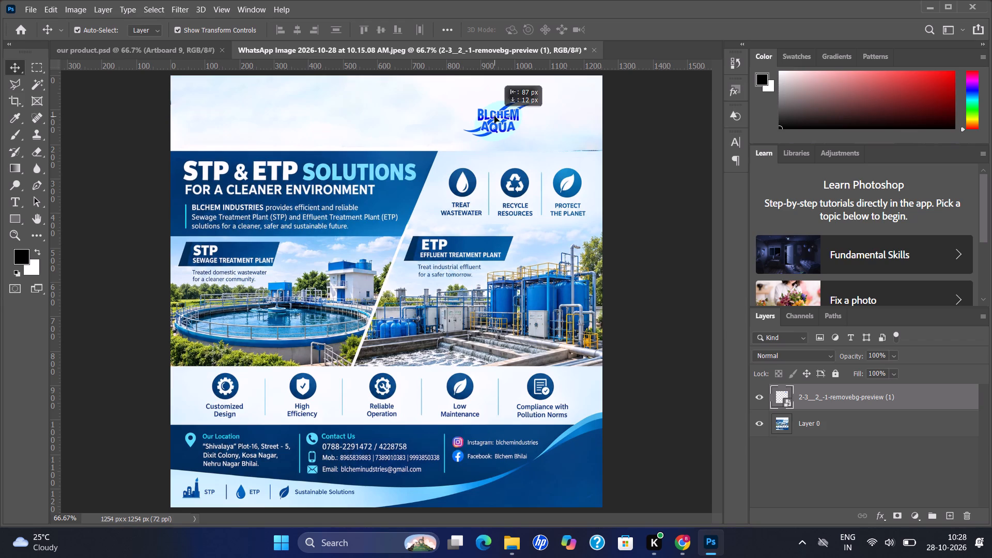
{"action": "left_click_drag", "start_coordinate": [494, 116], "coordinate": [514, 116]}
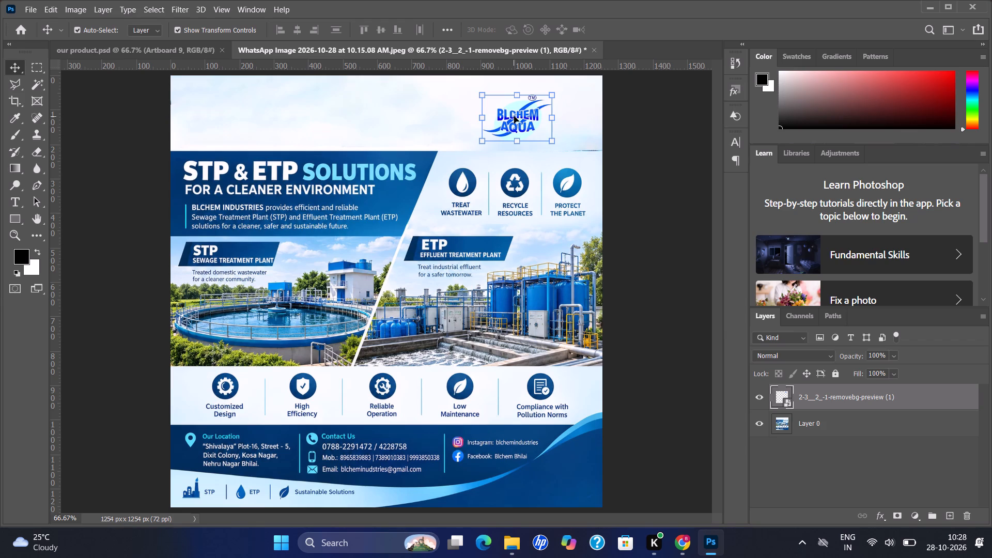
{"action": "key", "text": "Up"}
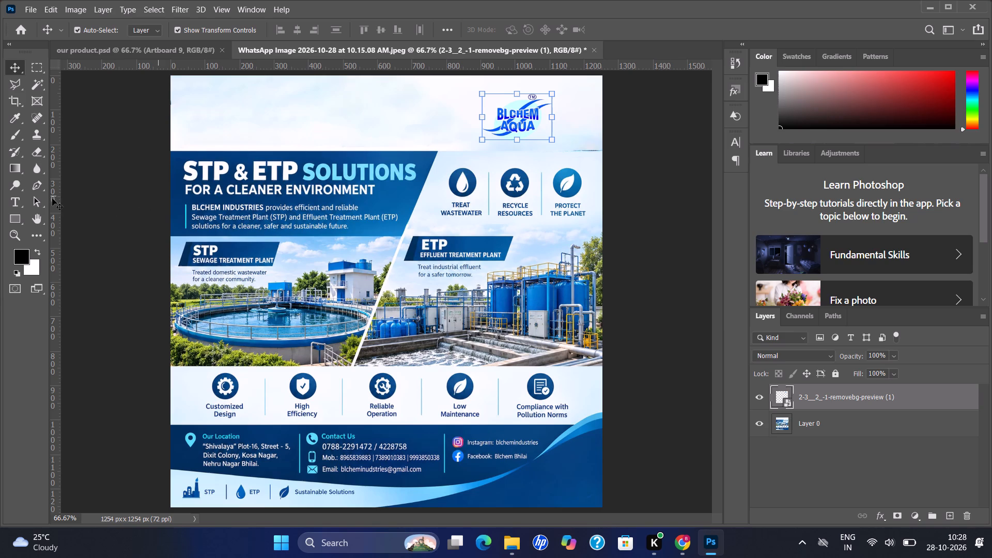
Add the text "BLCHEM INDUSTRIES" near the upper-left corner of the poster's header.
{"action": "left_click", "coordinate": [19, 204]}
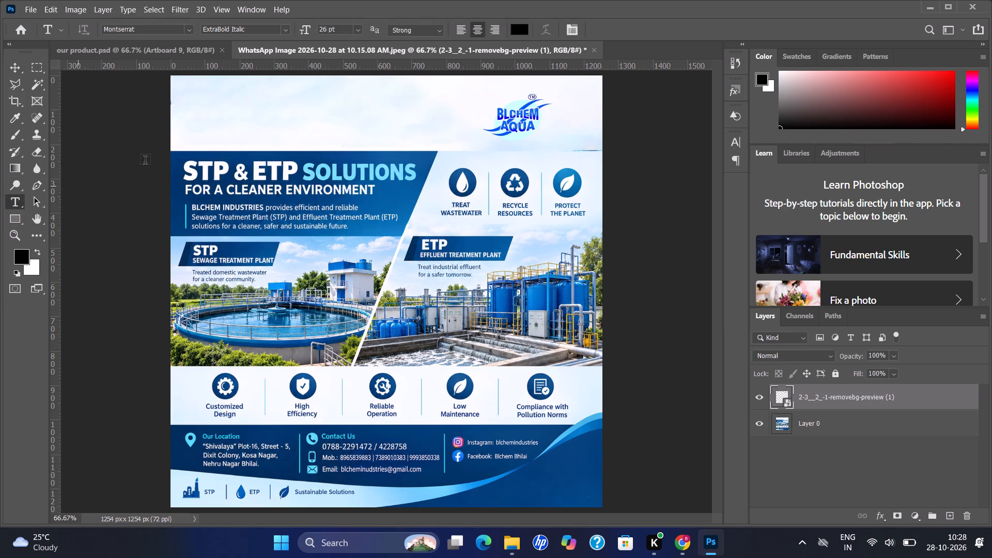
{"action": "left_click", "coordinate": [218, 100]}
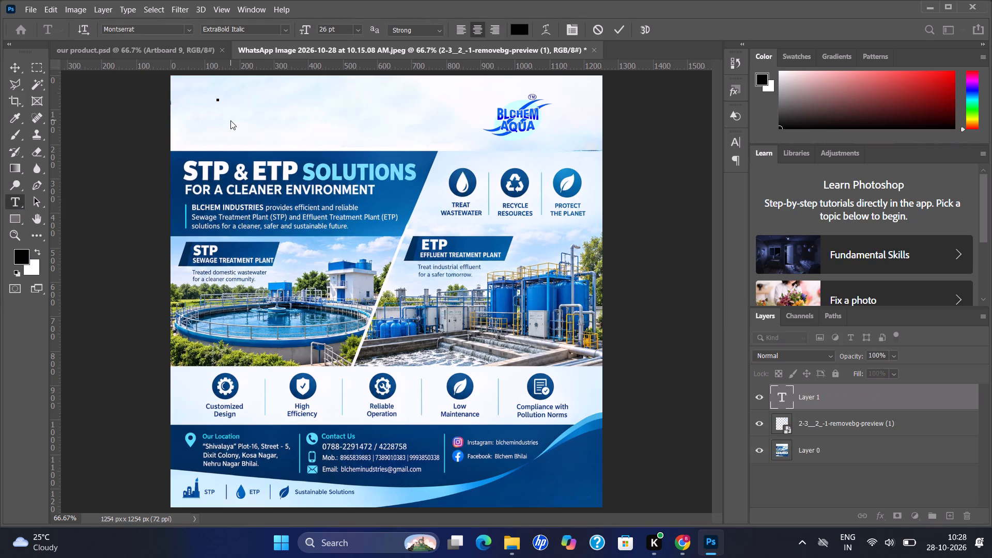
{"action": "type", "text": "BLCHEM INDUSTRIES"}
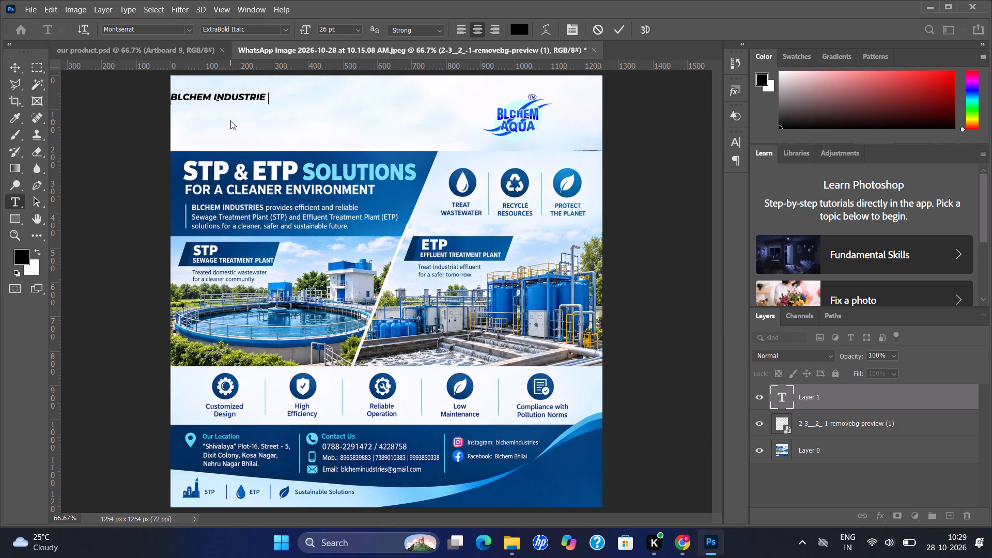
{"action": "left_click", "coordinate": [619, 31]}
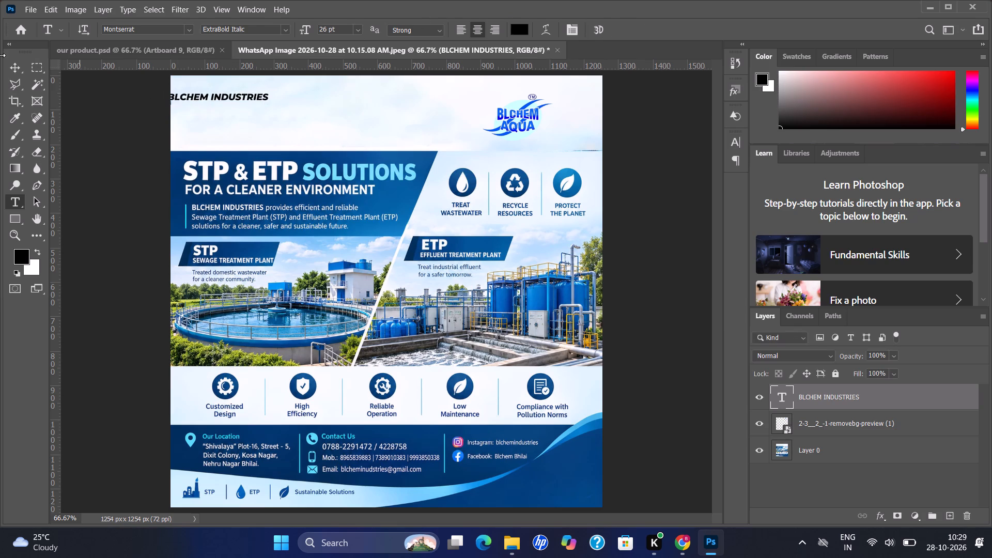
Move the BLCHEM INDUSTRIES text inward and slightly down so it sits fully within the left half of the header.
{"action": "left_click_drag", "start_coordinate": [9, 65], "coordinate": [250, 95]}
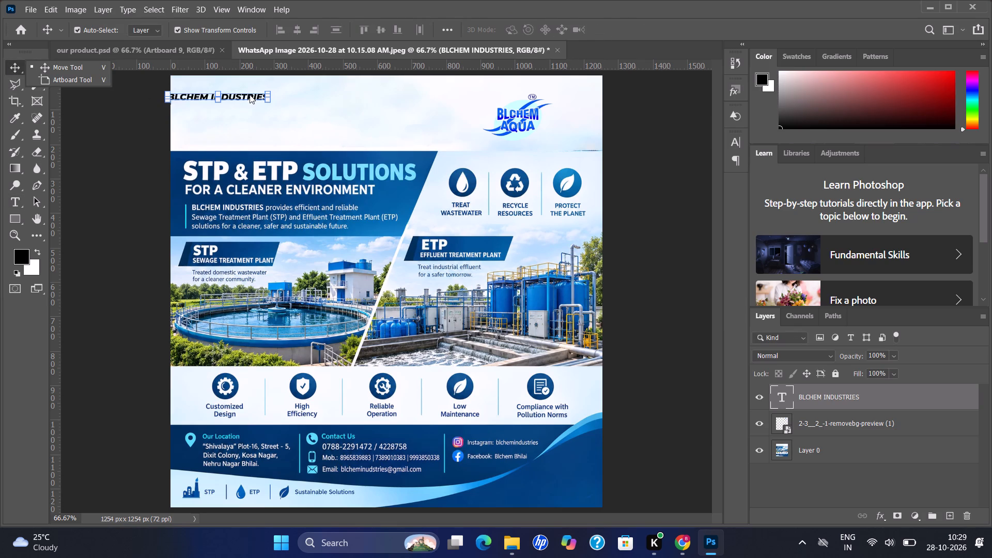
{"action": "left_click_drag", "start_coordinate": [250, 95], "coordinate": [251, 96]}
{"action": "left_click", "coordinate": [251, 96]}
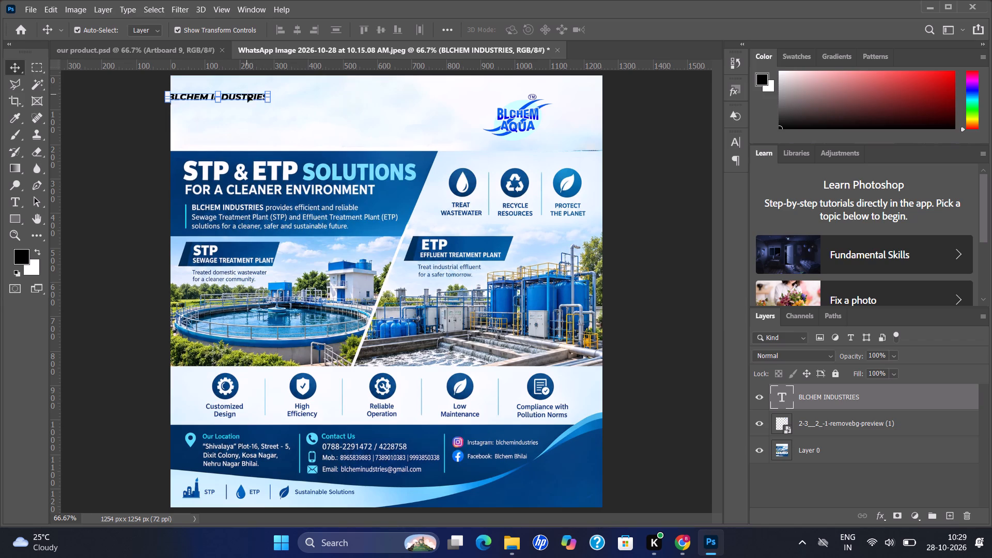
{"action": "left_click_drag", "start_coordinate": [249, 97], "coordinate": [292, 99]}
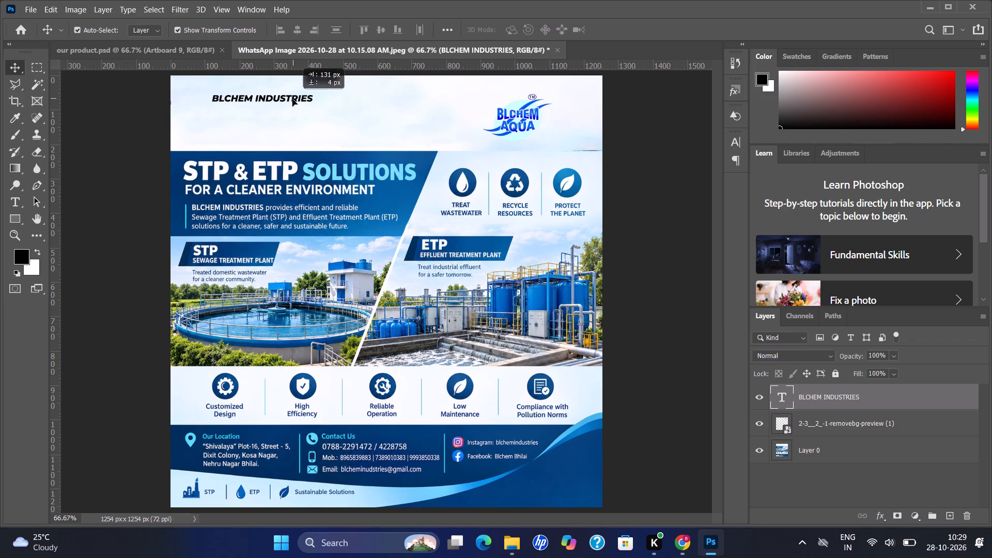
{"action": "left_click_drag", "start_coordinate": [292, 99], "coordinate": [289, 106]}
Recolour the BLCHEM INDUSTRIES text to blue 006699, sampled from the poster's dark blue headline banner.
{"action": "triple_click", "coordinate": [289, 106]}
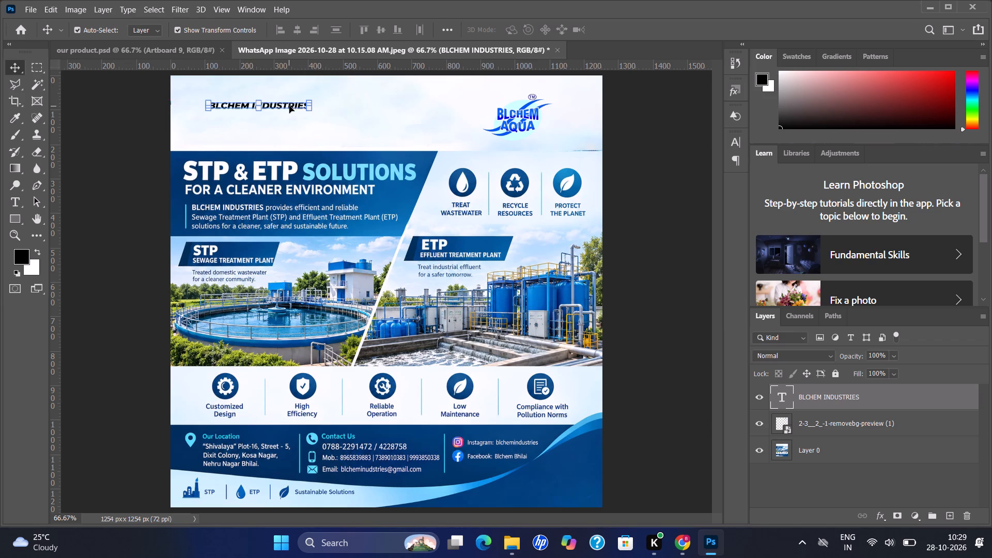
{"action": "left_click", "coordinate": [517, 33]}
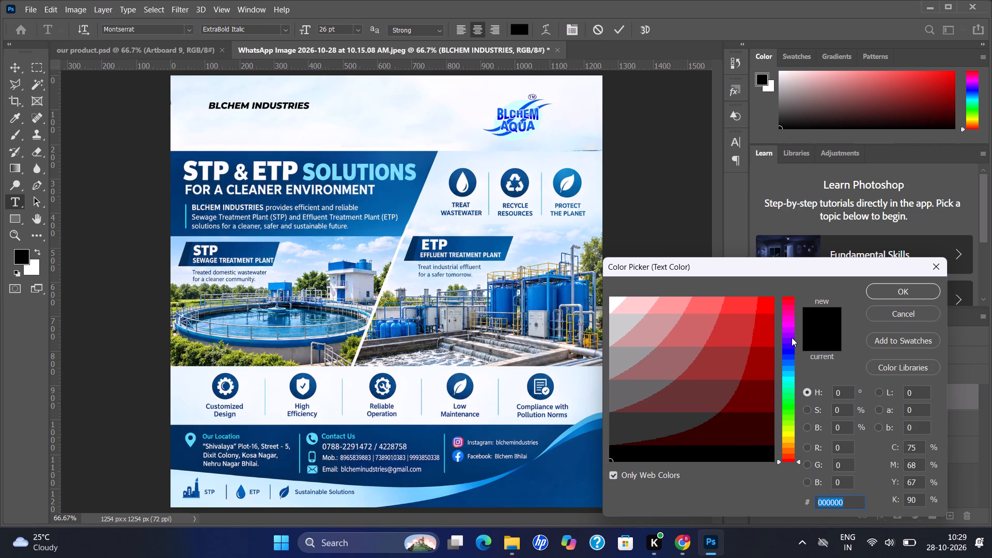
{"action": "left_click", "coordinate": [787, 347]}
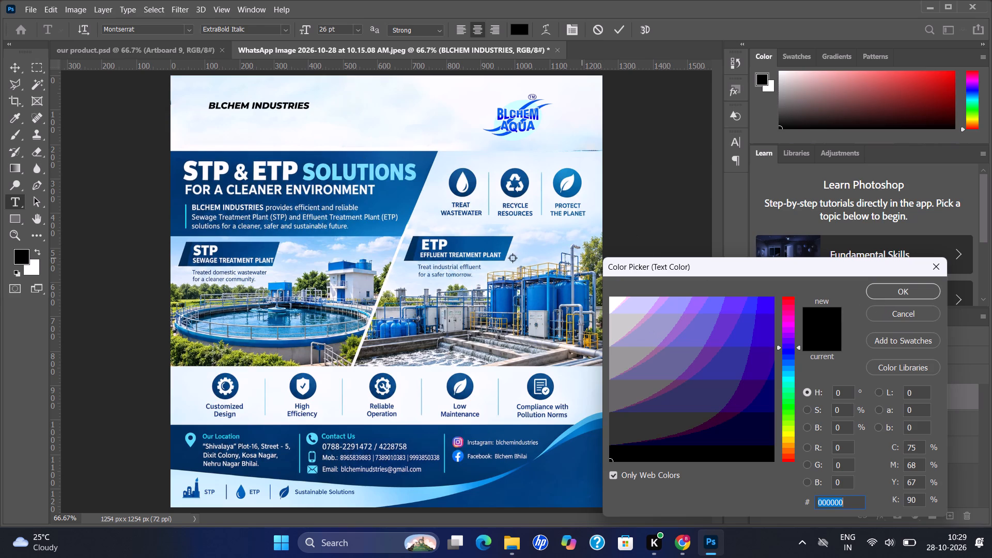
{"action": "left_click", "coordinate": [381, 159]}
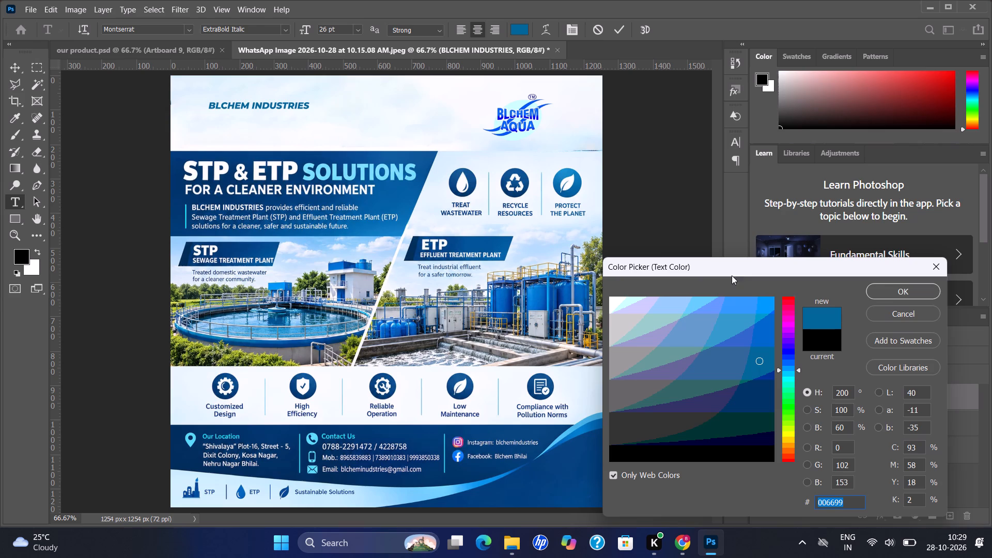
{"action": "left_click", "coordinate": [887, 289]}
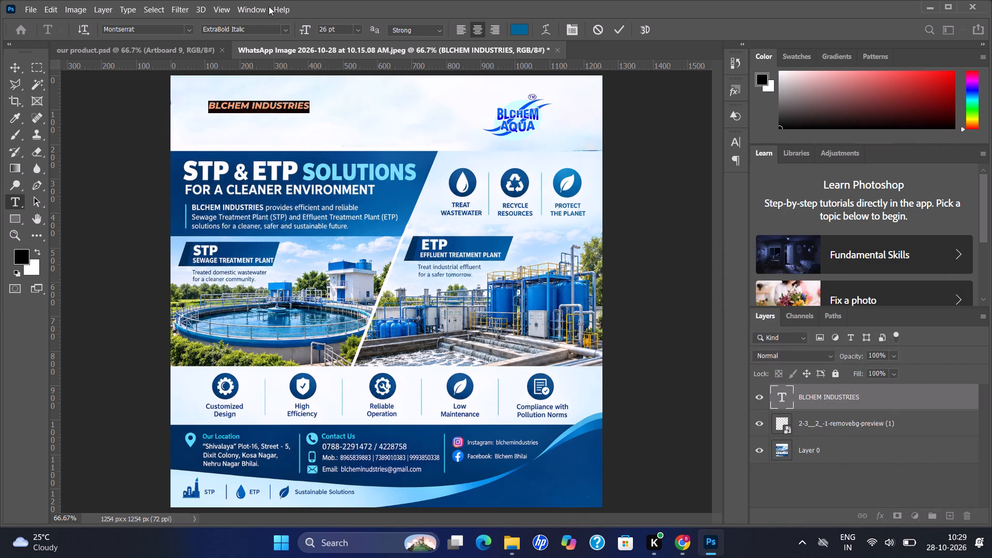
Set the BLCHEM INDUSTRIES text to the Bebas Neue font at 48 pt.
{"action": "left_click", "coordinate": [191, 24]}
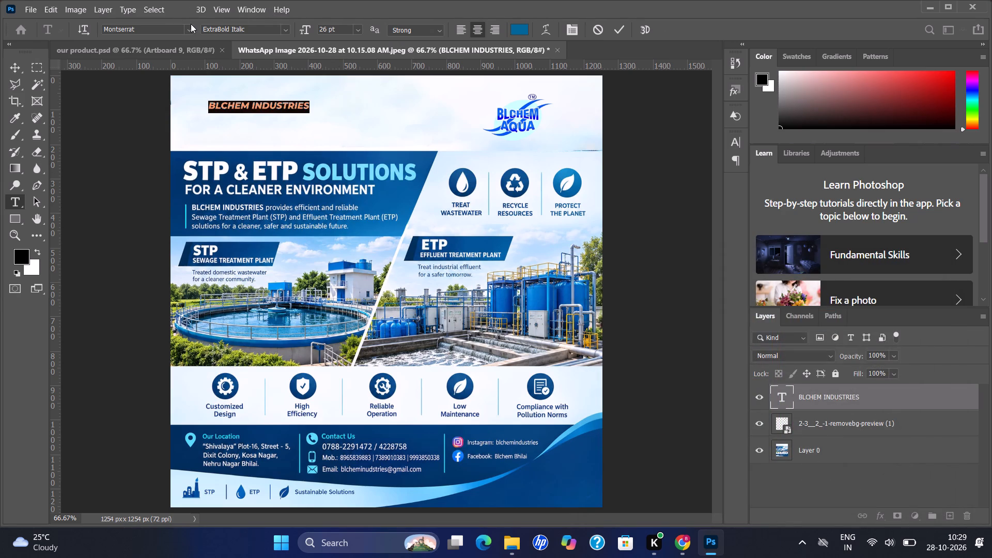
{"action": "left_click", "coordinate": [191, 28]}
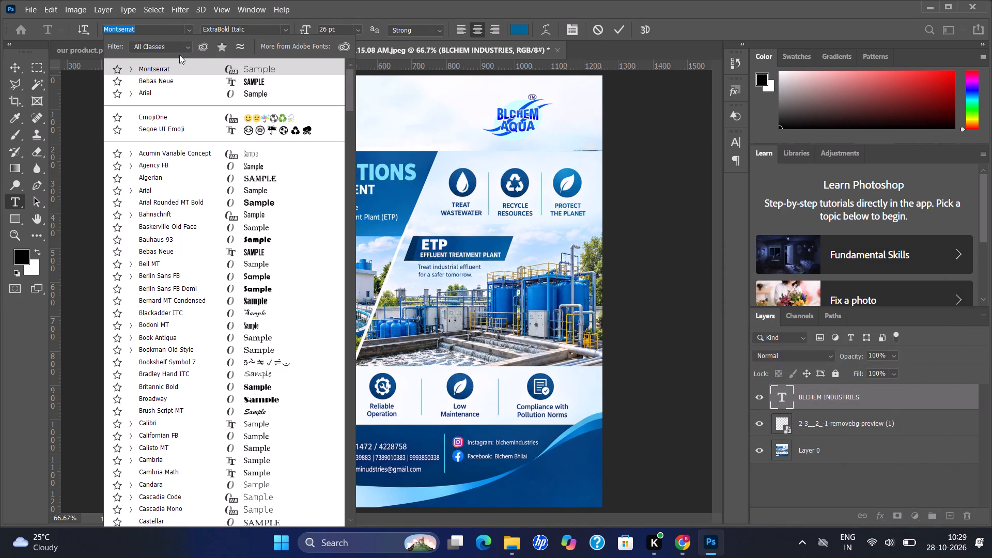
{"action": "left_click", "coordinate": [175, 79]}
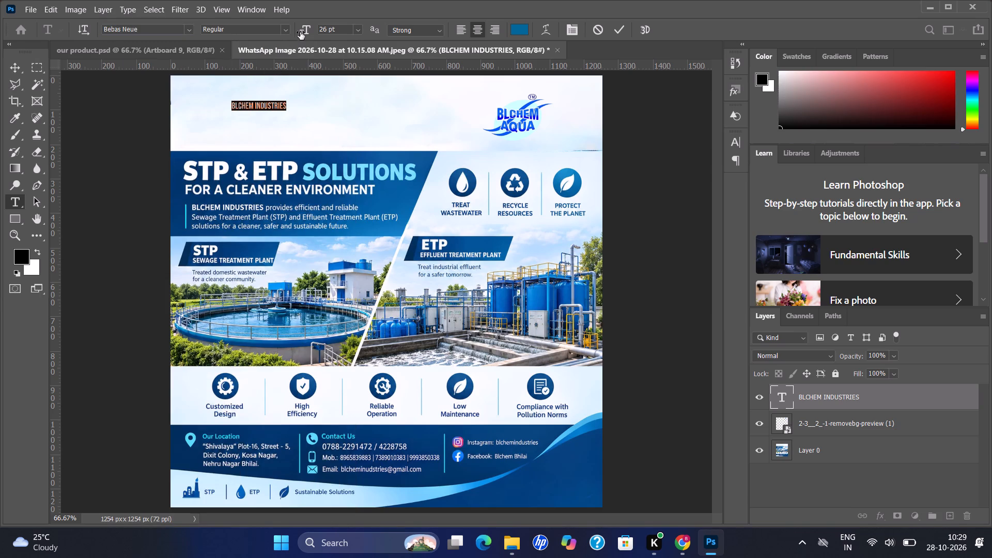
{"action": "left_click", "coordinate": [358, 29]}
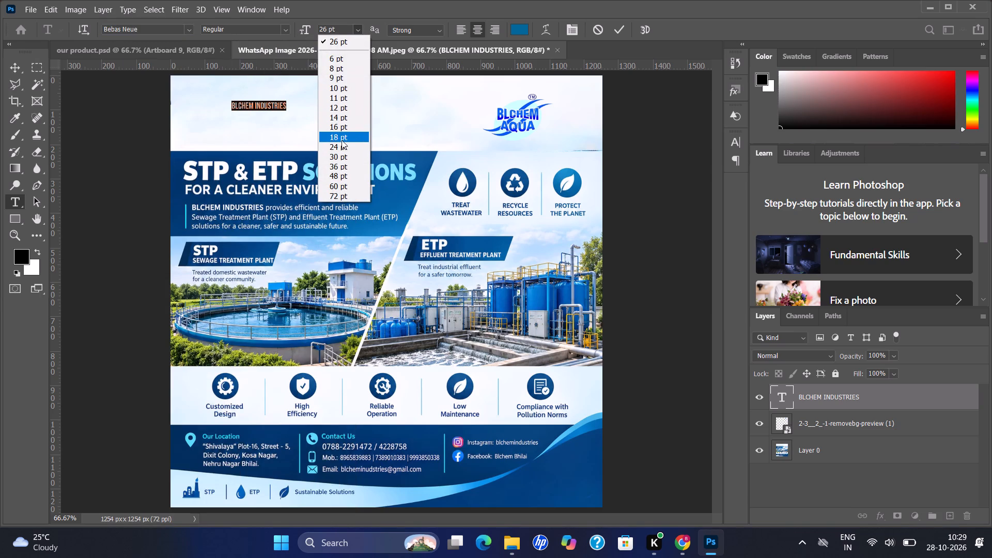
{"action": "left_click", "coordinate": [335, 157]}
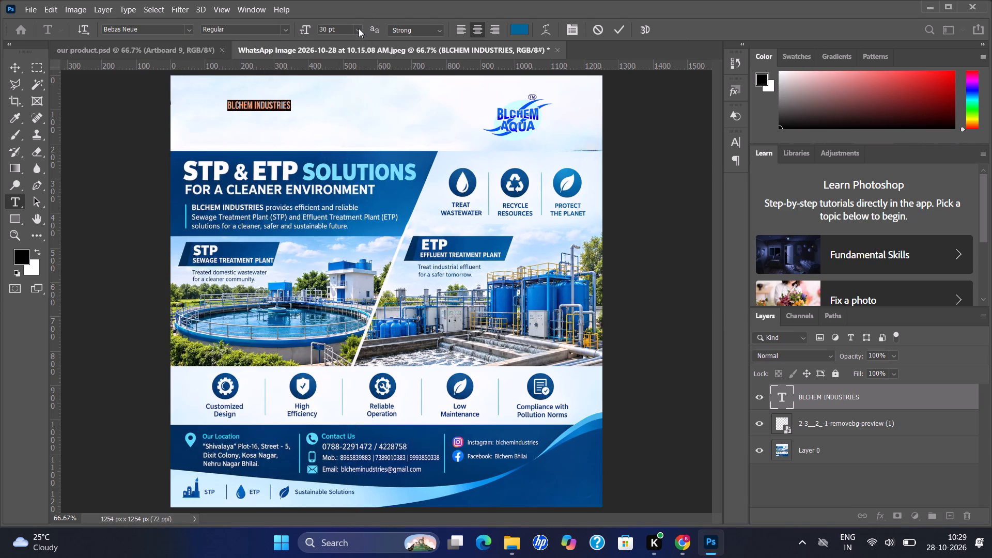
{"action": "left_click", "coordinate": [359, 28]}
{"action": "left_click", "coordinate": [327, 176]}
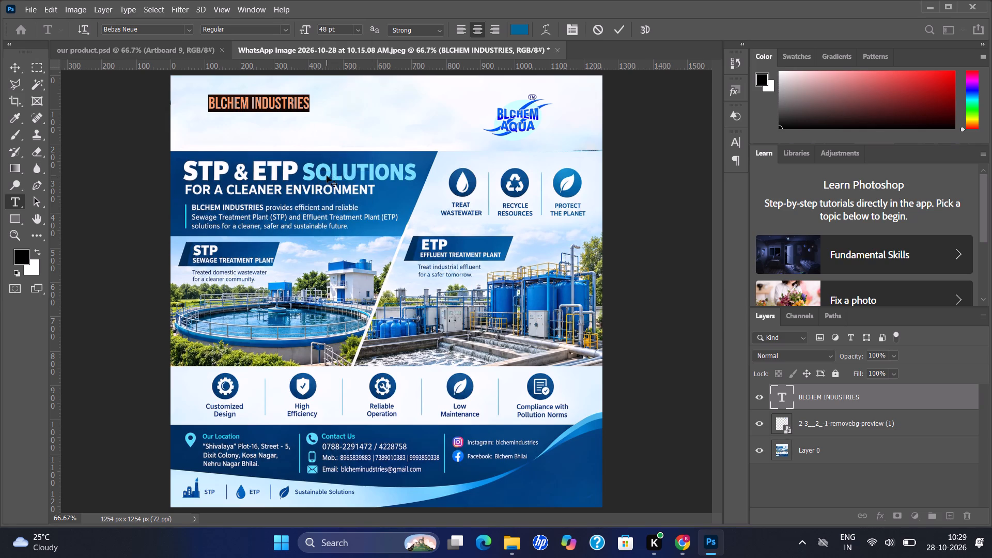
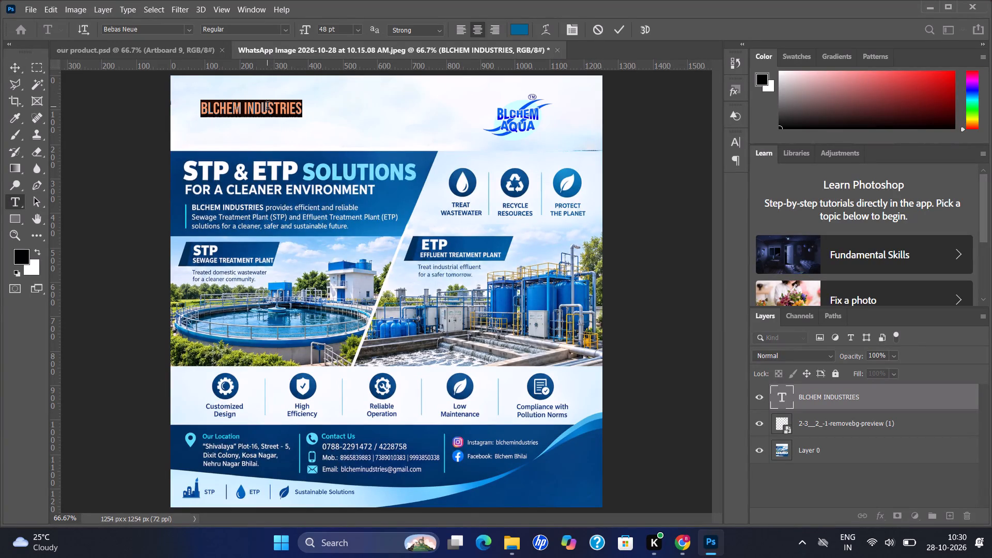
Recolour the BLCHEM INDUSTRIES text to darker navy blue 003366, sampled from the top of the poster's headline banner.
{"action": "left_click", "coordinate": [517, 33]}
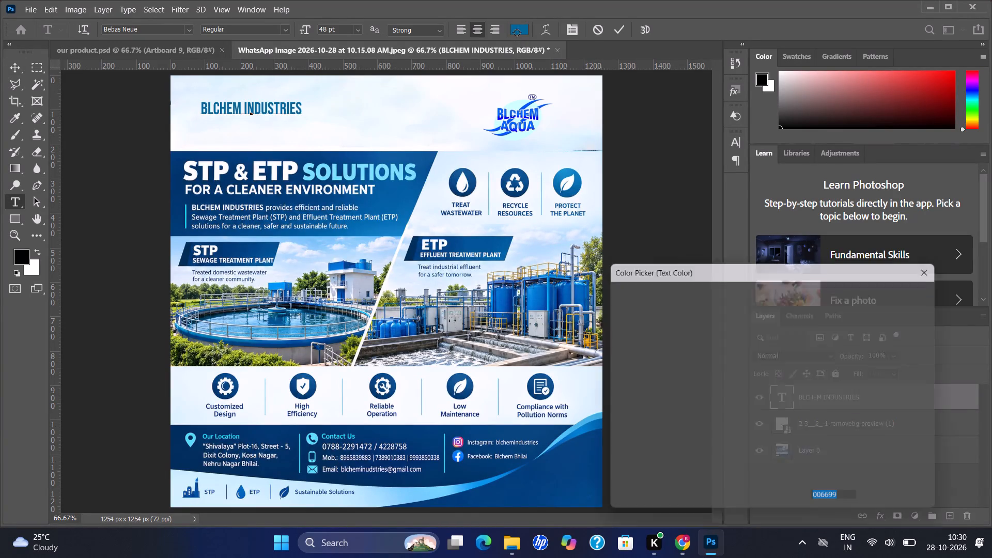
{"action": "left_click", "coordinate": [252, 157]}
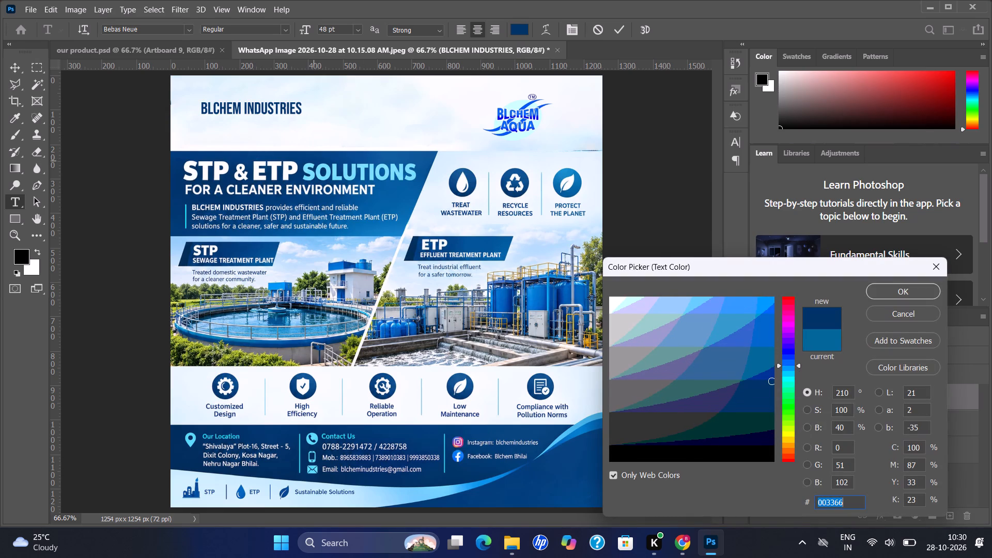
{"action": "left_click", "coordinate": [879, 292]}
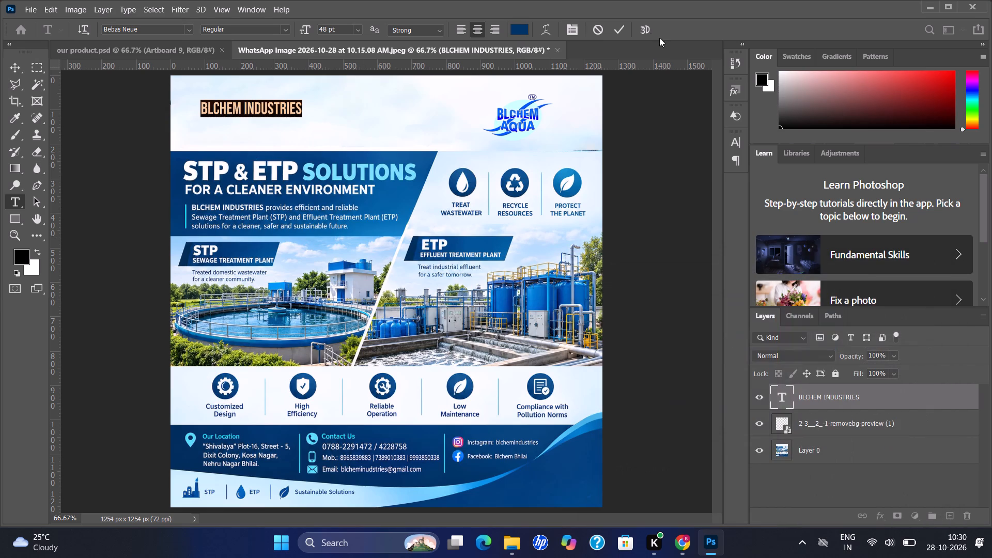
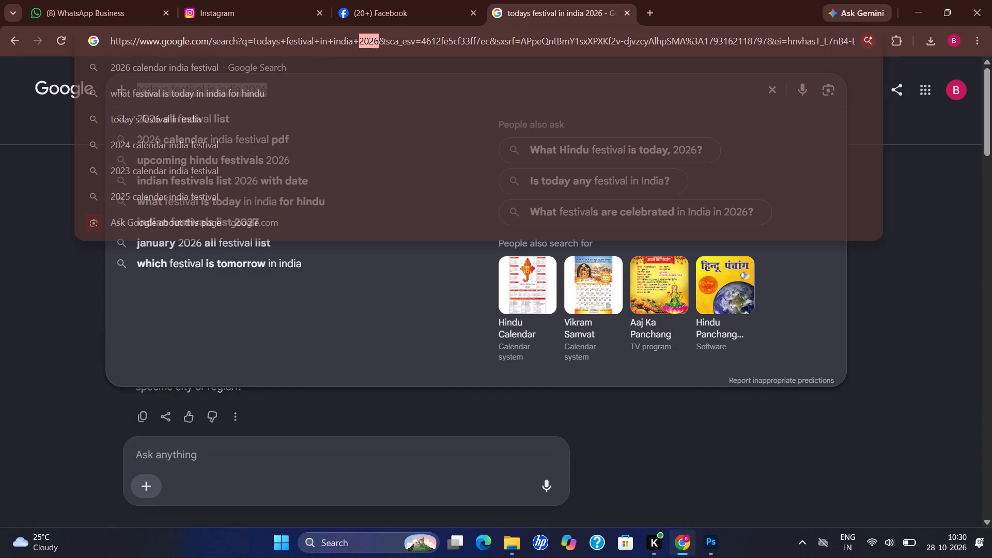
Switch to Pinterest in Chrome and search for "shape" pins.
{"action": "key", "text": "ctrl+a"}
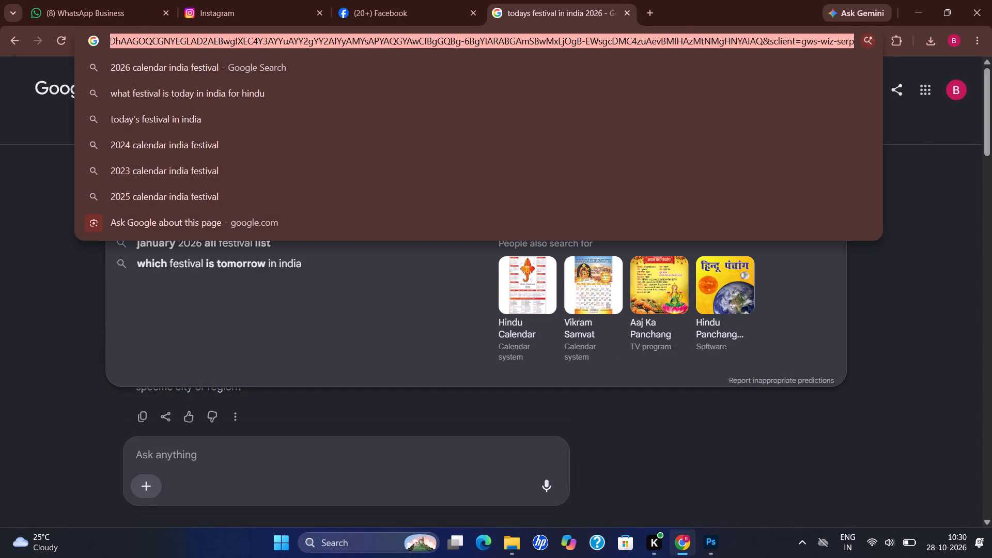
{"action": "type", "text": "pinte"}
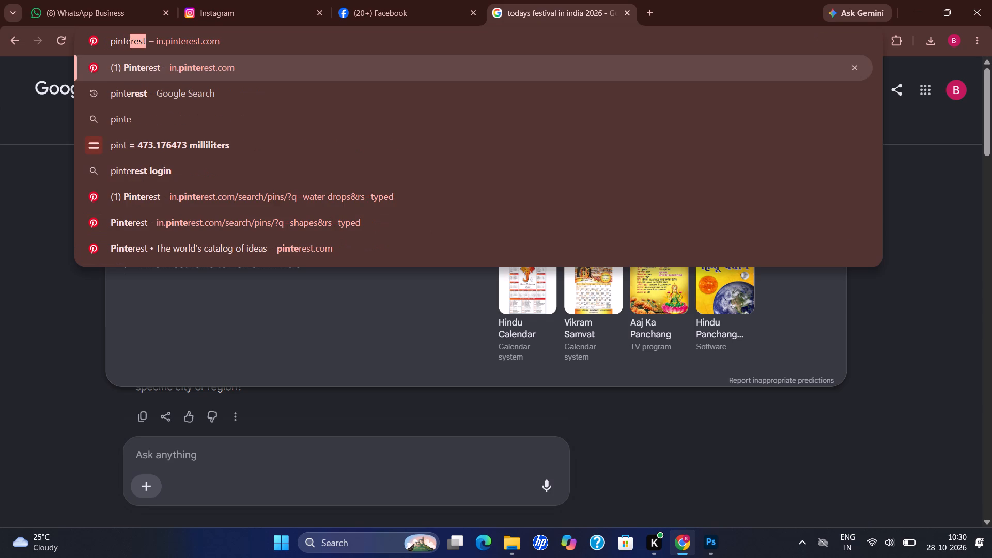
{"action": "left_click", "coordinate": [284, 71]}
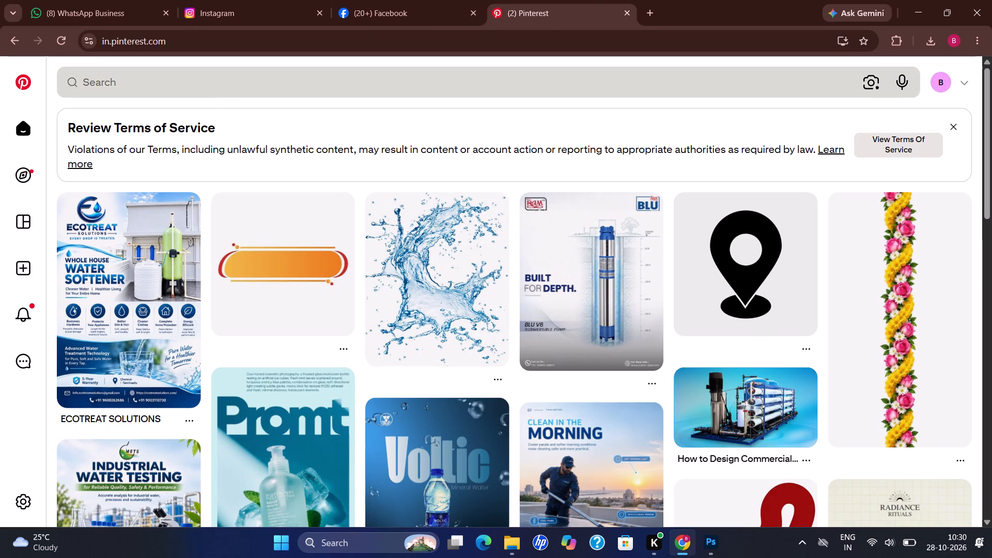
{"action": "left_click", "coordinate": [209, 94]}
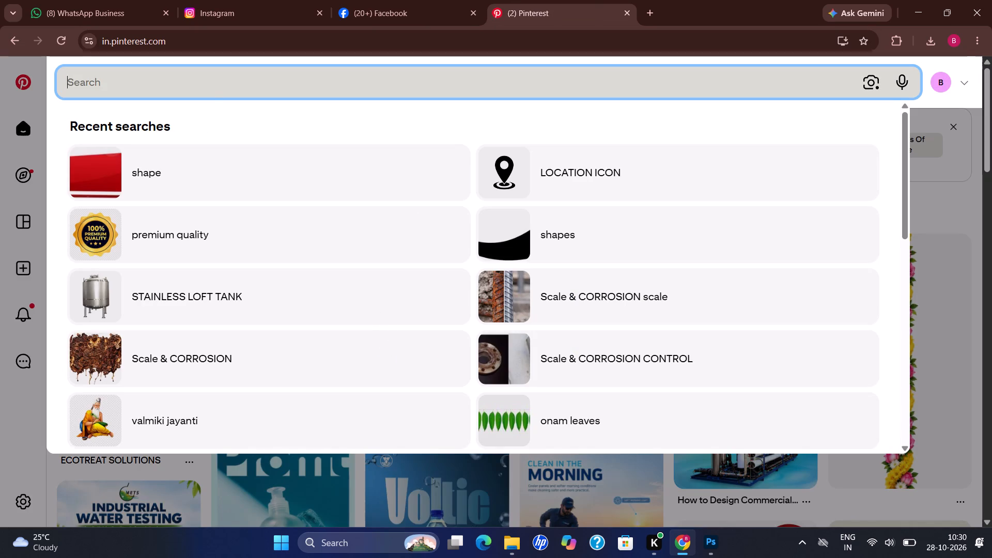
{"action": "left_click", "coordinate": [236, 174]}
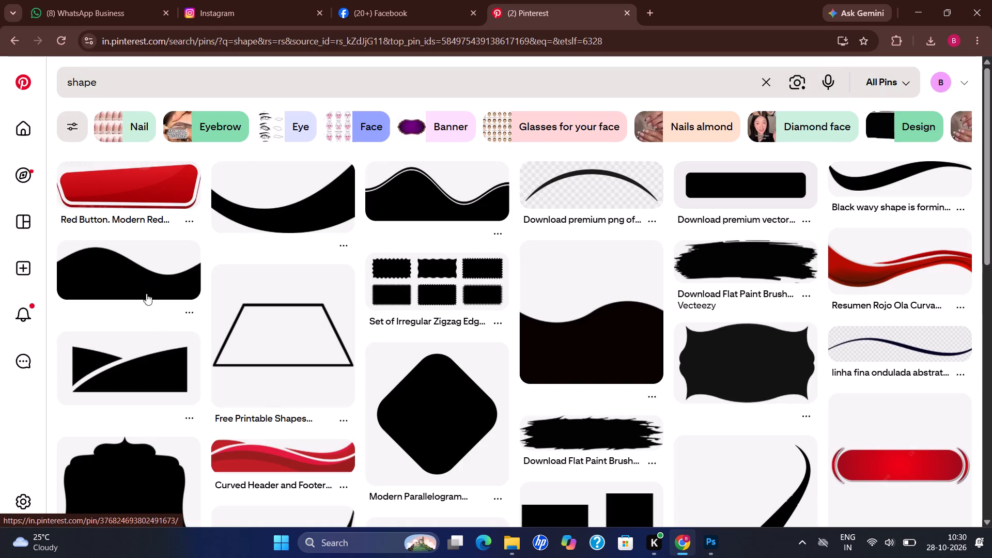
Open the pin of the black rectangle split by a white diagonal curve and copy its image.
{"action": "left_click", "coordinate": [104, 359]}
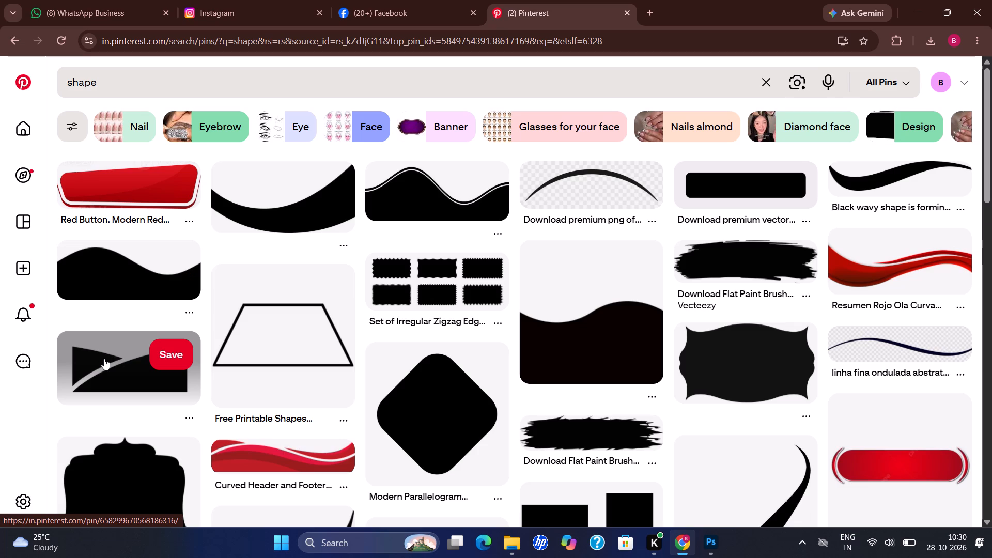
{"action": "left_click", "coordinate": [129, 354]}
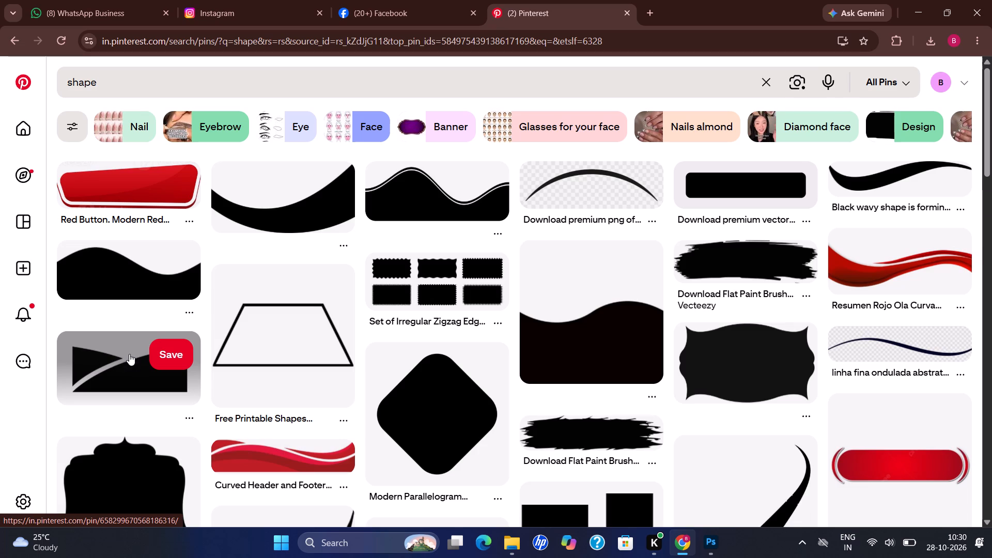
{"action": "left_click", "coordinate": [129, 354]}
{"action": "double_click", "coordinate": [129, 354]}
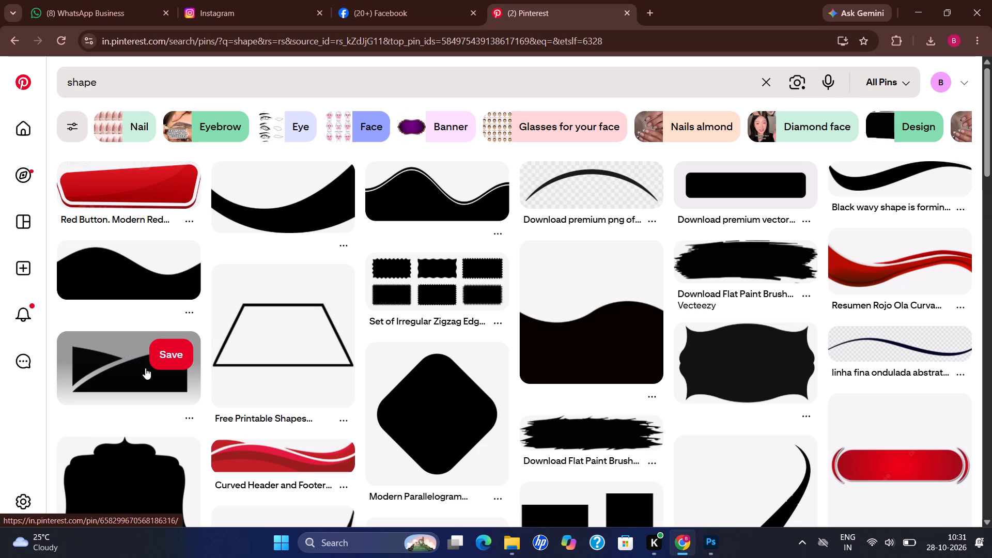
{"action": "double_click", "coordinate": [139, 376]}
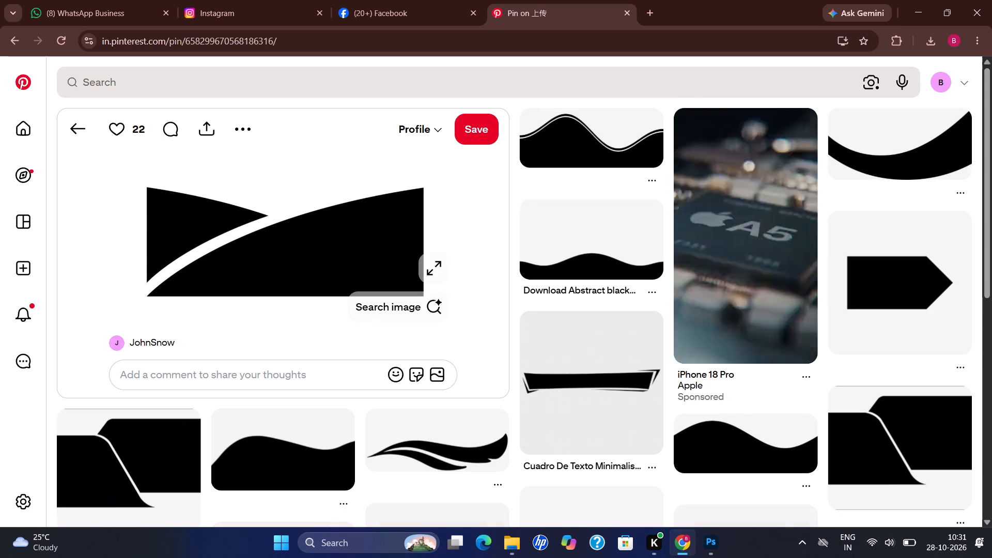
{"action": "right_click", "coordinate": [286, 265]}
{"action": "left_click_drag", "start_coordinate": [308, 298], "coordinate": [339, 311]}
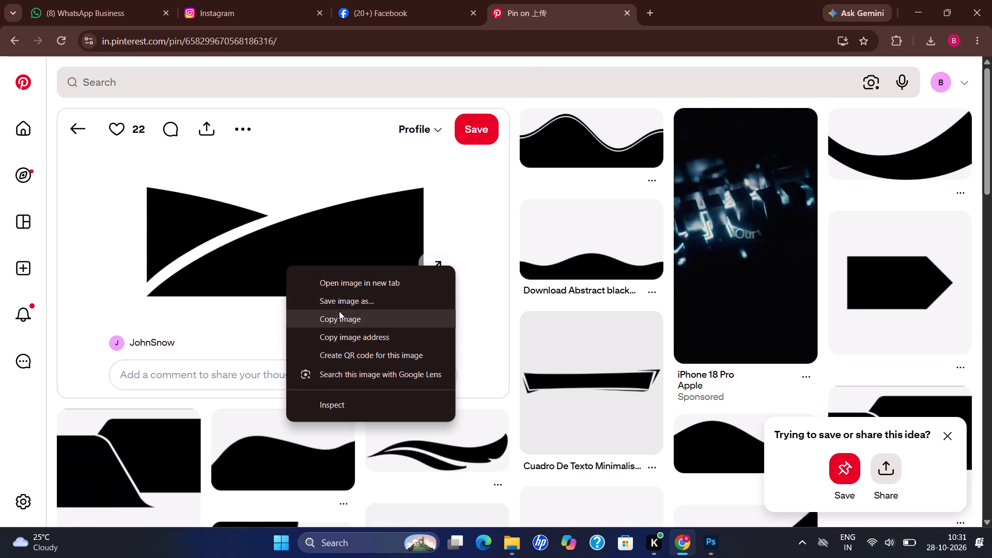
{"action": "left_click_drag", "start_coordinate": [339, 311], "coordinate": [339, 312]}
{"action": "right_click", "coordinate": [321, 282]}
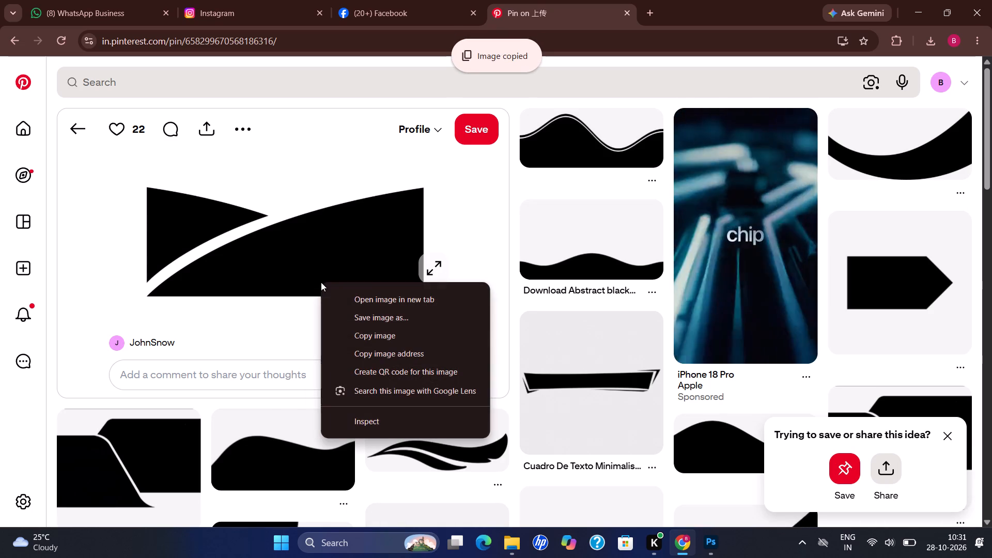
{"action": "left_click", "coordinate": [346, 338]}
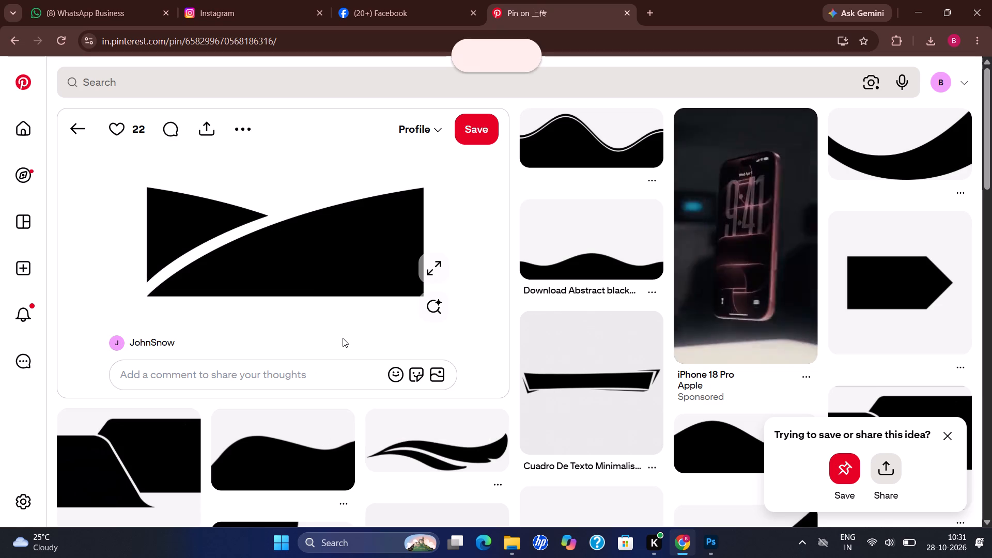
Browse the related shape pins below the opened pin for other header shape designs.
{"action": "scroll", "coordinate": [237, 292], "scroll_direction": "down", "scroll_amount": 11}
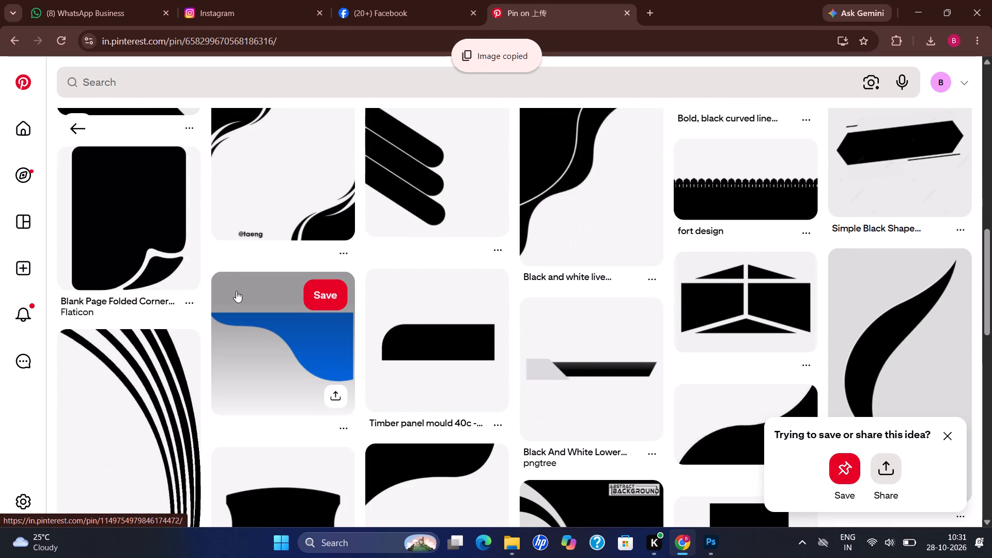
{"action": "scroll", "coordinate": [236, 291], "scroll_direction": "down", "scroll_amount": 9}
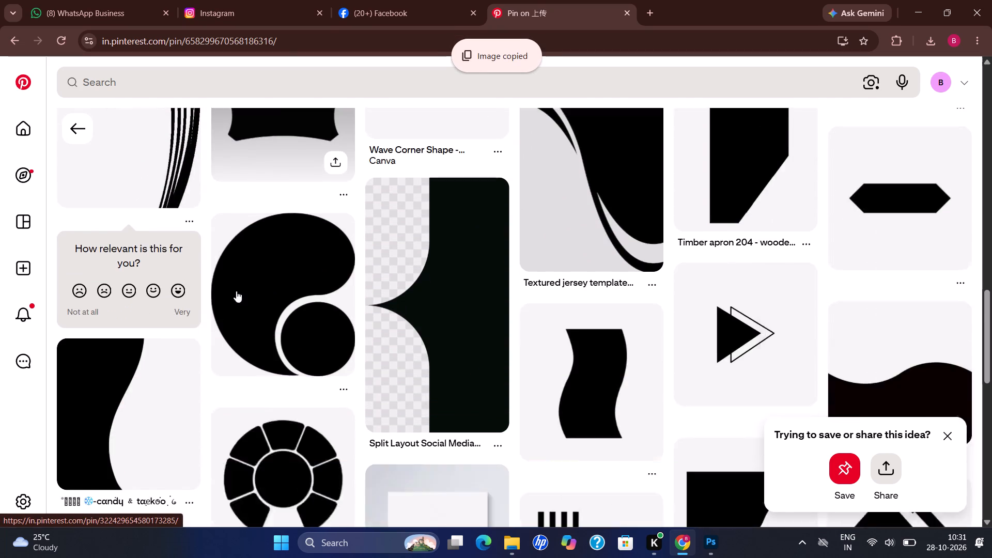
{"action": "scroll", "coordinate": [236, 291], "scroll_direction": "down", "scroll_amount": 7}
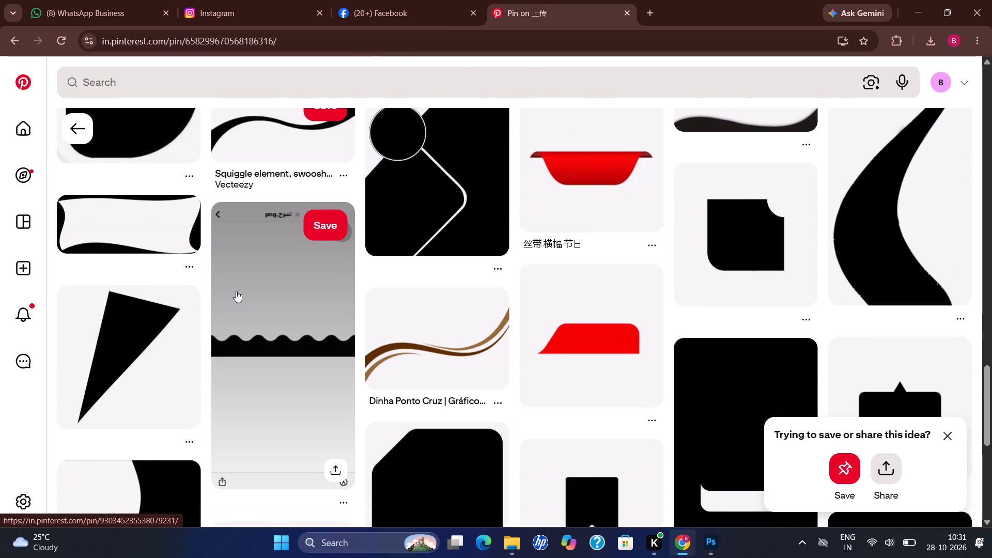
{"action": "scroll", "coordinate": [236, 291], "scroll_direction": "down", "scroll_amount": 9}
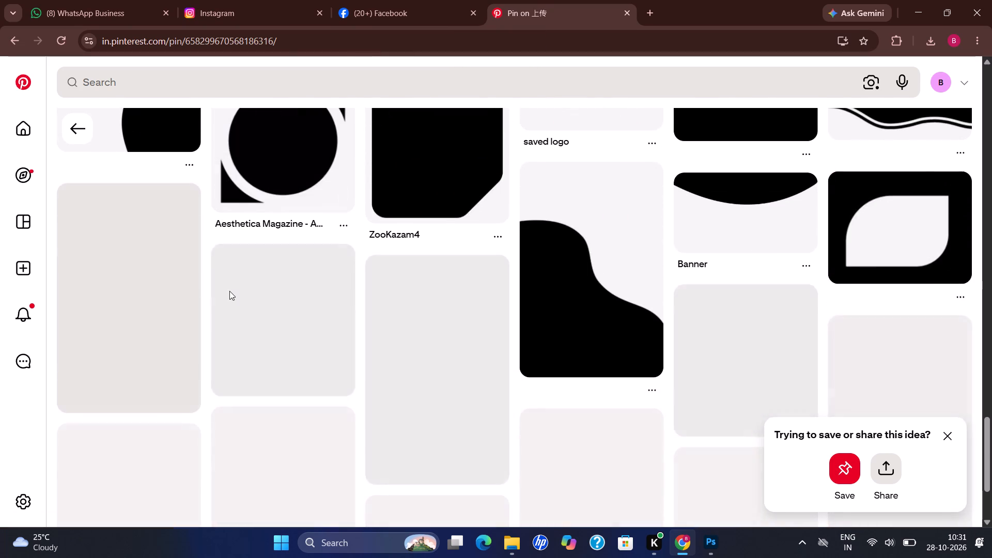
{"action": "scroll", "coordinate": [229, 291], "scroll_direction": "down", "scroll_amount": 14}
{"action": "scroll", "coordinate": [229, 291], "scroll_direction": "up", "scroll_amount": 1}
{"action": "scroll", "coordinate": [423, 290], "scroll_direction": "down", "scroll_amount": 11}
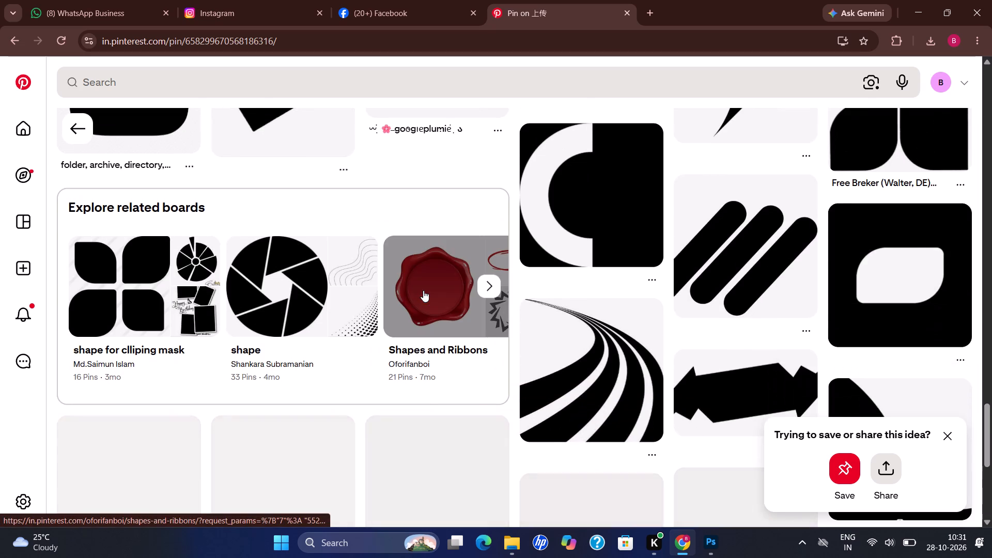
{"action": "scroll", "coordinate": [423, 290], "scroll_direction": "down", "scroll_amount": 13}
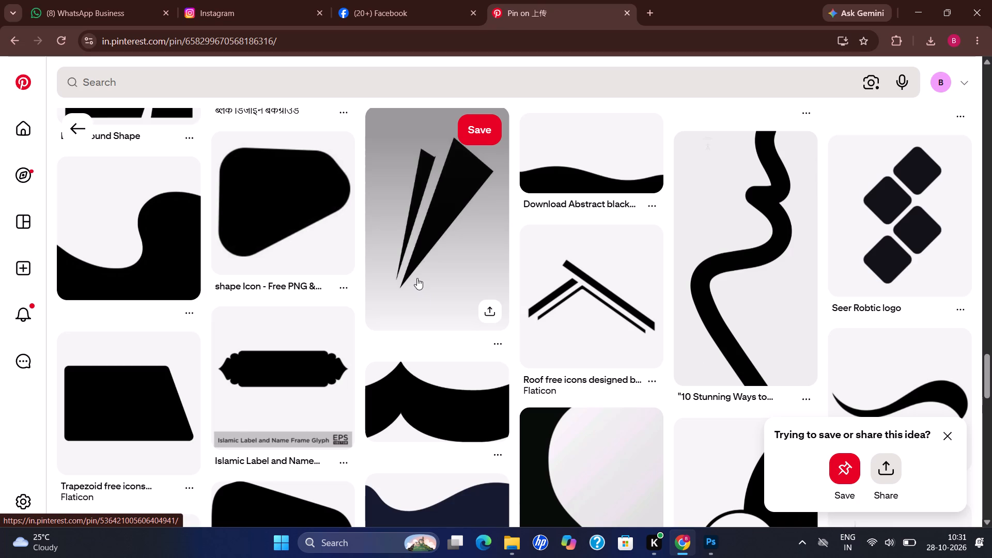
Continue browsing the related shape pins for further header shape designs.
{"action": "scroll", "coordinate": [414, 276], "scroll_direction": "down", "scroll_amount": 7}
{"action": "scroll", "coordinate": [398, 267], "scroll_direction": "up", "scroll_amount": 6}
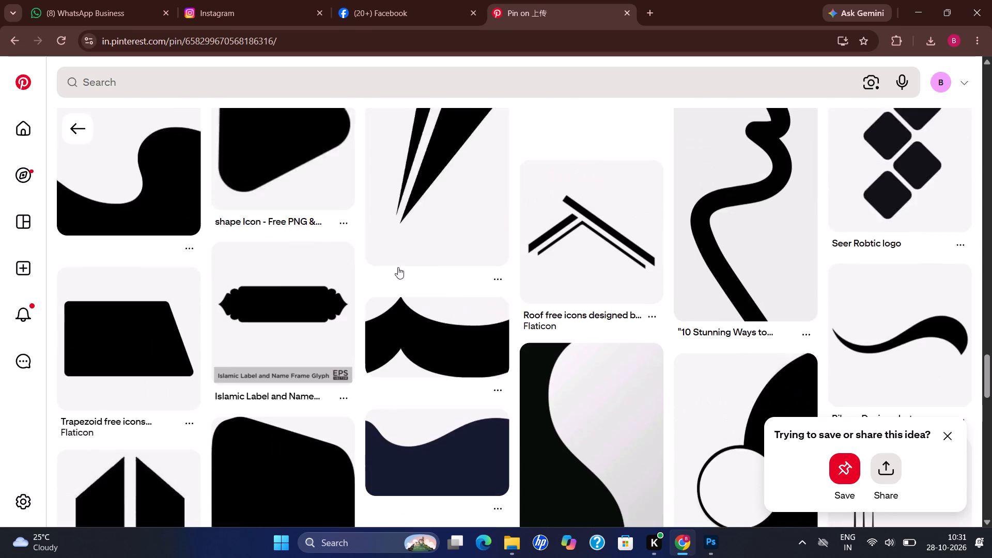
{"action": "scroll", "coordinate": [398, 267], "scroll_direction": "down", "scroll_amount": 6}
{"action": "scroll", "coordinate": [398, 267], "scroll_direction": "up", "scroll_amount": 5}
{"action": "scroll", "coordinate": [329, 261], "scroll_direction": "up", "scroll_amount": 6}
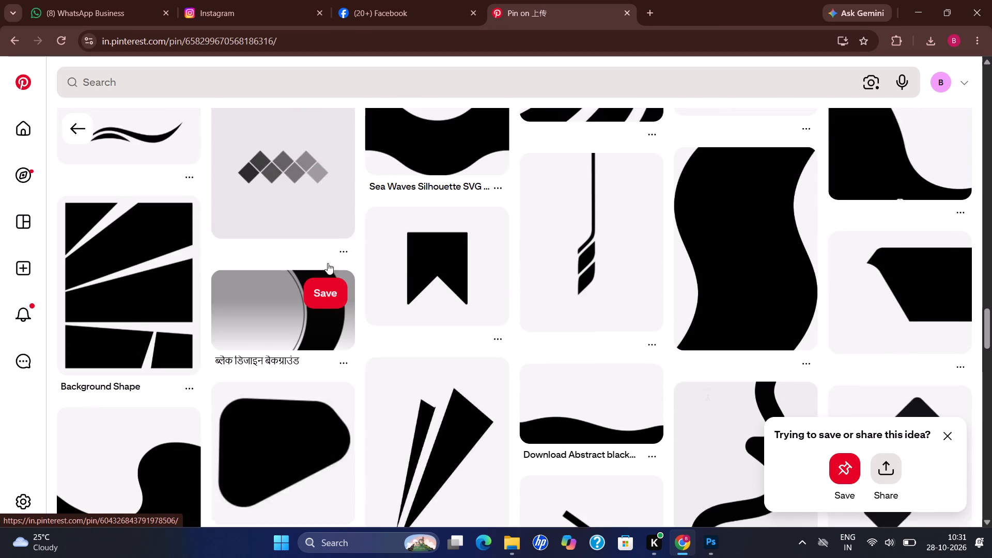
{"action": "scroll", "coordinate": [328, 263], "scroll_direction": "down", "scroll_amount": 17}
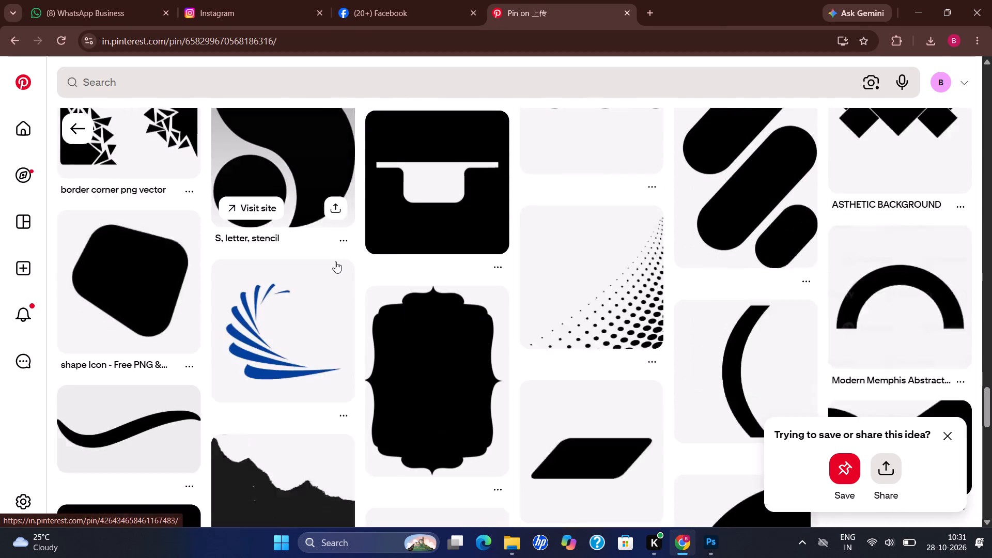
Switch to Photoshop and add a new empty layer directly beneath the BLCHEM INDUSTRIES text layer.
{"action": "left_click", "coordinate": [714, 534]}
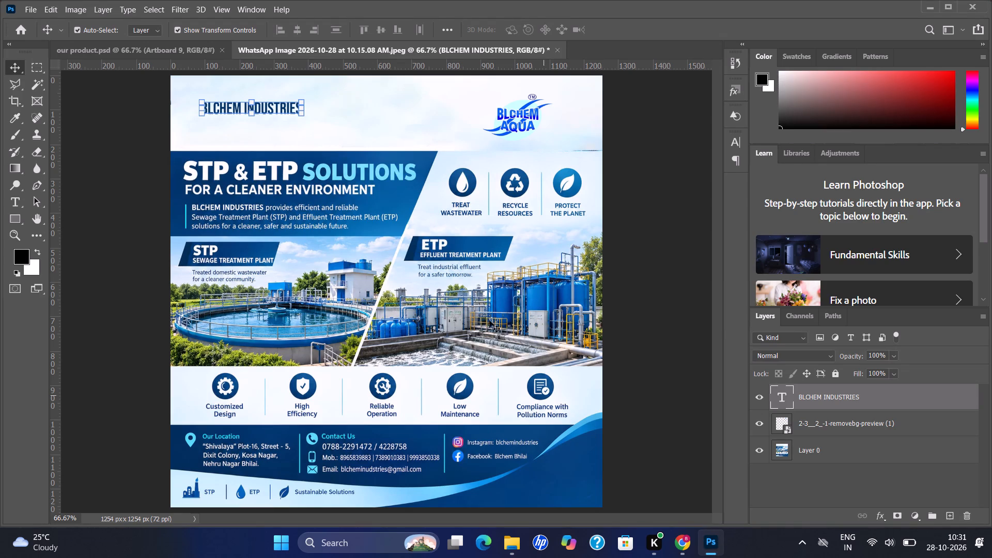
{"action": "left_click", "coordinate": [265, 140]}
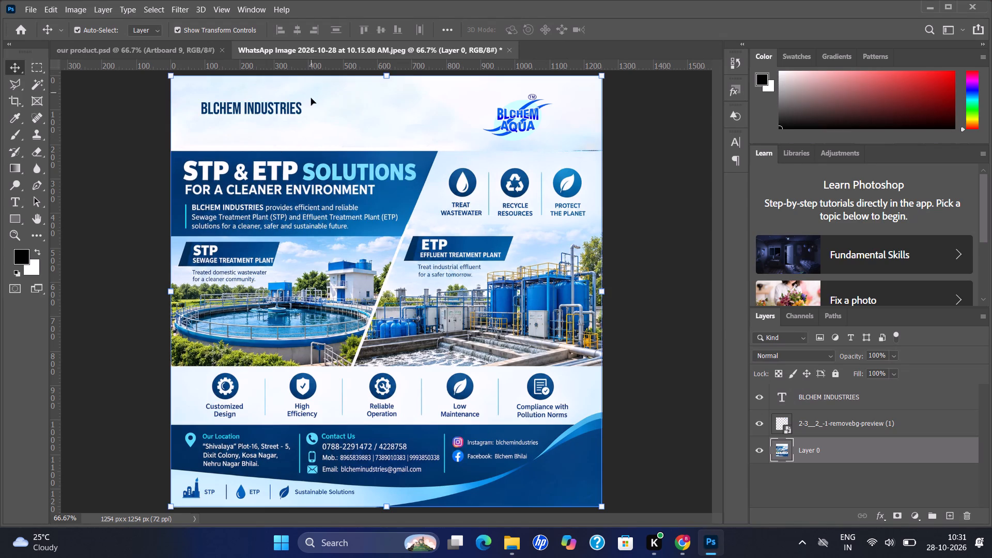
{"action": "left_click", "coordinate": [292, 106]}
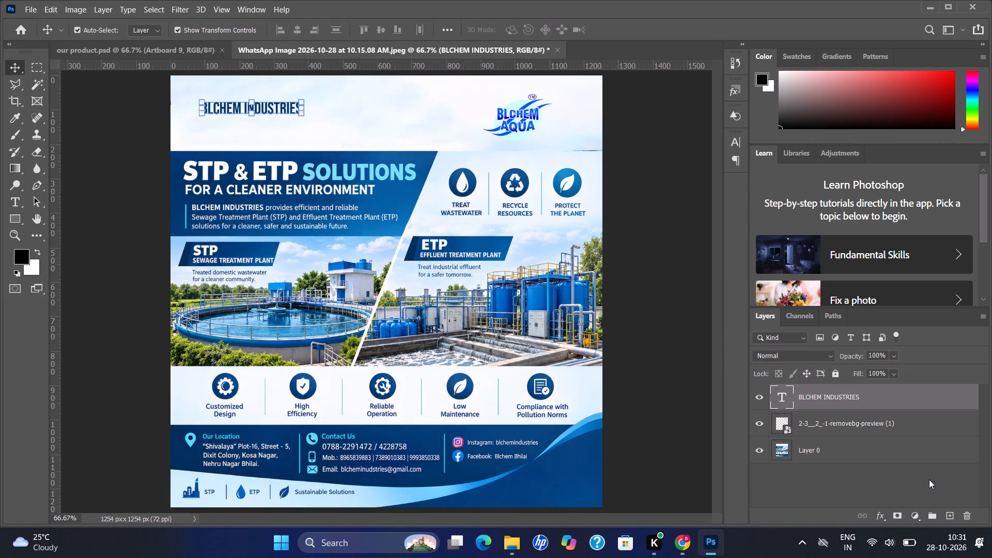
{"action": "left_click", "coordinate": [890, 412]}
{"action": "left_click", "coordinate": [953, 510]}
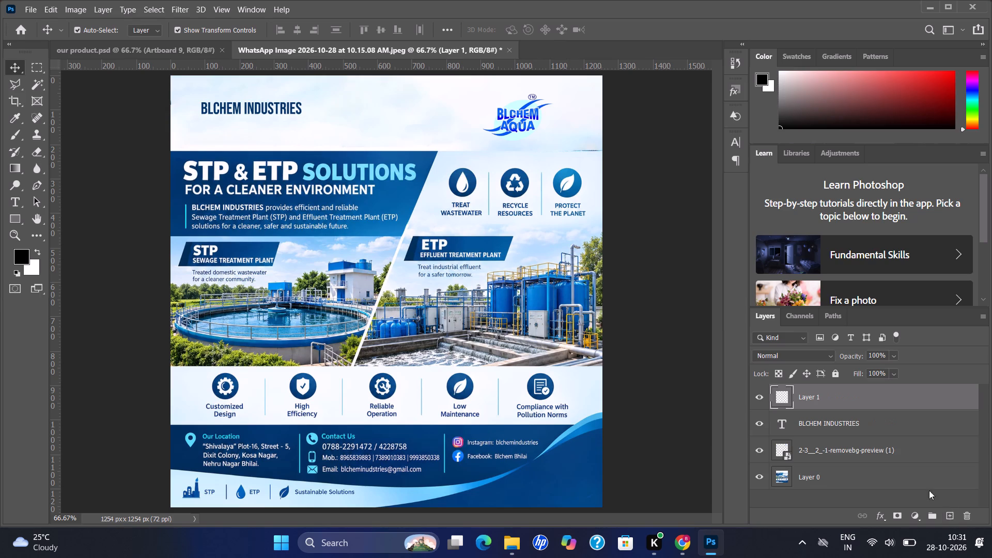
{"action": "left_click_drag", "start_coordinate": [842, 393], "coordinate": [855, 429]}
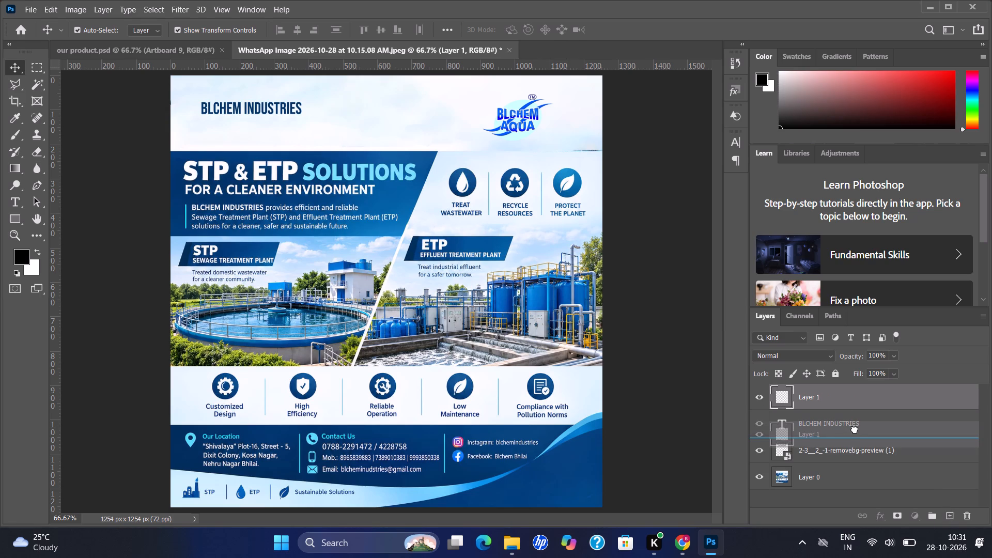
{"action": "left_click_drag", "start_coordinate": [855, 429], "coordinate": [857, 428]}
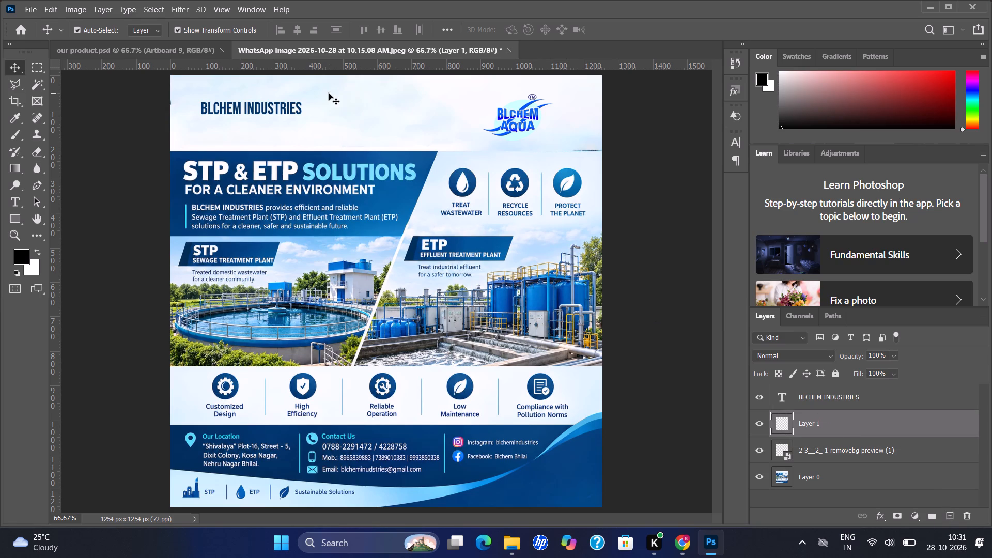
Paste the copied image of the black rectangle split by a white curve into the new layer.
{"action": "key", "text": "ctrl+v"}
{"action": "left_click", "coordinate": [329, 93]}
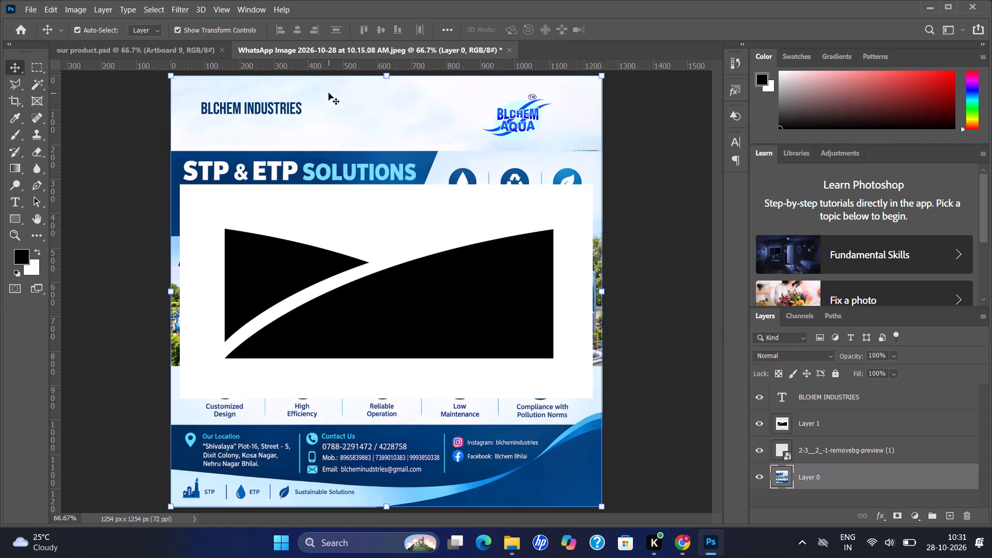
Try to select the pasted shape image's white background with the Magic Wand at tolerance 32.
{"action": "left_click", "coordinate": [35, 79]}
{"action": "left_click", "coordinate": [267, 176]}
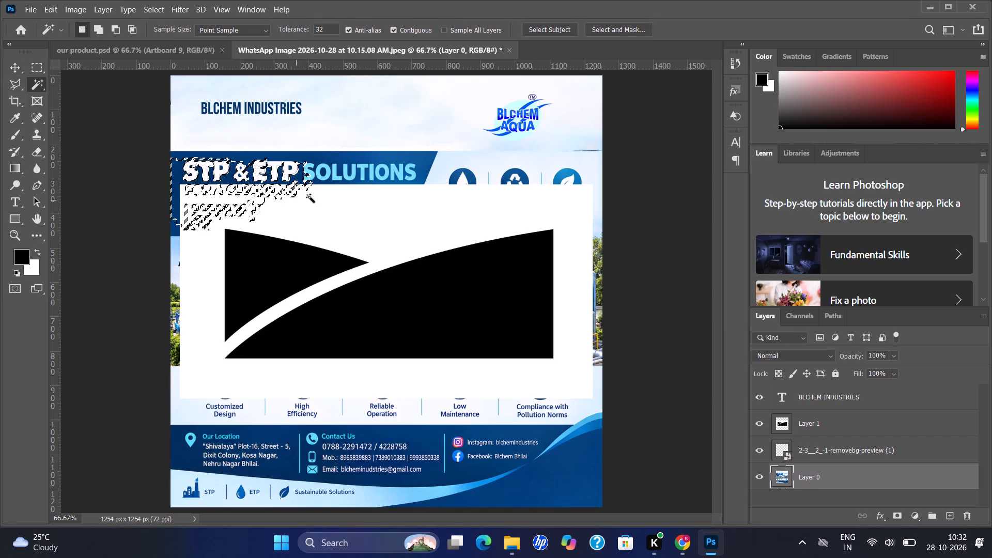
{"action": "key", "text": "ctrl+d"}
{"action": "left_click_drag", "start_coordinate": [311, 202], "coordinate": [367, 194]}
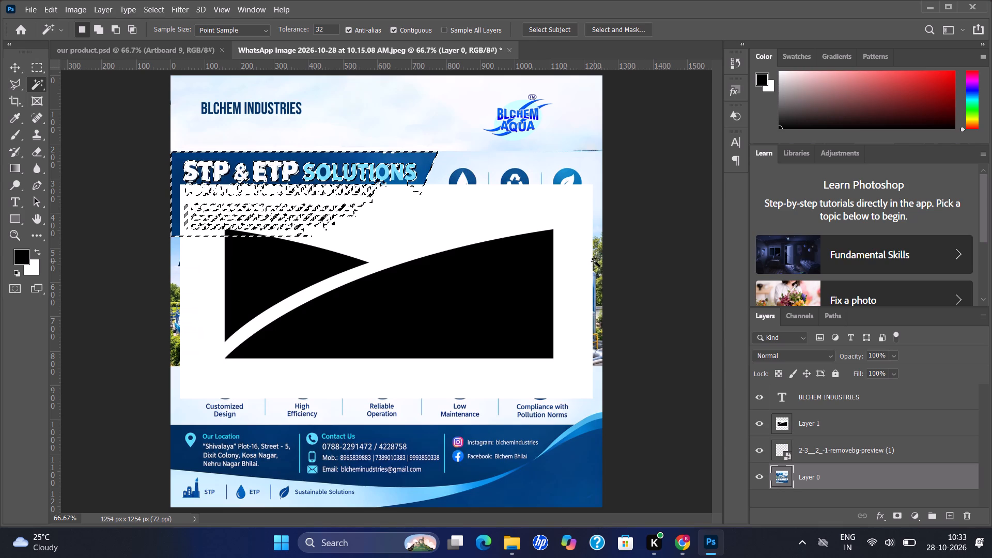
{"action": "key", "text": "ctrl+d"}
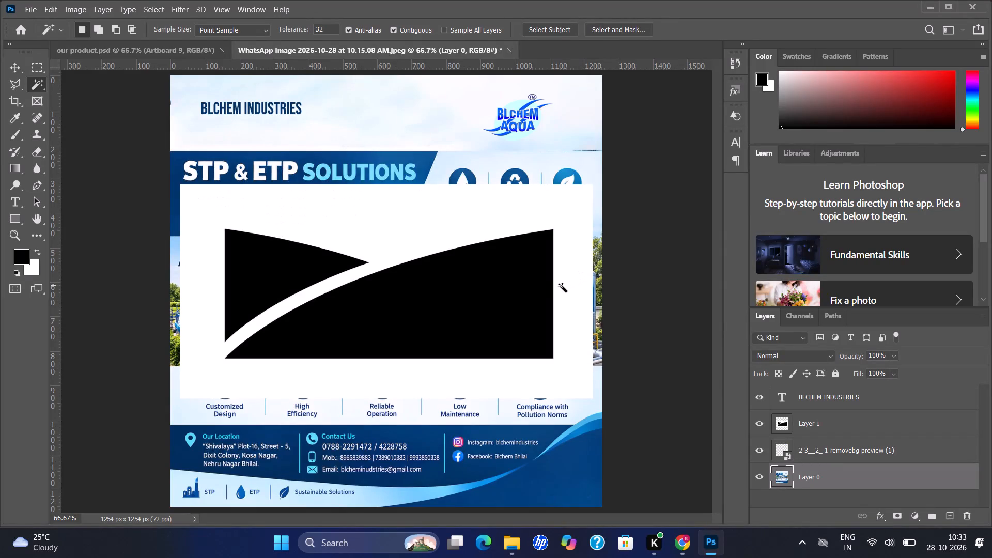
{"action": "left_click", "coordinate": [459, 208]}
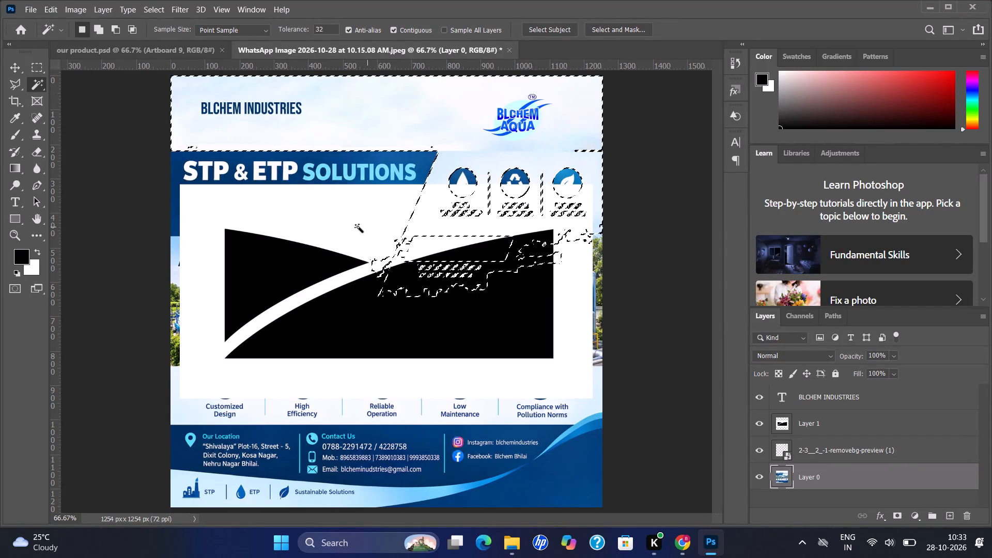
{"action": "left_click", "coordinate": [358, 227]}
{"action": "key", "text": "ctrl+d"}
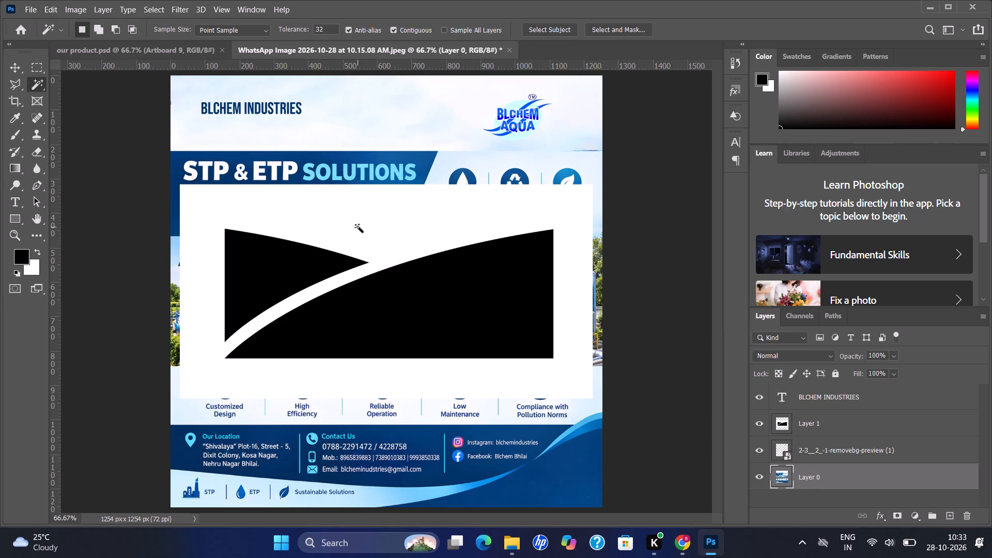
Select and delete the white background around the black curved shape on Layer 1 in Photoshop.
{"action": "left_click", "coordinate": [810, 425]}
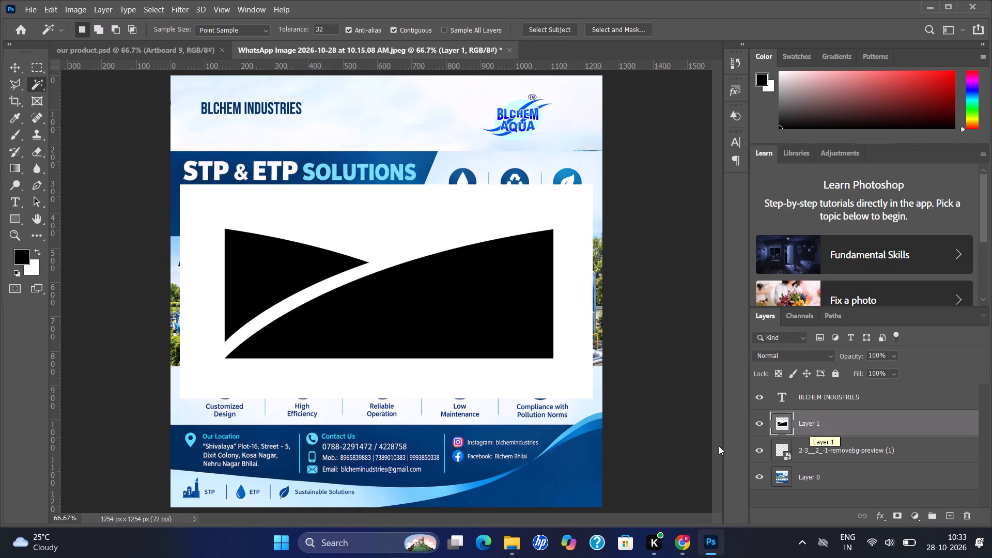
{"action": "left_click", "coordinate": [417, 215]}
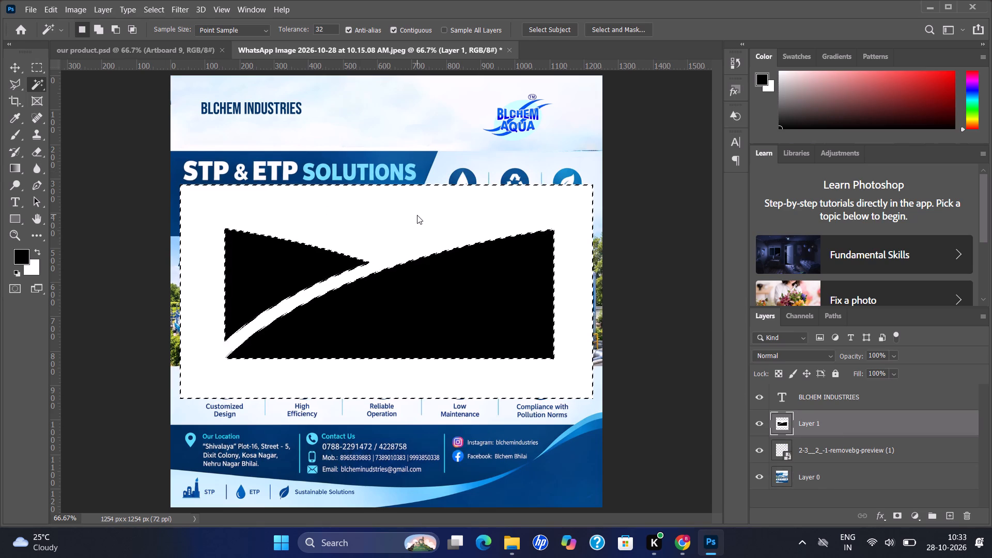
{"action": "key", "text": "BackSpace"}
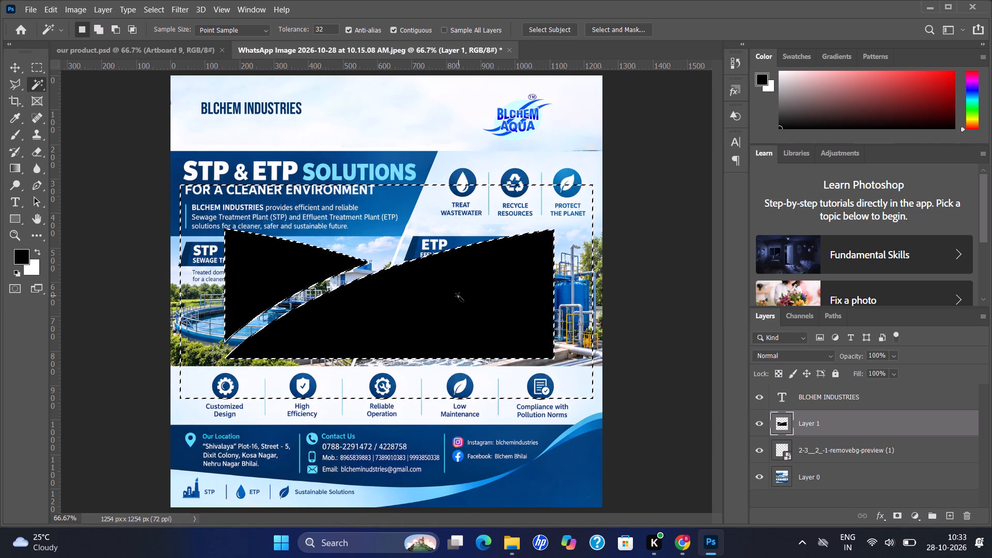
Apply a white Color Overlay to the curved shape on Layer 1, leaving Stroke off.
{"action": "left_click", "coordinate": [855, 414]}
{"action": "left_click", "coordinate": [853, 414]}
{"action": "left_click", "coordinate": [853, 414]}
{"action": "left_click", "coordinate": [853, 414]}
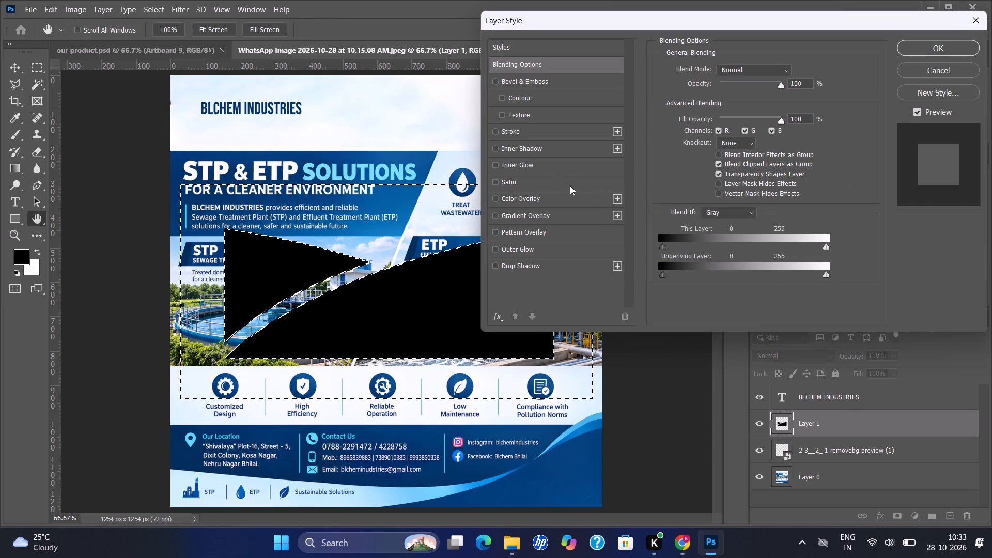
{"action": "left_click", "coordinate": [500, 132]}
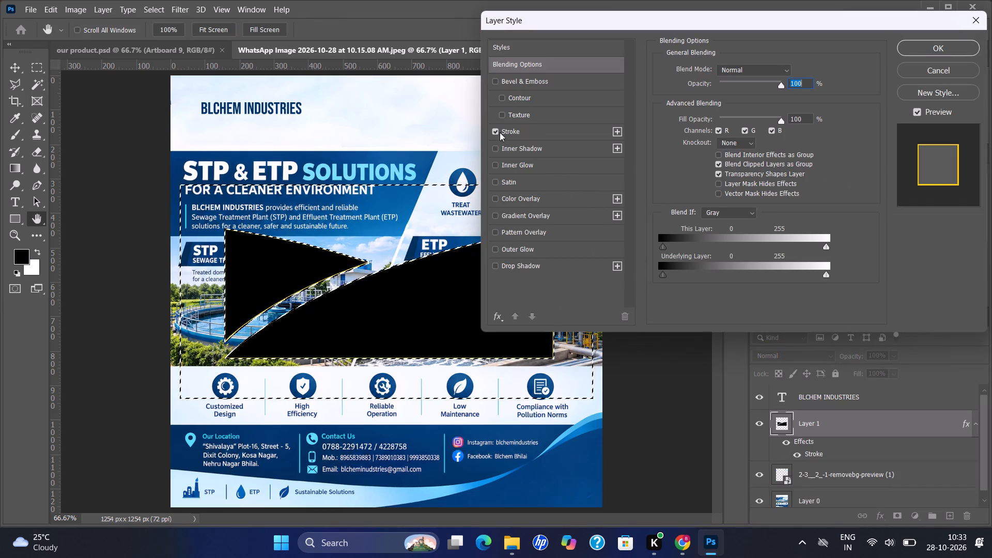
{"action": "left_click", "coordinate": [500, 132]}
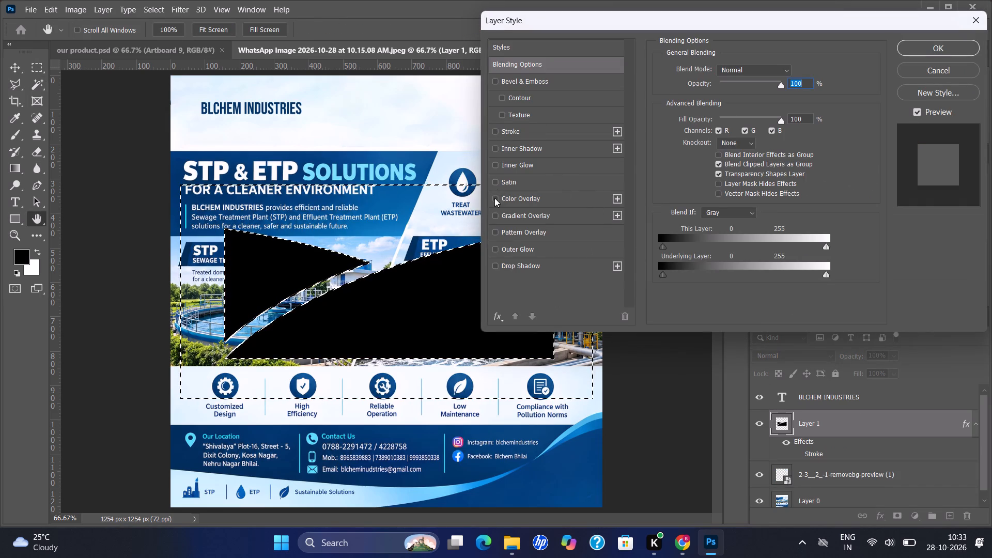
{"action": "left_click", "coordinate": [493, 199]}
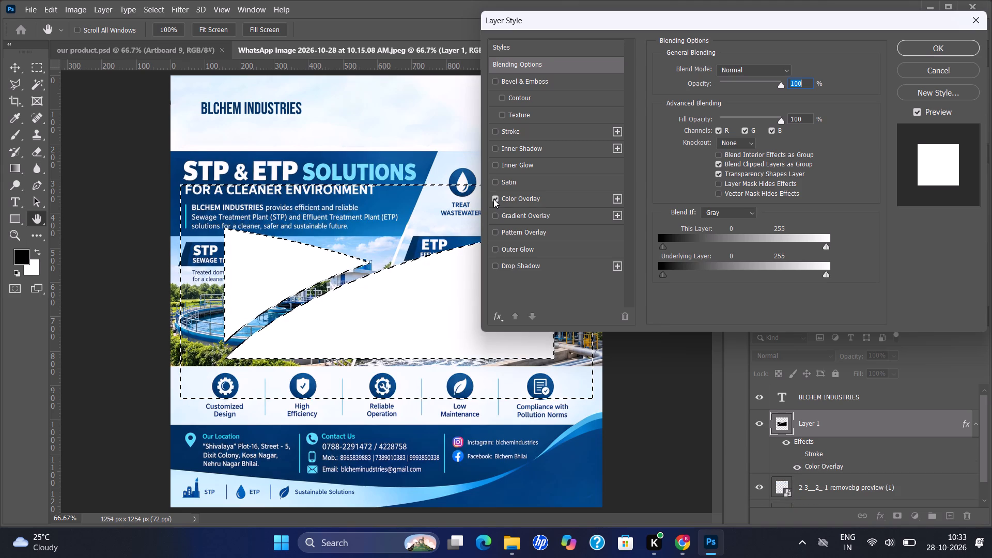
{"action": "left_click", "coordinate": [931, 44]}
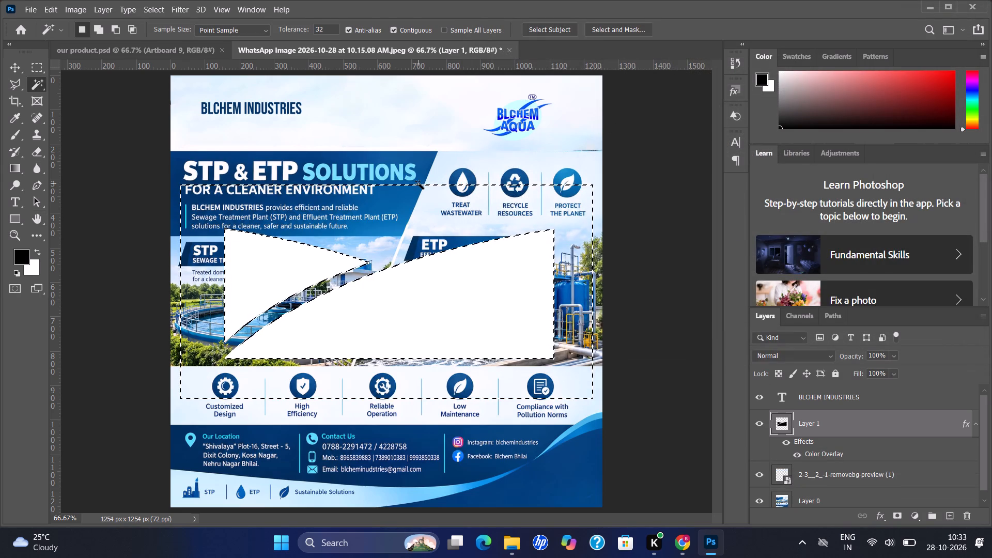
Deselect and scale the white curved shape on Layer 1 to about 61%.
{"action": "key", "text": "ctrl+d"}
{"action": "key", "text": "ctrl+t"}
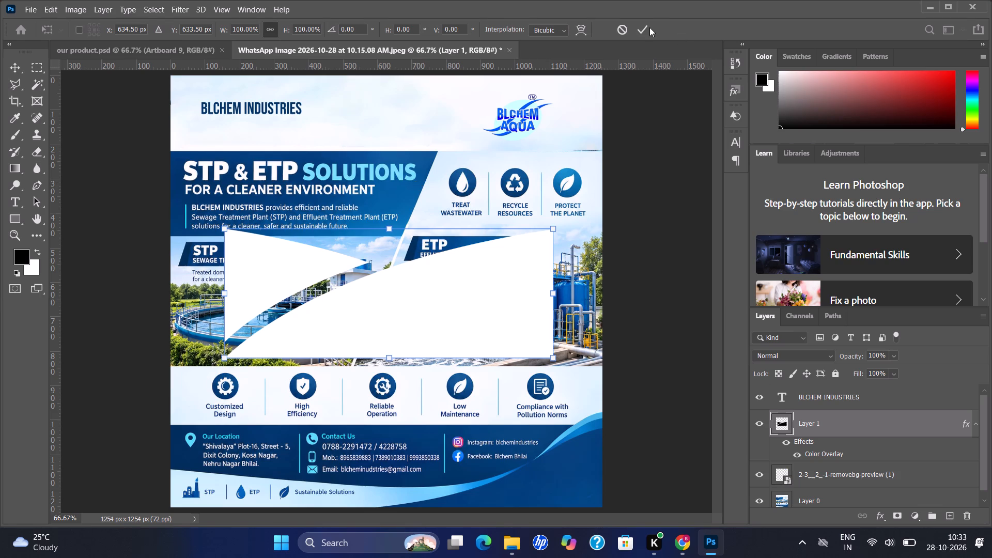
{"action": "left_click", "coordinate": [645, 26]}
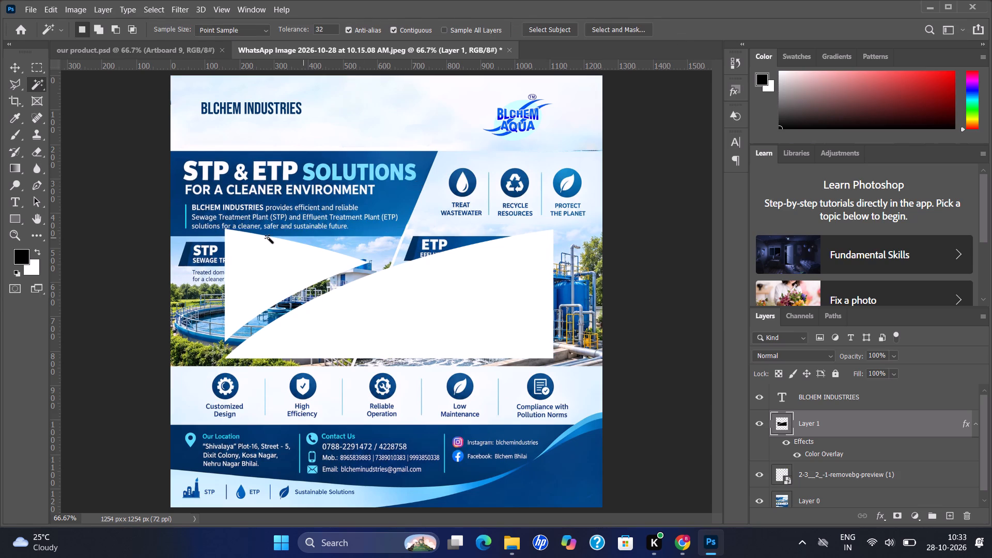
{"action": "key", "text": "ctrl+t"}
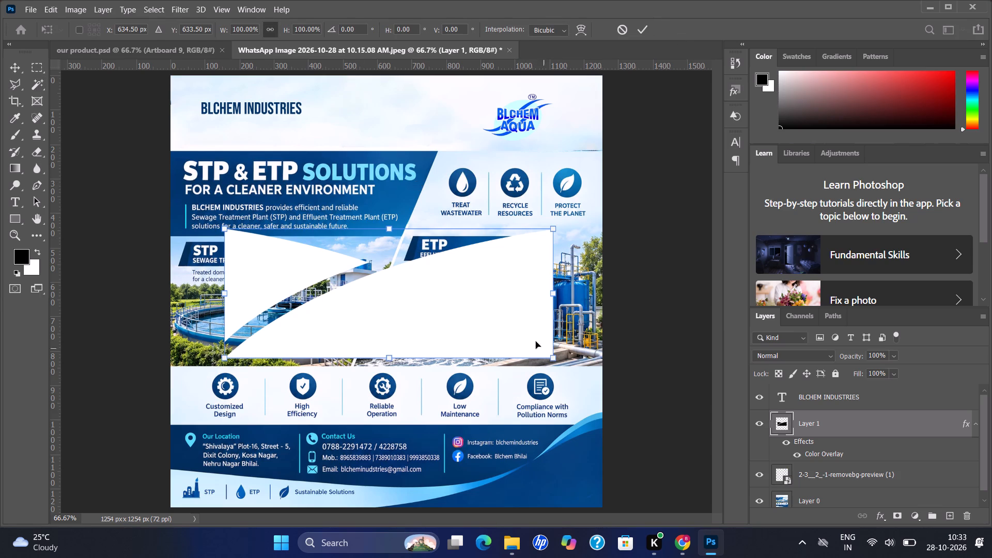
{"action": "left_click_drag", "start_coordinate": [552, 356], "coordinate": [413, 311]}
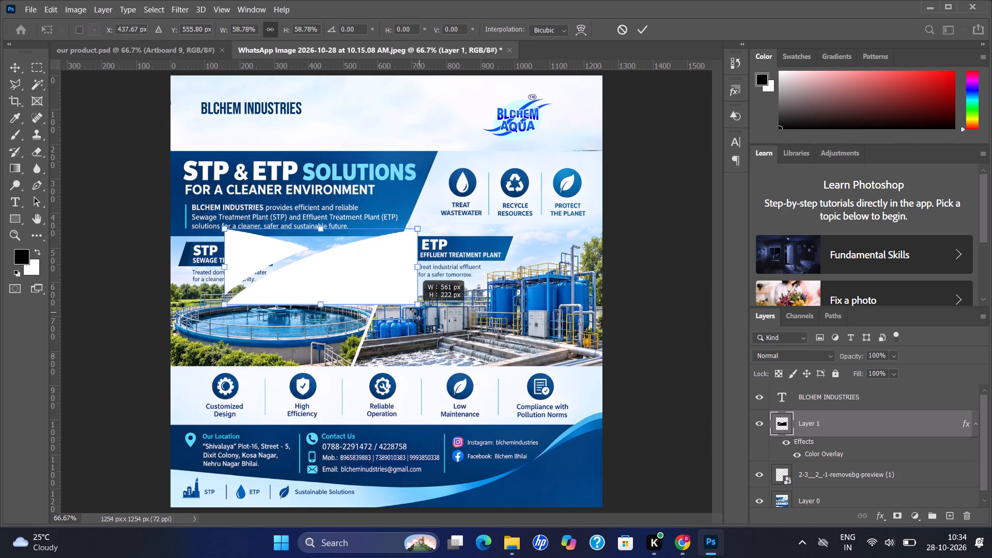
{"action": "left_click_drag", "start_coordinate": [413, 311], "coordinate": [420, 319]}
Move the white curved shape into the poster's top-left header area behind the title, aligned to the left edge and the blue banner's top.
{"action": "left_click_drag", "start_coordinate": [384, 300], "coordinate": [311, 124]}
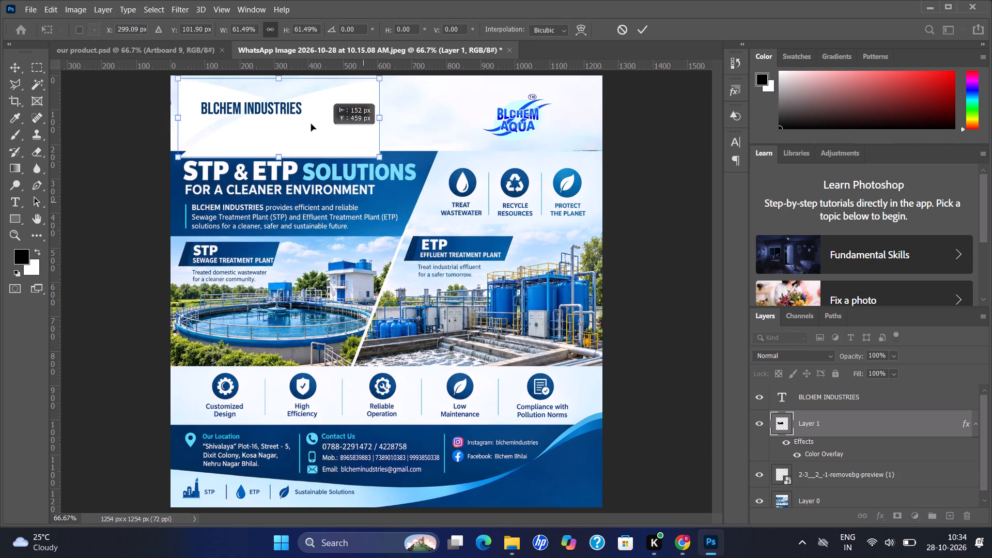
{"action": "left_click_drag", "start_coordinate": [311, 124], "coordinate": [310, 146]}
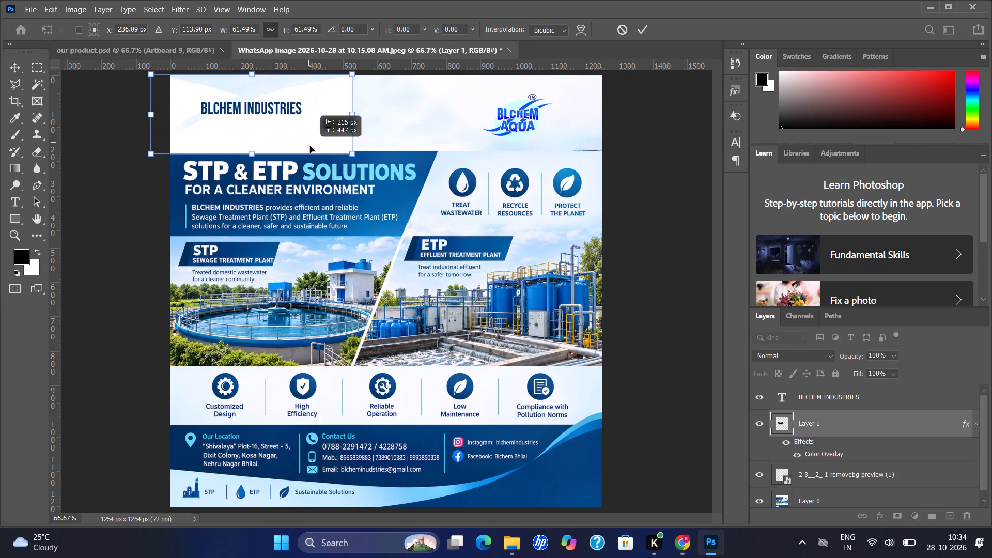
{"action": "left_click_drag", "start_coordinate": [310, 146], "coordinate": [340, 149]}
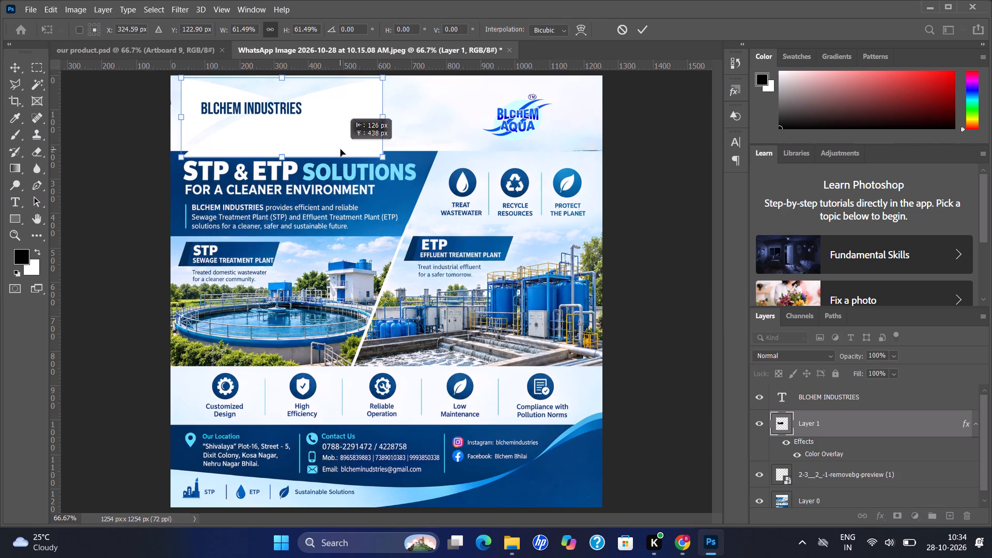
{"action": "left_click_drag", "start_coordinate": [340, 149], "coordinate": [330, 148]}
{"action": "key", "text": "Up"}
{"action": "key", "text": "Up"}
{"action": "key", "text": "Up"}
{"action": "key", "text": "Up"}
{"action": "key", "text": "Up"}
{"action": "key", "text": "Up"}
{"action": "key", "text": "Up"}
{"action": "key", "text": "Up"}
{"action": "key", "text": "Up"}
{"action": "key", "text": "Up"}
{"action": "key", "text": "Up"}
{"action": "key", "text": "Up"}
{"action": "key", "text": "Up"}
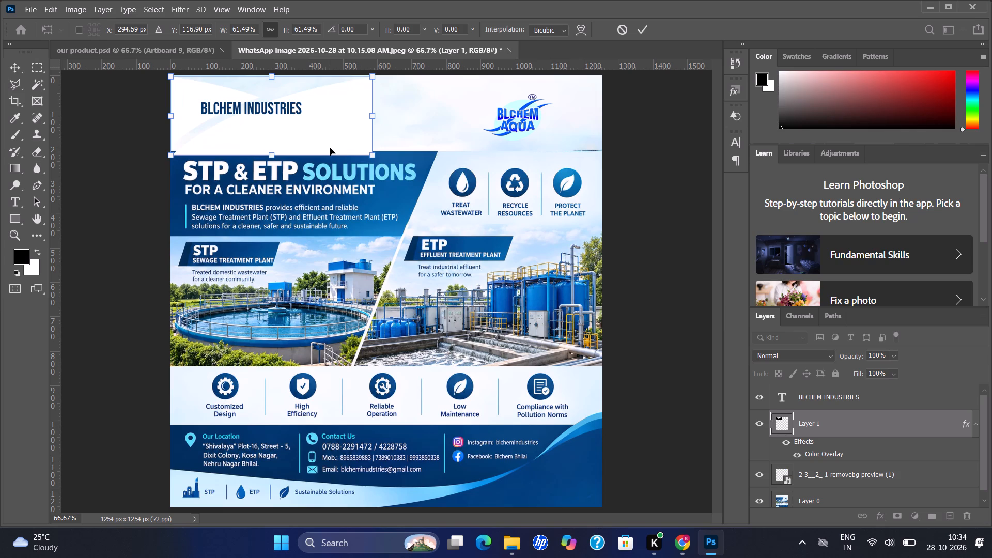
{"action": "key", "text": "Down"}
{"action": "key", "text": "Down"}
{"action": "key", "text": "Down"}
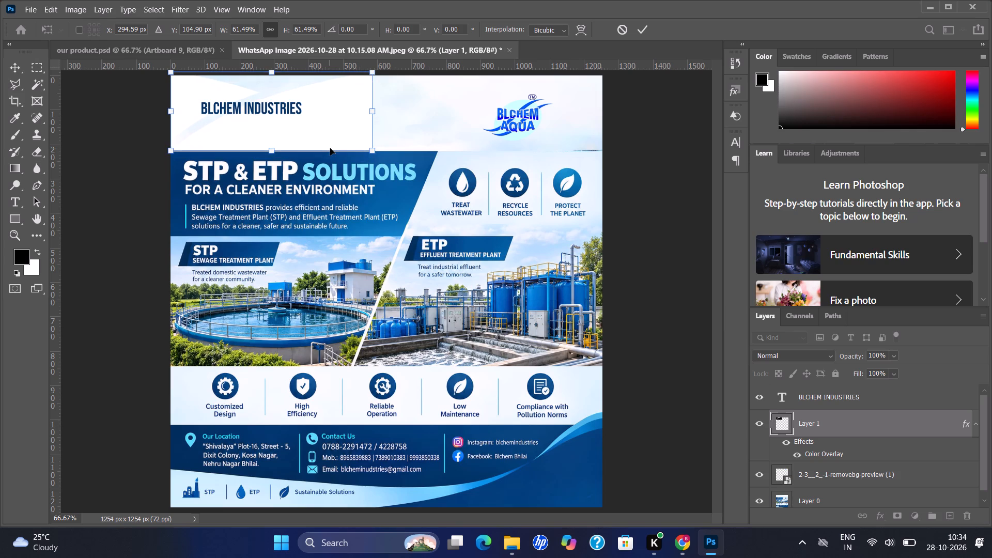
{"action": "left_click", "coordinate": [362, 146]}
{"action": "key", "text": "Return"}
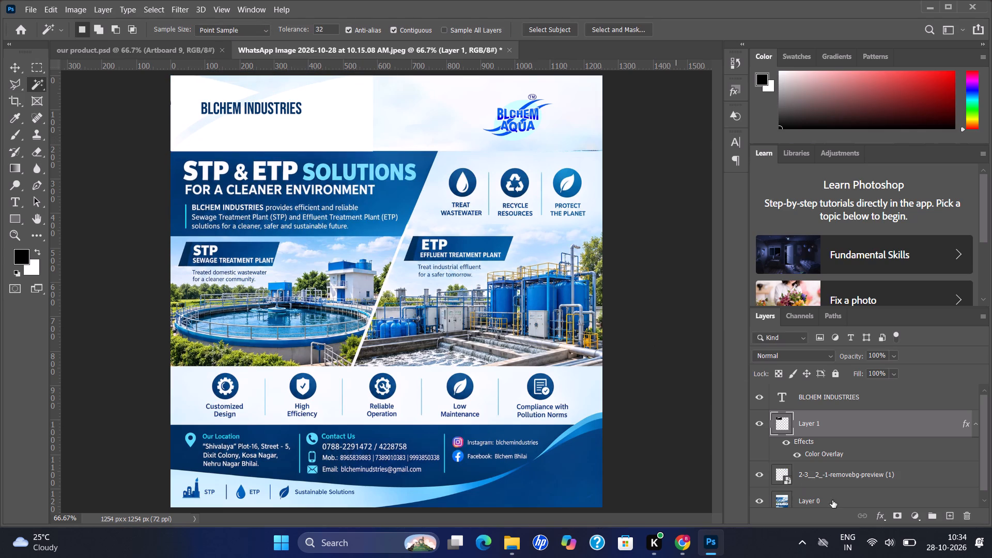
Add a Stroke to the curved shape on Layer 1 in dark blue 003366, sampled from the poster's banner.
{"action": "double_click", "coordinate": [833, 426]}
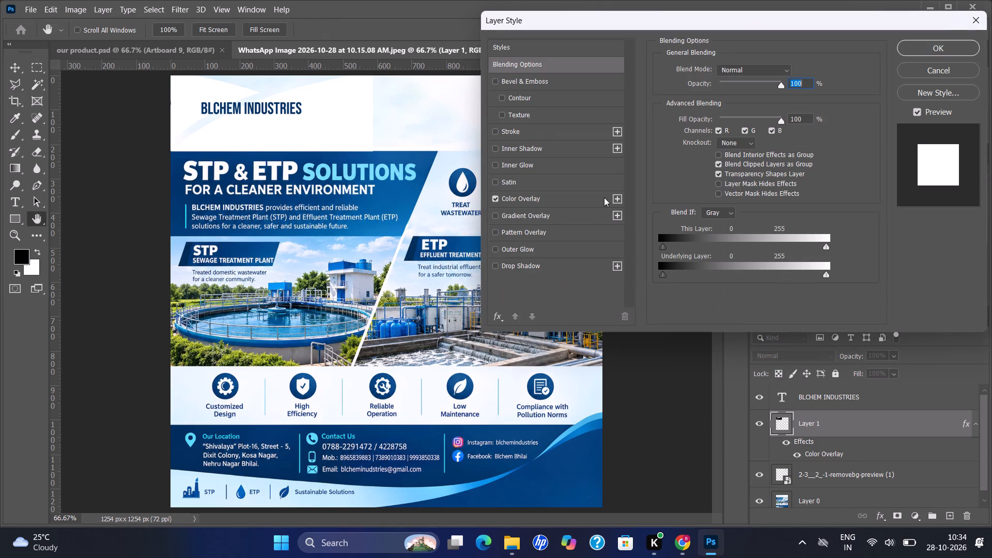
{"action": "left_click", "coordinate": [498, 132]}
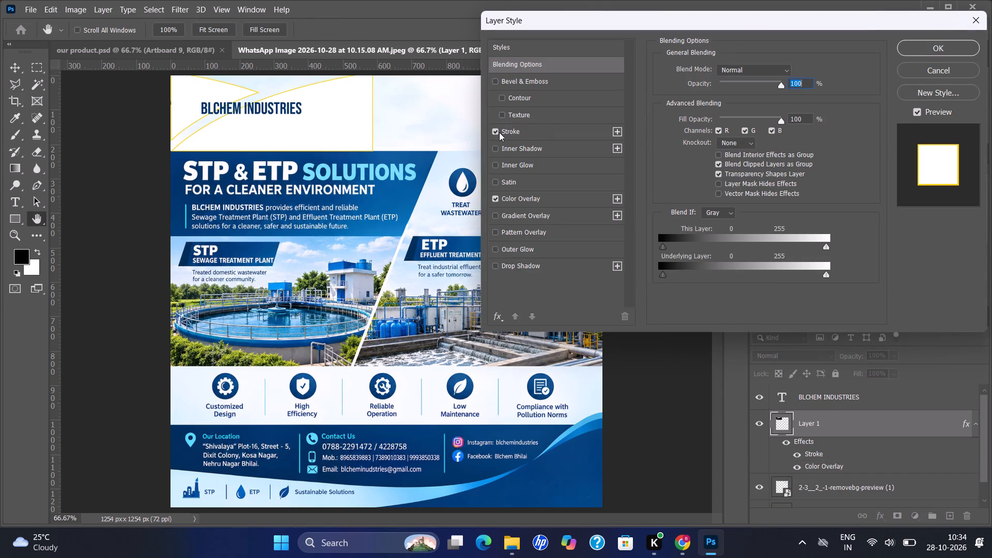
{"action": "left_click", "coordinate": [529, 139]}
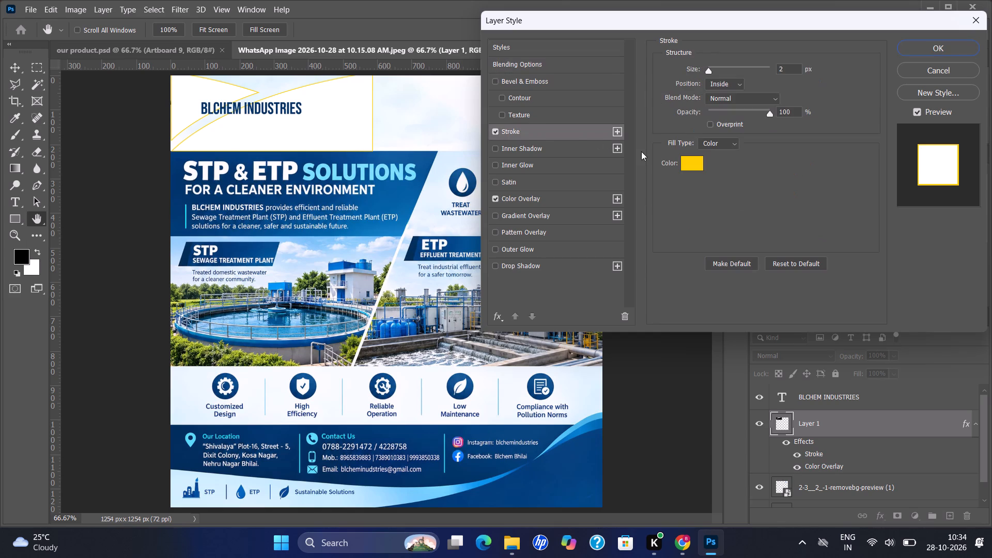
{"action": "left_click", "coordinate": [689, 169]}
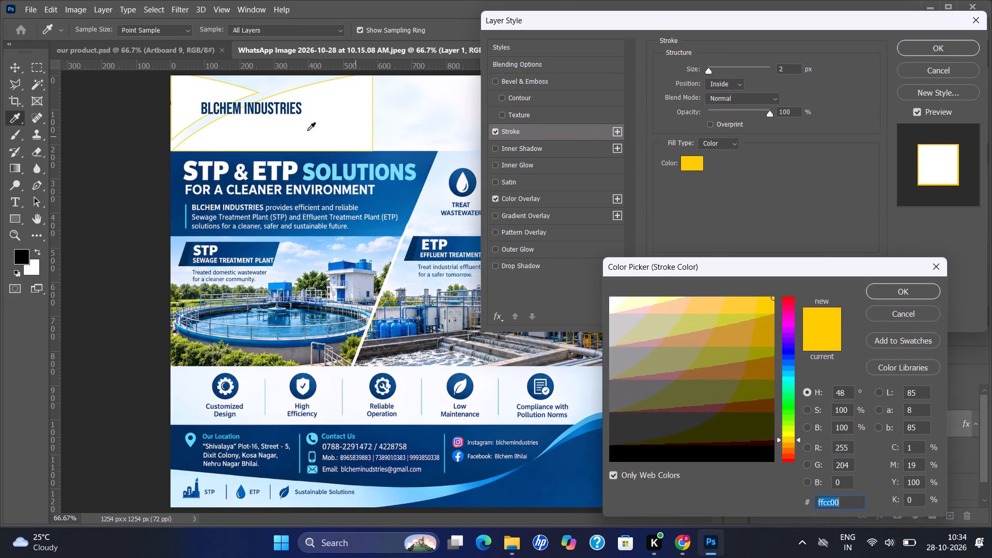
{"action": "left_click", "coordinate": [222, 157]}
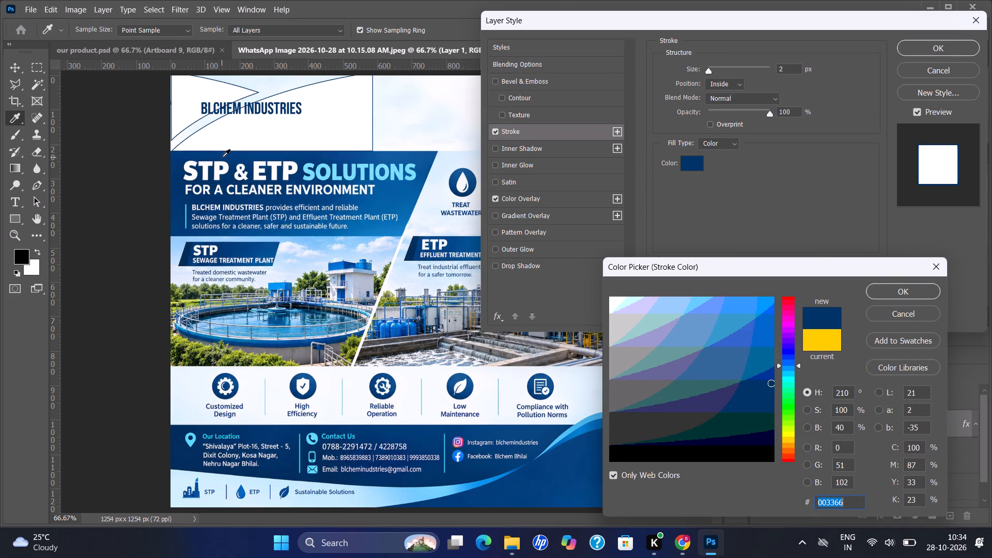
{"action": "left_click", "coordinate": [958, 43]}
{"action": "left_click", "coordinate": [893, 292]}
{"action": "left_click", "coordinate": [931, 44]}
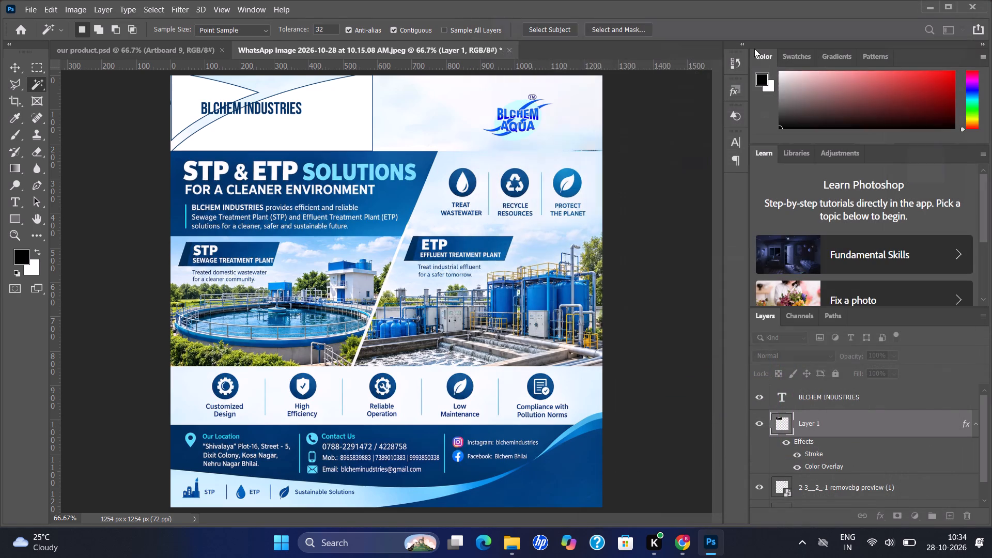
Move the BLCHEM INDUSTRIES title into the white area right of the curved stripe, around X 392, Y 120 px.
{"action": "left_click", "coordinate": [839, 385]}
{"action": "left_click", "coordinate": [828, 405]}
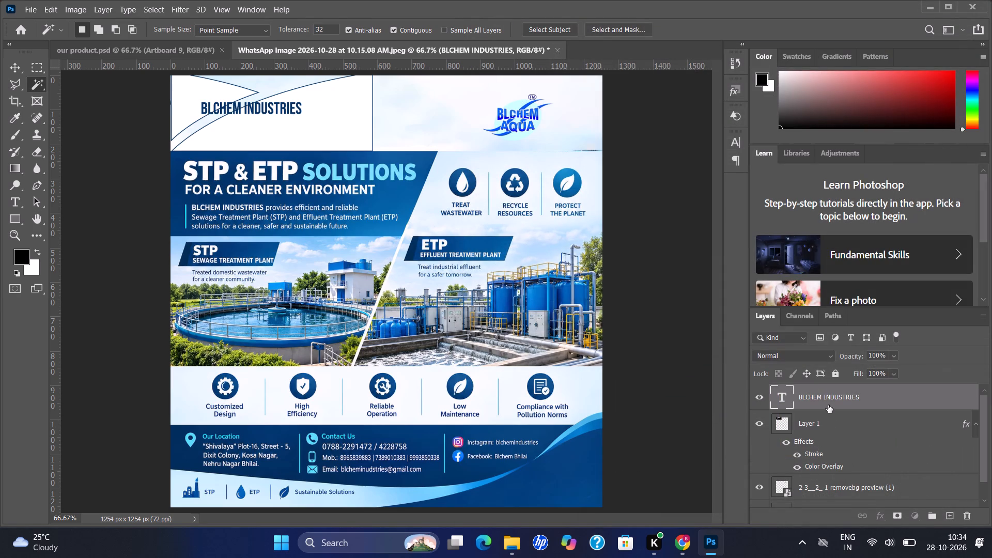
{"action": "key", "text": "v"}
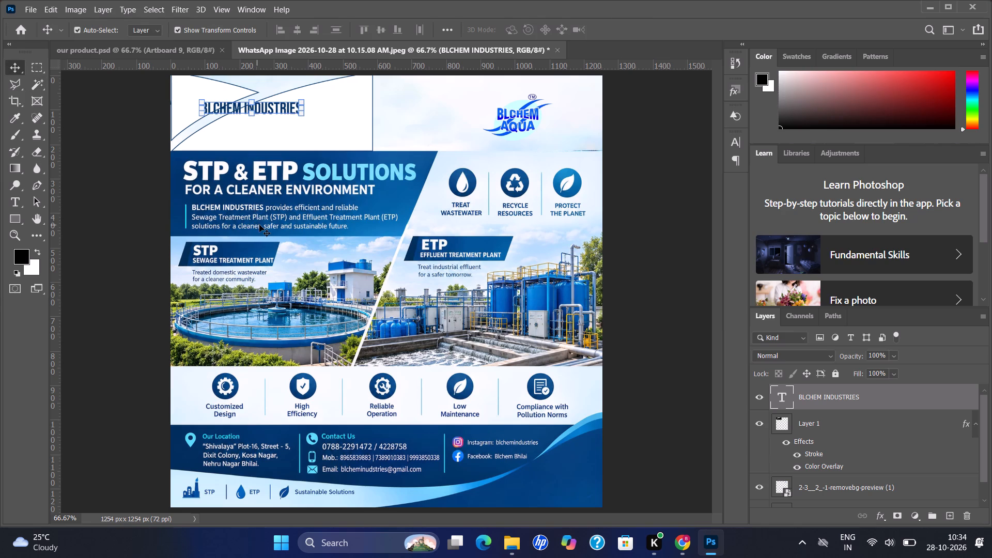
{"action": "left_click", "coordinate": [255, 109]}
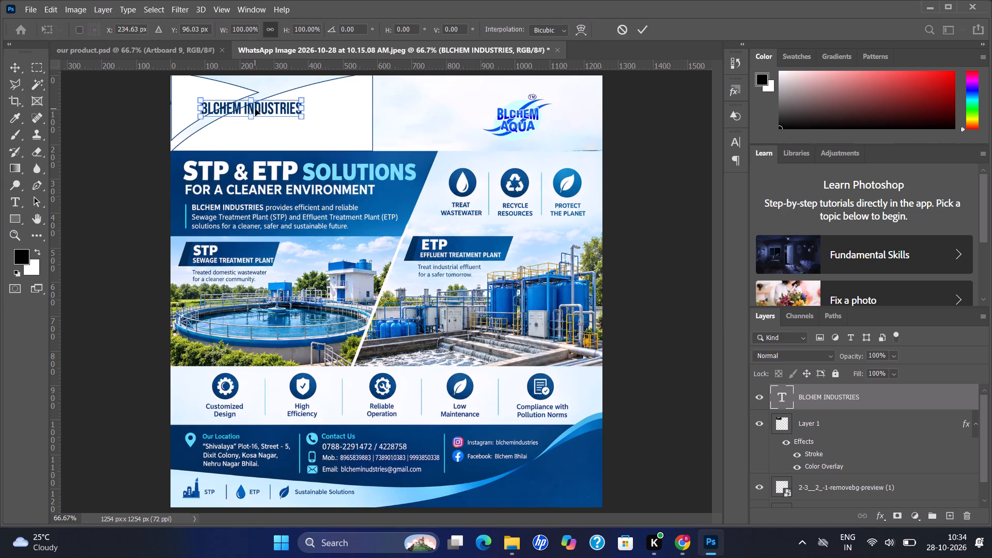
{"action": "left_click_drag", "start_coordinate": [263, 110], "coordinate": [316, 118]}
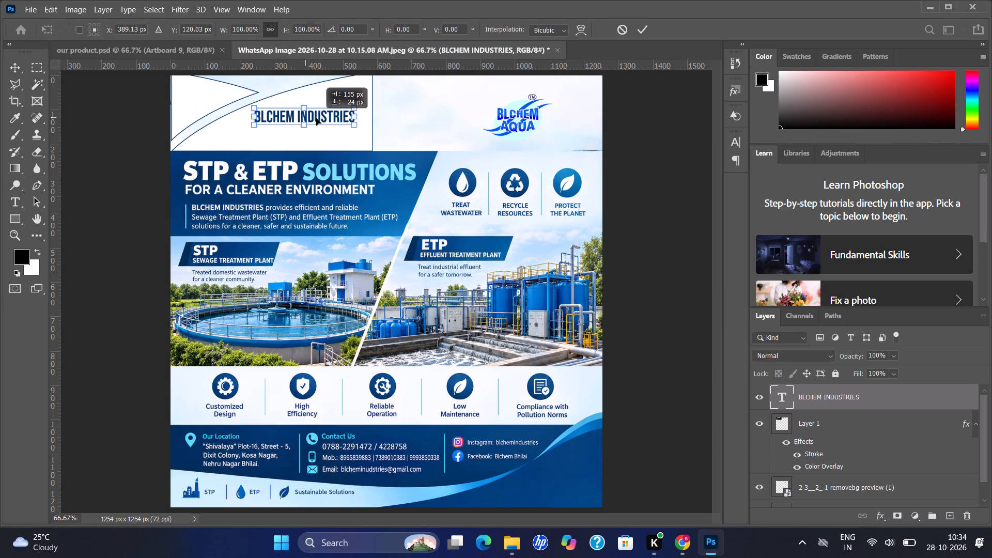
{"action": "left_click_drag", "start_coordinate": [316, 118], "coordinate": [317, 118]}
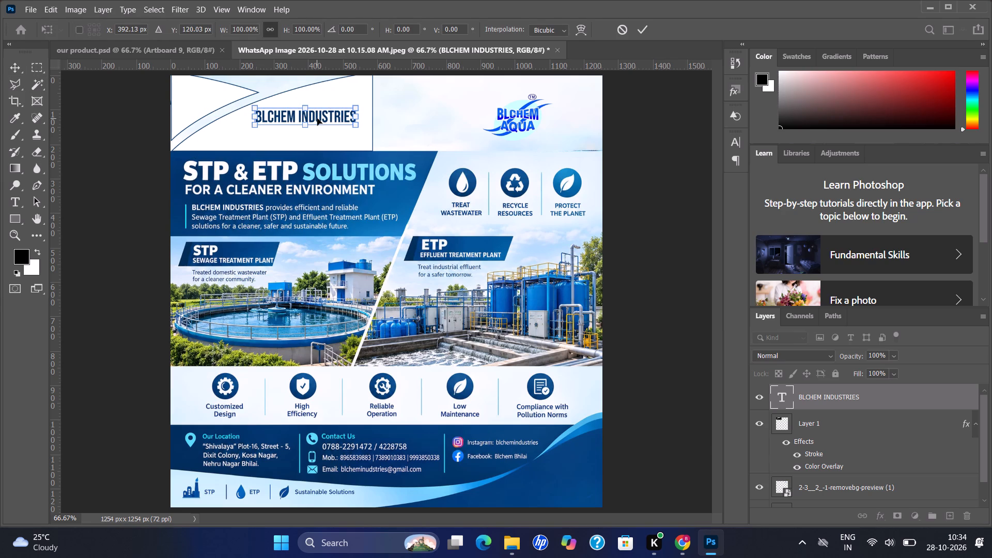
Nudge the BLCHEM INDUSTRIES title up and right to about X 418, Y 95 px, clear of the curved outline.
{"action": "key", "text": "Right"}
{"action": "key", "text": "Up"}
{"action": "key", "text": "Up"}
{"action": "key", "text": "Up"}
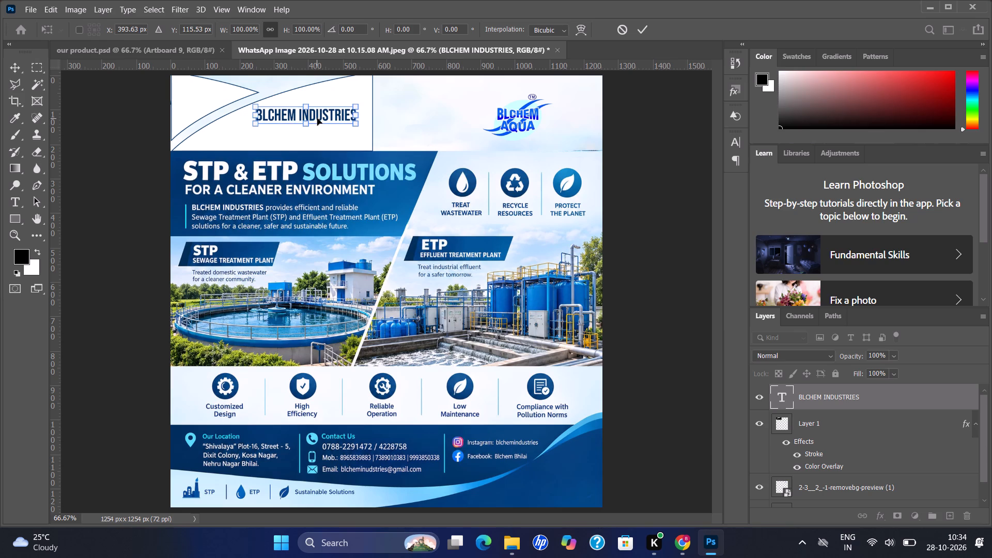
{"action": "key", "text": "Up"}
{"action": "key", "text": "Up"}
{"action": "key", "text": "Up"}
{"action": "key", "text": "Right"}
{"action": "key", "text": "Right"}
{"action": "key", "text": "Right"}
{"action": "key", "text": "Right"}
{"action": "key", "text": "Right"}
{"action": "key", "text": "Right"}
{"action": "key", "text": "Right"}
{"action": "key", "text": "Right"}
{"action": "key", "text": "Right"}
{"action": "key", "text": "Right"}
{"action": "key", "text": "Right"}
{"action": "key", "text": "Right"}
{"action": "key", "text": "Right"}
{"action": "key", "text": "Right"}
{"action": "key", "text": "Right"}
{"action": "key", "text": "Right"}
{"action": "key", "text": "Right"}
{"action": "key", "text": "Right"}
{"action": "key", "text": "Right"}
{"action": "key", "text": "Right"}
{"action": "key", "text": "Right"}
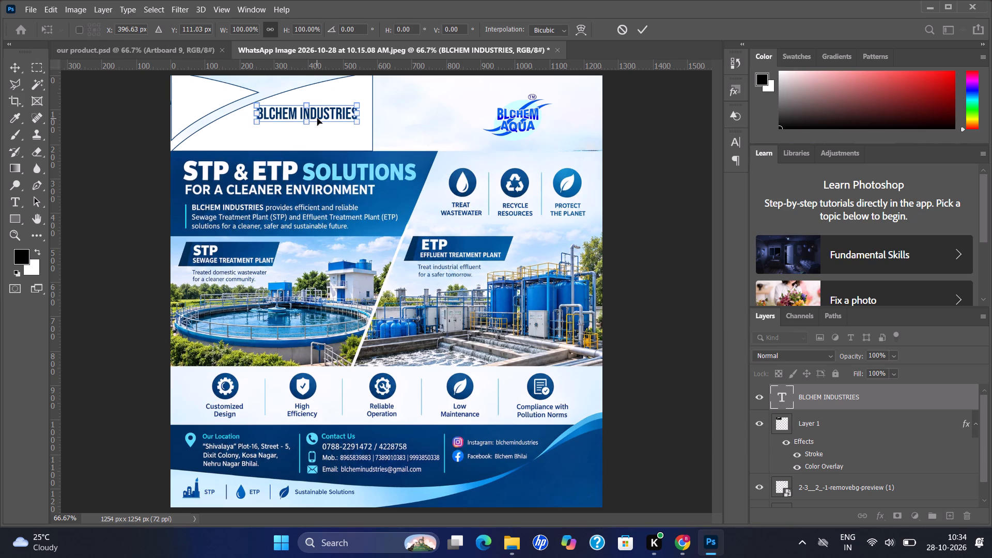
{"action": "key", "text": "Up"}
{"action": "key", "text": "Up"}
{"action": "key", "text": "Up"}
{"action": "key", "text": "Up"}
{"action": "key", "text": "Up"}
{"action": "key", "text": "Up"}
{"action": "key", "text": "Up"}
{"action": "key", "text": "Up"}
{"action": "key", "text": "Up"}
{"action": "key", "text": "Up"}
{"action": "key", "text": "Up"}
{"action": "key", "text": "Up"}
{"action": "key", "text": "Up"}
{"action": "key", "text": "Up"}
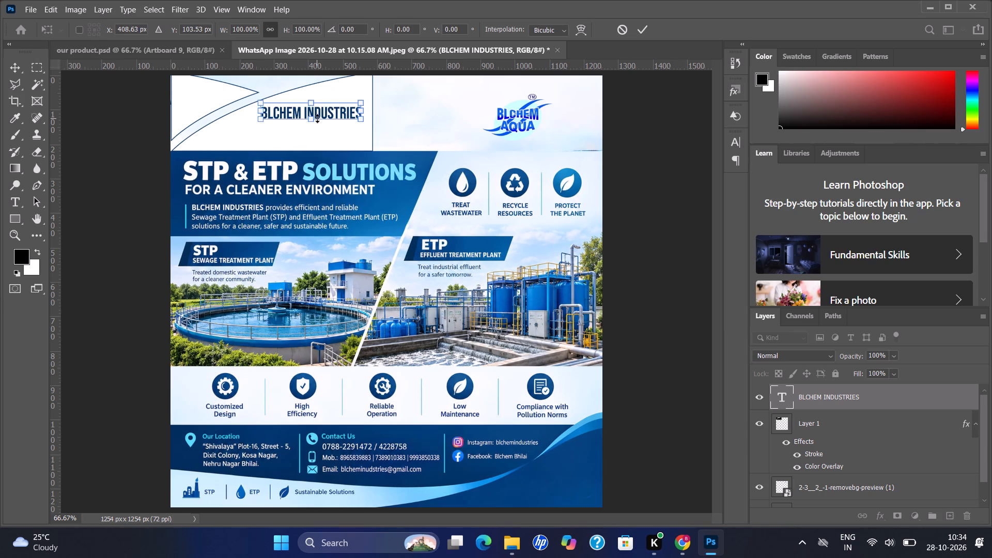
{"action": "key", "text": "Up"}
{"action": "key", "text": "Up"}
{"action": "key", "text": "Up"}
{"action": "key", "text": "Up"}
{"action": "key", "text": "Up"}
{"action": "key", "text": "Up"}
{"action": "key", "text": "Up"}
{"action": "key", "text": "Up"}
{"action": "key", "text": "Up"}
{"action": "key", "text": "Up"}
{"action": "key", "text": "Up"}
{"action": "key", "text": "Up"}
{"action": "key", "text": "Right"}
{"action": "key", "text": "Right"}
{"action": "key", "text": "Right"}
{"action": "key", "text": "Right"}
{"action": "key", "text": "Right"}
{"action": "key", "text": "Right"}
{"action": "key", "text": "Right"}
{"action": "key", "text": "Right"}
{"action": "key", "text": "Right"}
{"action": "key", "text": "Right"}
{"action": "key", "text": "Right"}
{"action": "key", "text": "Right"}
{"action": "key", "text": "Right"}
{"action": "key", "text": "Right"}
{"action": "key", "text": "Right"}
{"action": "key", "text": "Right"}
{"action": "key", "text": "Right"}
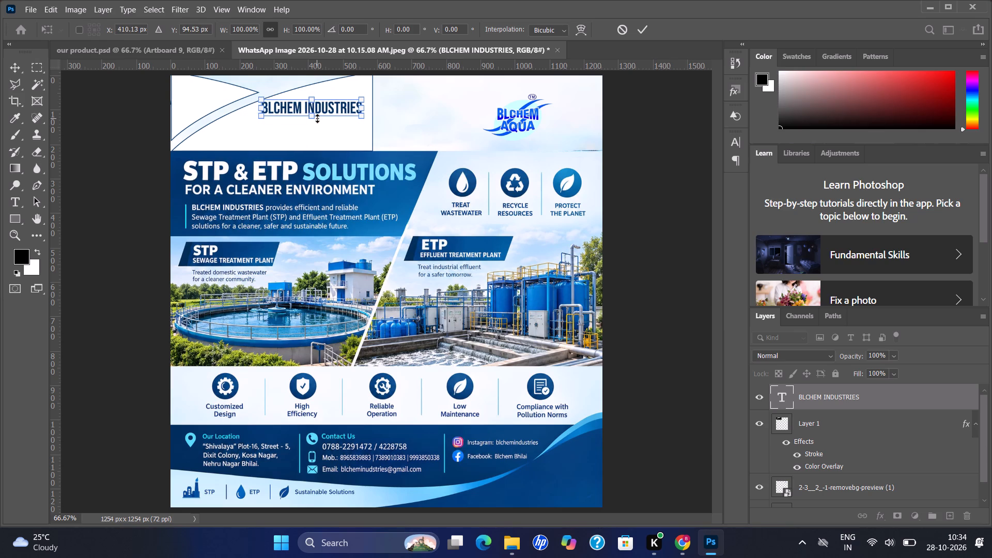
{"action": "key", "text": "Up"}
{"action": "key", "text": "Up"}
{"action": "key", "text": "Up"}
{"action": "key", "text": "Up"}
{"action": "key", "text": "Up"}
{"action": "key", "text": "Up"}
{"action": "key", "text": "Left"}
{"action": "key", "text": "Left"}
{"action": "key", "text": "Left"}
{"action": "key", "text": "Left"}
{"action": "key", "text": "Left"}
{"action": "key", "text": "Left"}
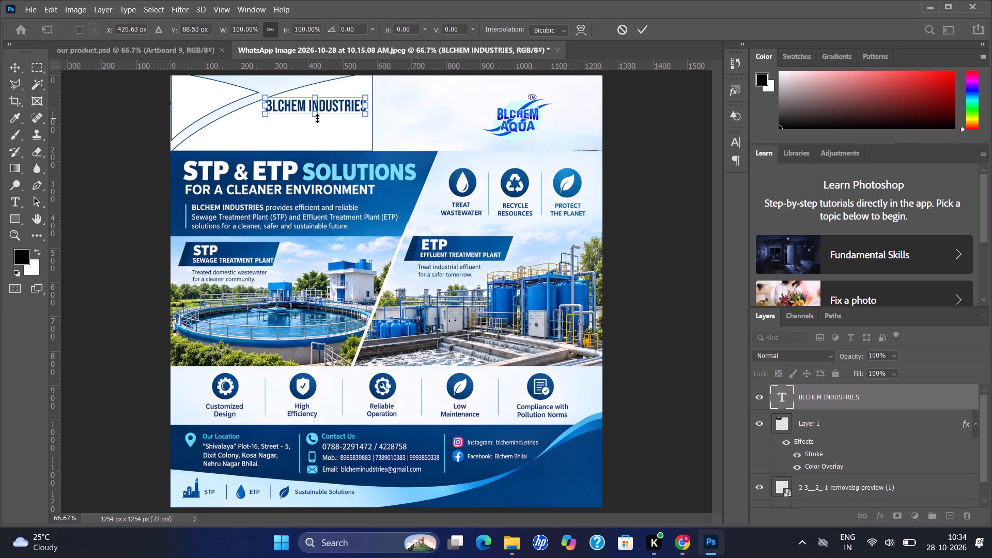
{"action": "key", "text": "Down"}
{"action": "key", "text": "Down"}
{"action": "key", "text": "Down"}
{"action": "key", "text": "Down"}
{"action": "key", "text": "Down"}
{"action": "key", "text": "Down"}
{"action": "key", "text": "Down"}
{"action": "key", "text": "Right"}
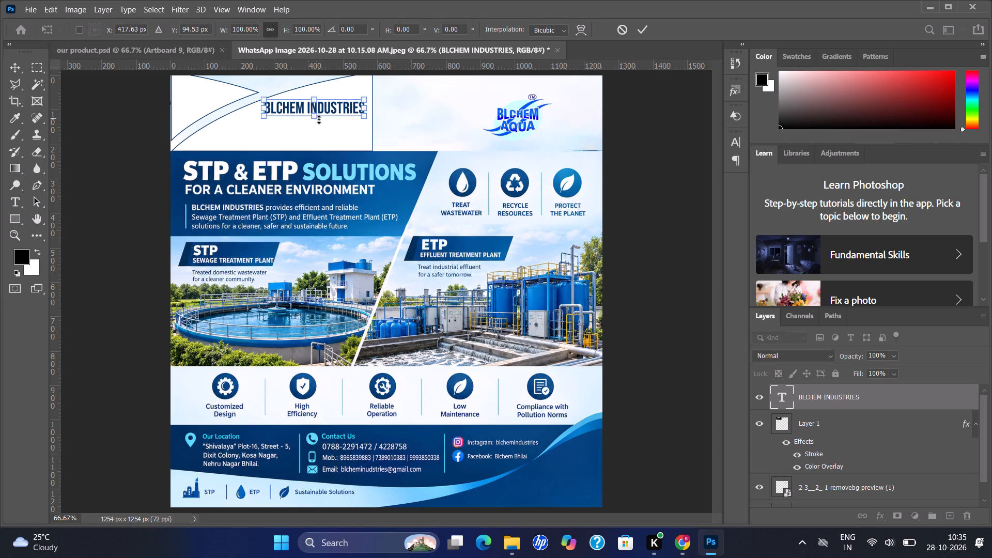
{"action": "key", "text": "Return"}
{"action": "left_click", "coordinate": [397, 134]}
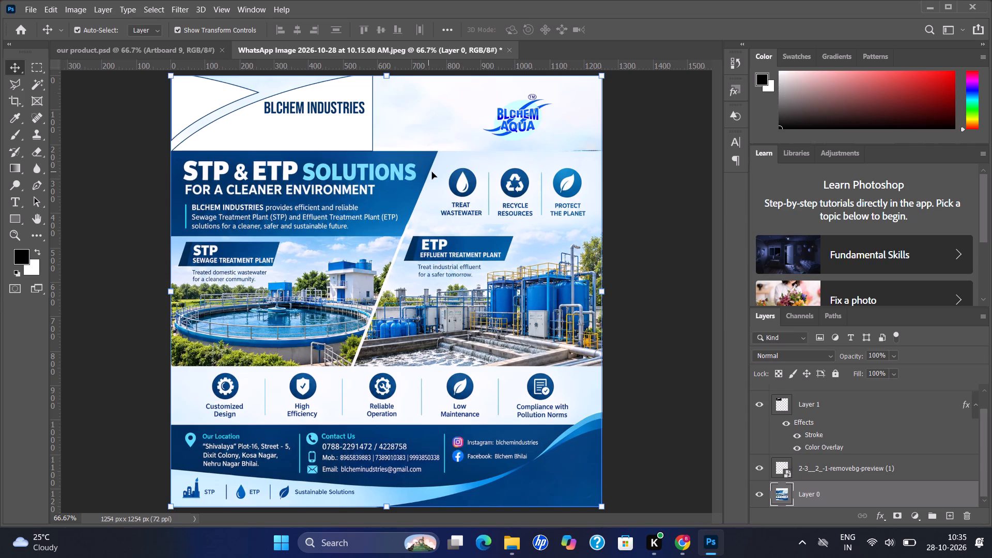
Add a layer mask to the curved header shape on Layer 1.
{"action": "key", "text": "ctrl+equal"}
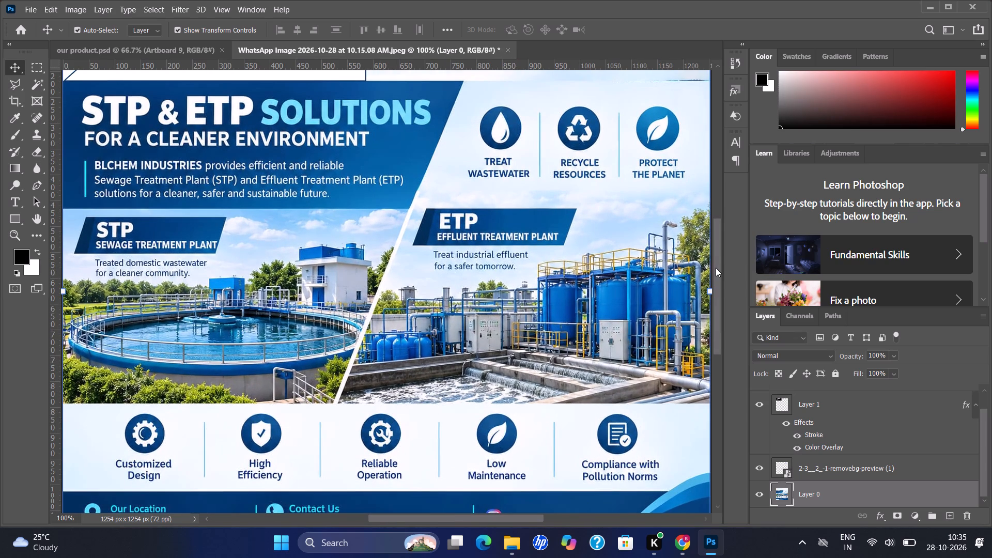
{"action": "left_click_drag", "start_coordinate": [716, 268], "coordinate": [716, 218]}
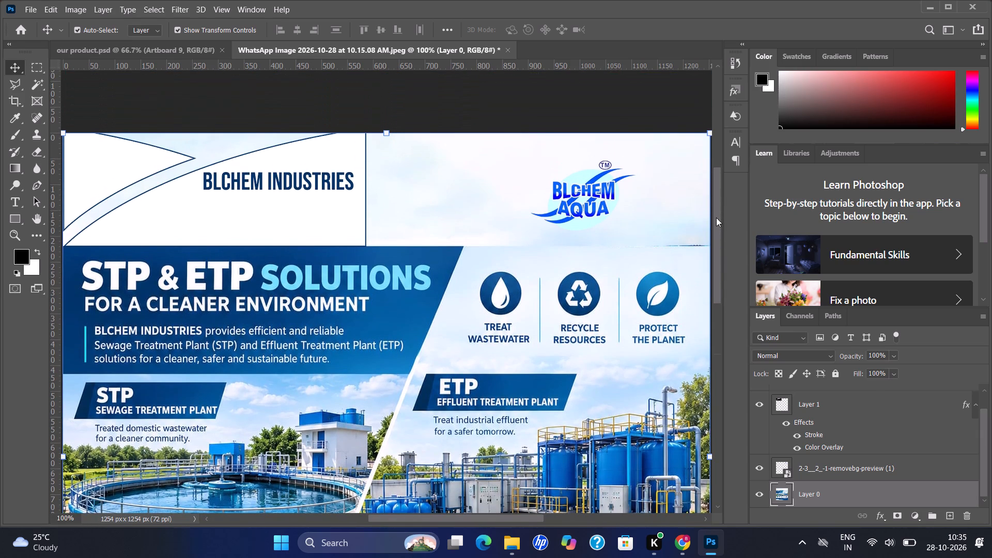
{"action": "left_click", "coordinate": [855, 412]}
{"action": "left_click", "coordinate": [897, 511]}
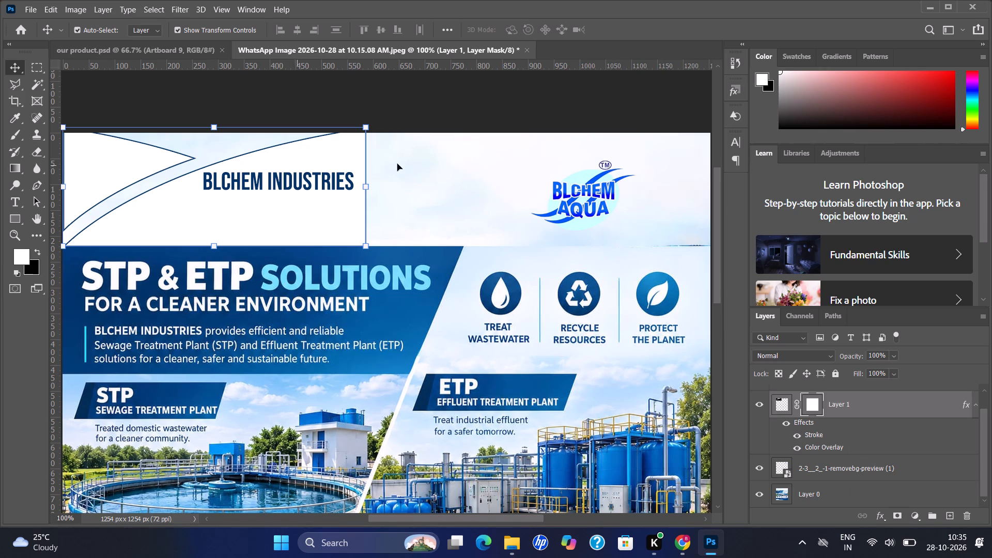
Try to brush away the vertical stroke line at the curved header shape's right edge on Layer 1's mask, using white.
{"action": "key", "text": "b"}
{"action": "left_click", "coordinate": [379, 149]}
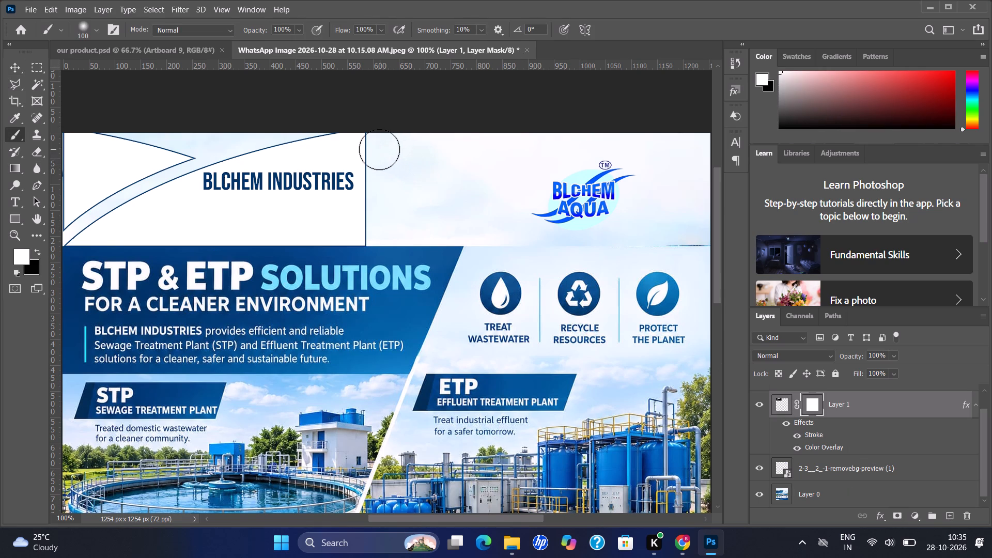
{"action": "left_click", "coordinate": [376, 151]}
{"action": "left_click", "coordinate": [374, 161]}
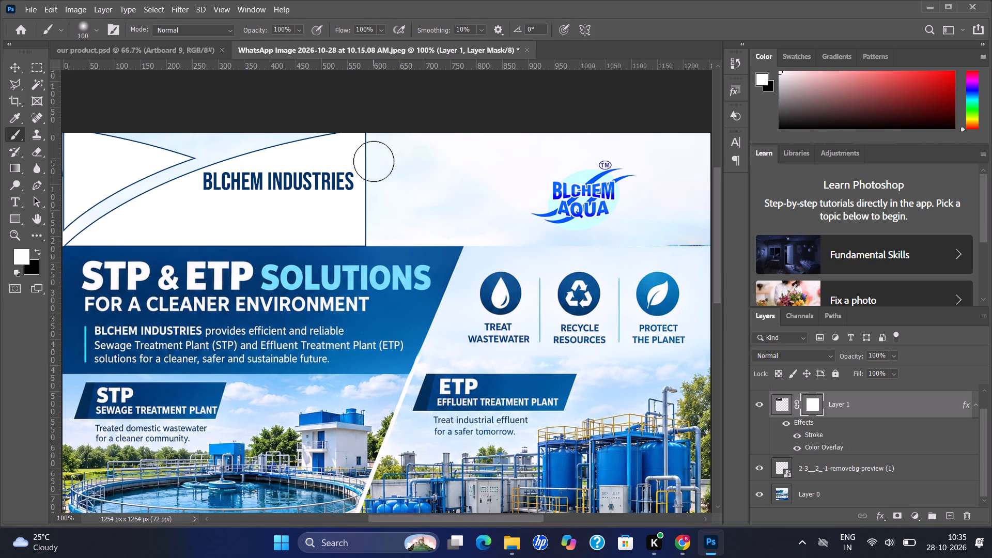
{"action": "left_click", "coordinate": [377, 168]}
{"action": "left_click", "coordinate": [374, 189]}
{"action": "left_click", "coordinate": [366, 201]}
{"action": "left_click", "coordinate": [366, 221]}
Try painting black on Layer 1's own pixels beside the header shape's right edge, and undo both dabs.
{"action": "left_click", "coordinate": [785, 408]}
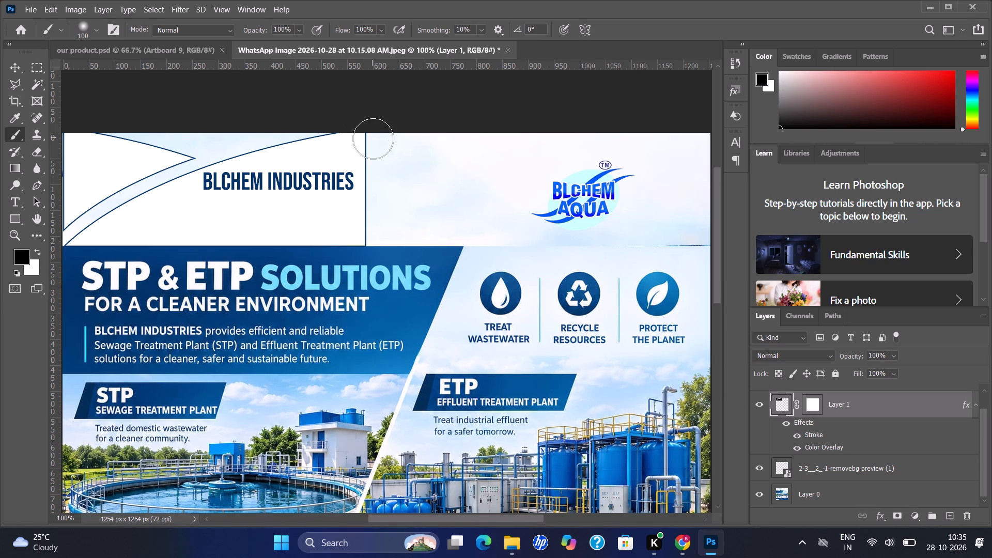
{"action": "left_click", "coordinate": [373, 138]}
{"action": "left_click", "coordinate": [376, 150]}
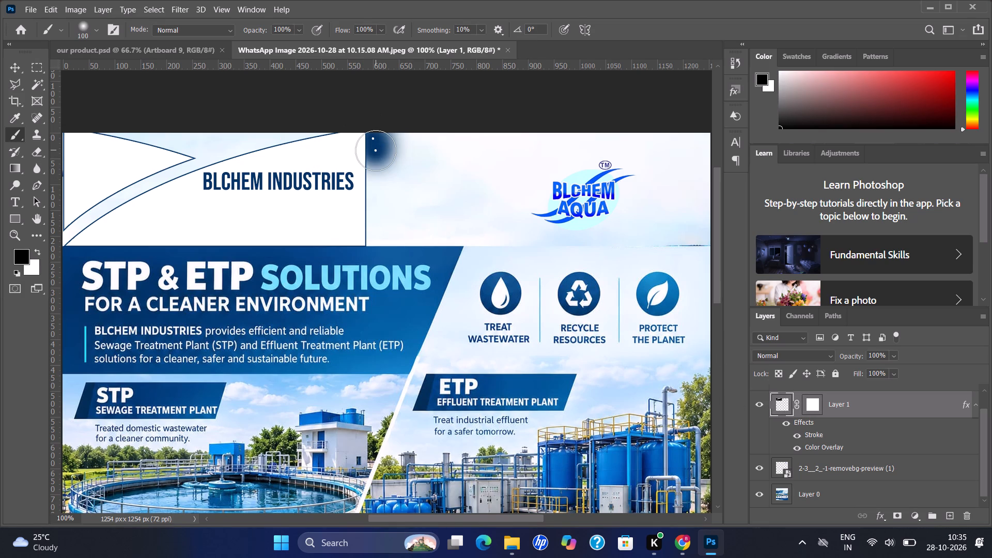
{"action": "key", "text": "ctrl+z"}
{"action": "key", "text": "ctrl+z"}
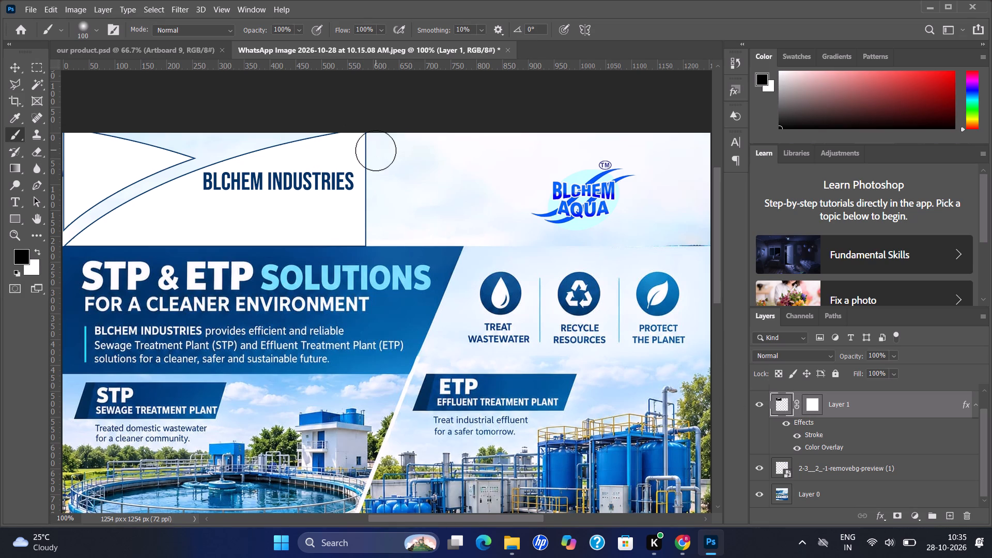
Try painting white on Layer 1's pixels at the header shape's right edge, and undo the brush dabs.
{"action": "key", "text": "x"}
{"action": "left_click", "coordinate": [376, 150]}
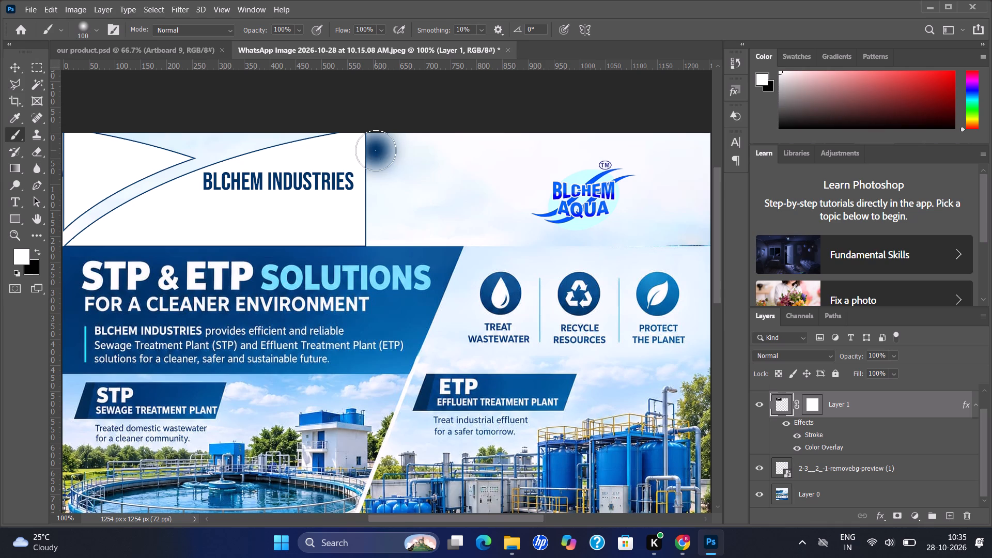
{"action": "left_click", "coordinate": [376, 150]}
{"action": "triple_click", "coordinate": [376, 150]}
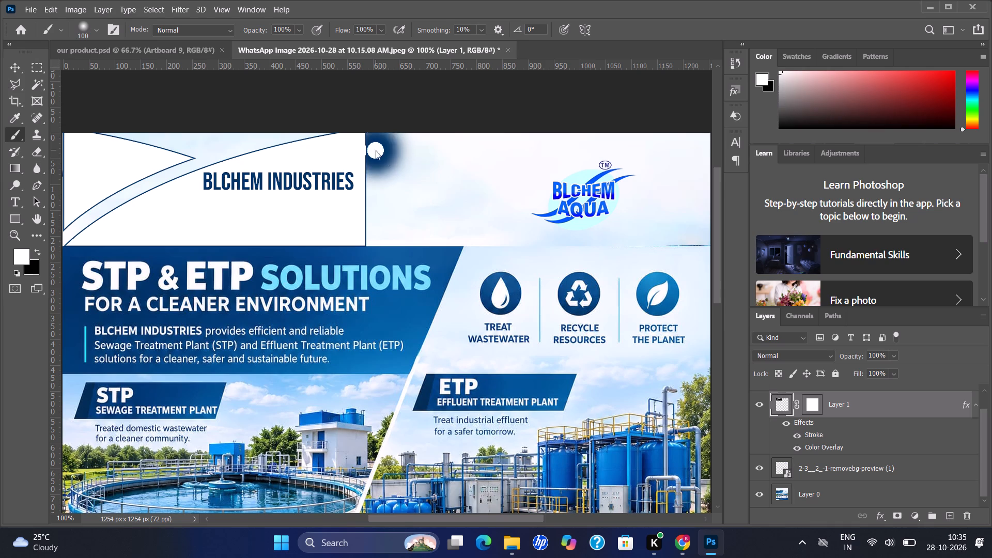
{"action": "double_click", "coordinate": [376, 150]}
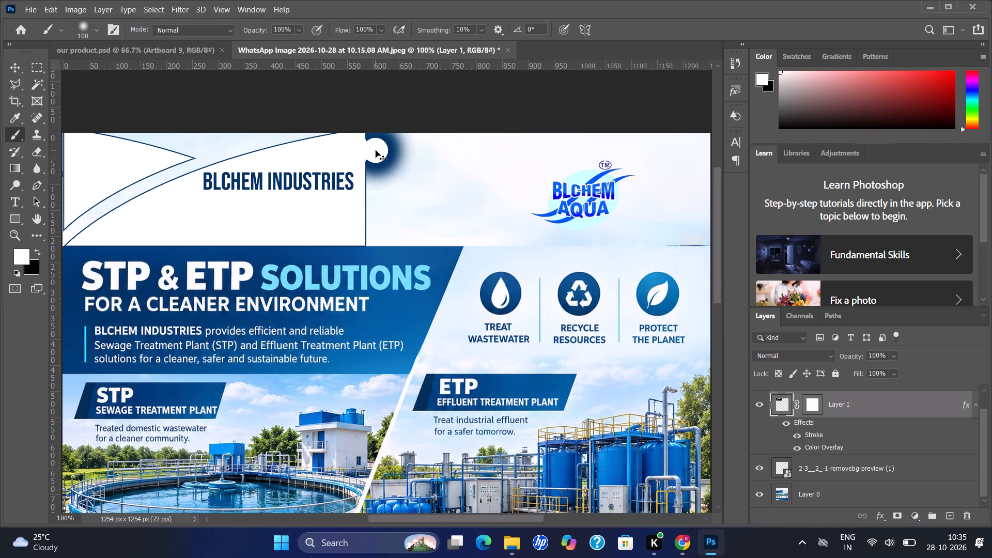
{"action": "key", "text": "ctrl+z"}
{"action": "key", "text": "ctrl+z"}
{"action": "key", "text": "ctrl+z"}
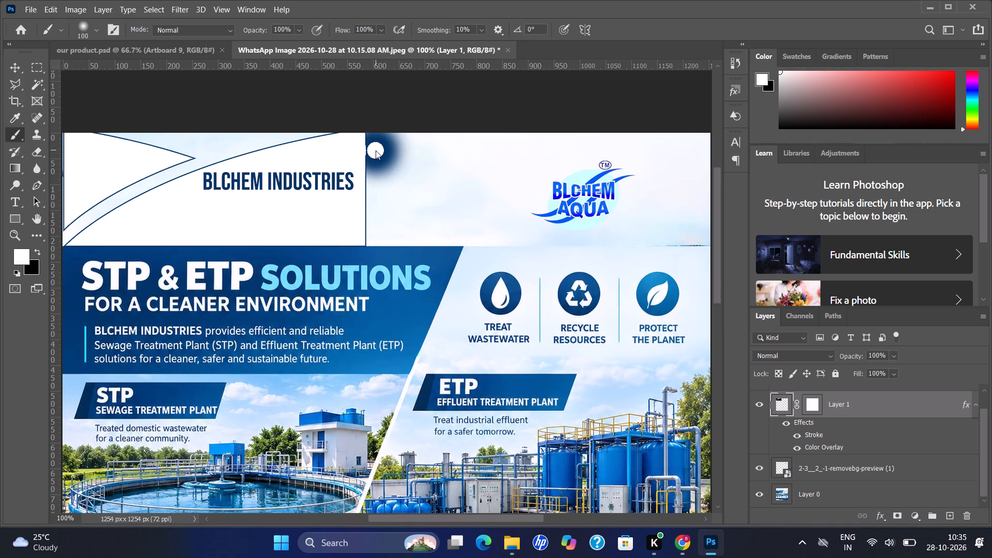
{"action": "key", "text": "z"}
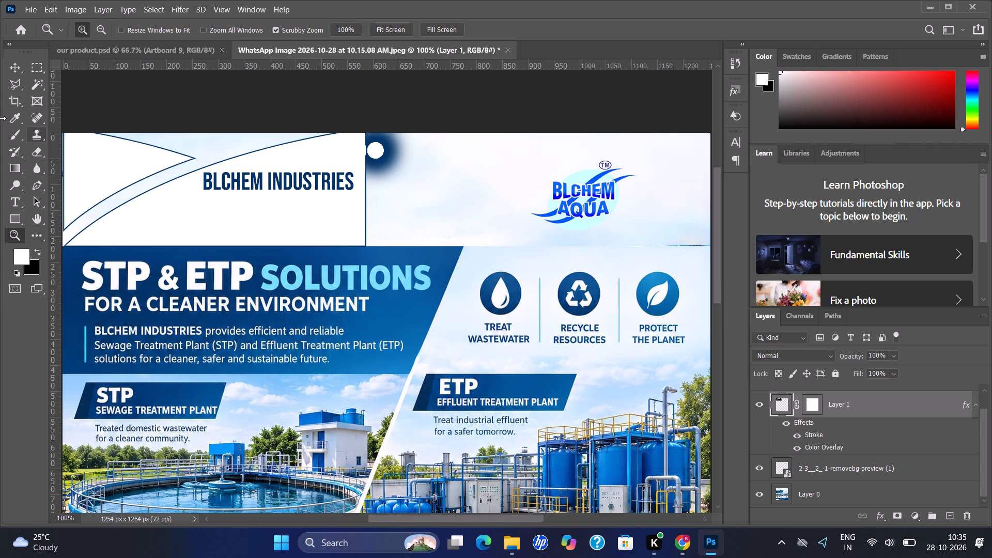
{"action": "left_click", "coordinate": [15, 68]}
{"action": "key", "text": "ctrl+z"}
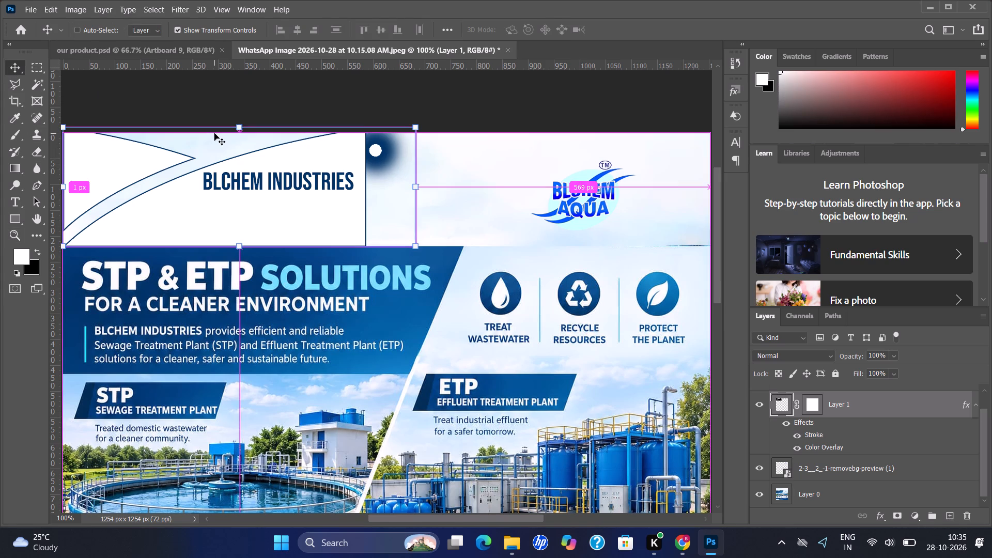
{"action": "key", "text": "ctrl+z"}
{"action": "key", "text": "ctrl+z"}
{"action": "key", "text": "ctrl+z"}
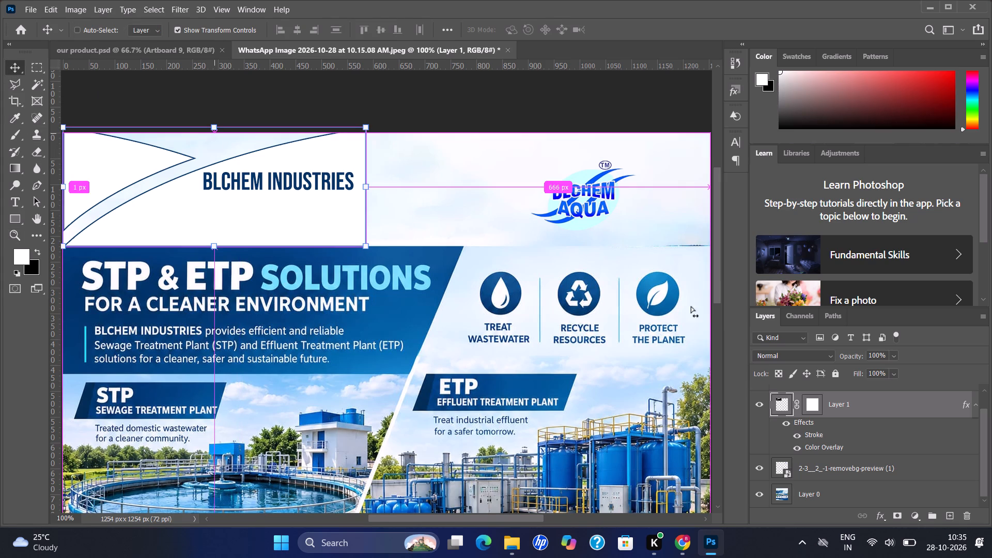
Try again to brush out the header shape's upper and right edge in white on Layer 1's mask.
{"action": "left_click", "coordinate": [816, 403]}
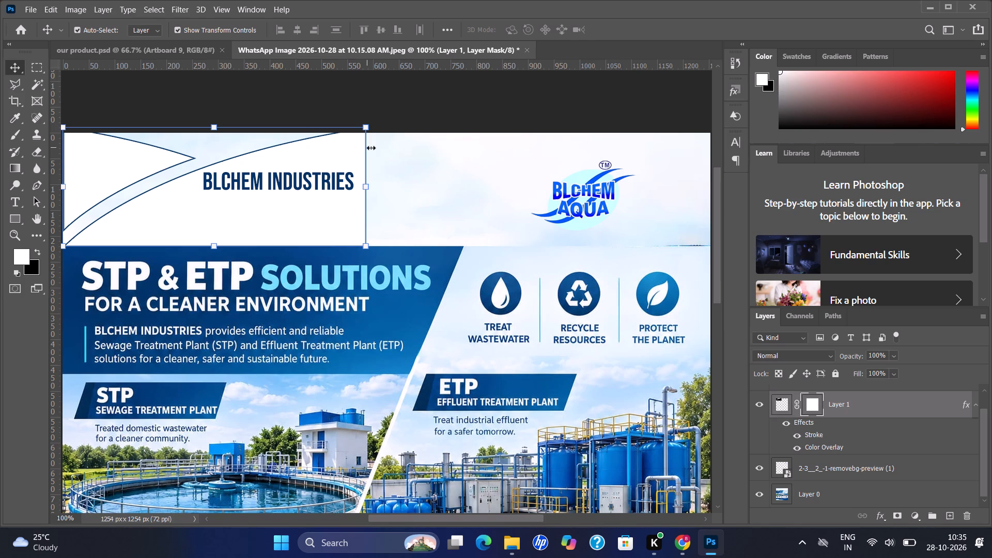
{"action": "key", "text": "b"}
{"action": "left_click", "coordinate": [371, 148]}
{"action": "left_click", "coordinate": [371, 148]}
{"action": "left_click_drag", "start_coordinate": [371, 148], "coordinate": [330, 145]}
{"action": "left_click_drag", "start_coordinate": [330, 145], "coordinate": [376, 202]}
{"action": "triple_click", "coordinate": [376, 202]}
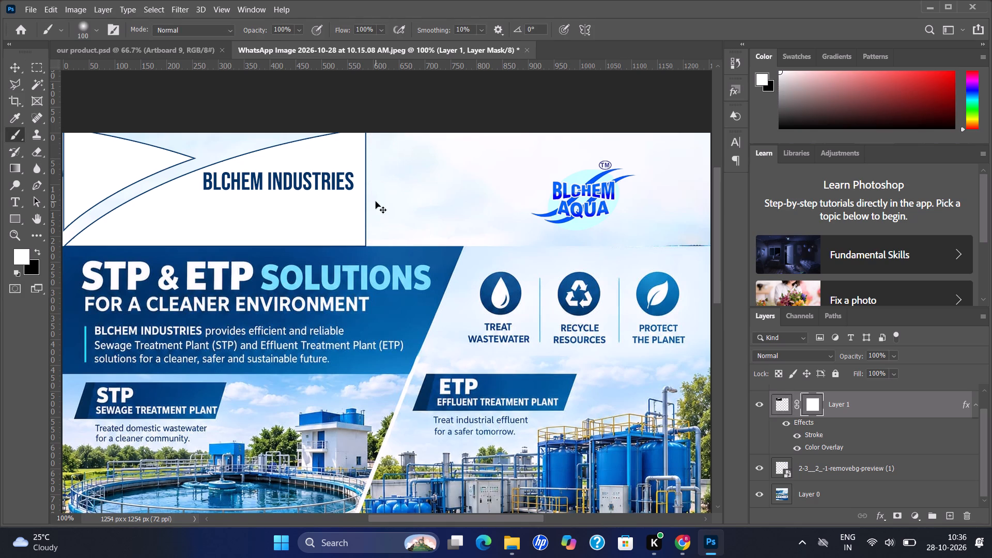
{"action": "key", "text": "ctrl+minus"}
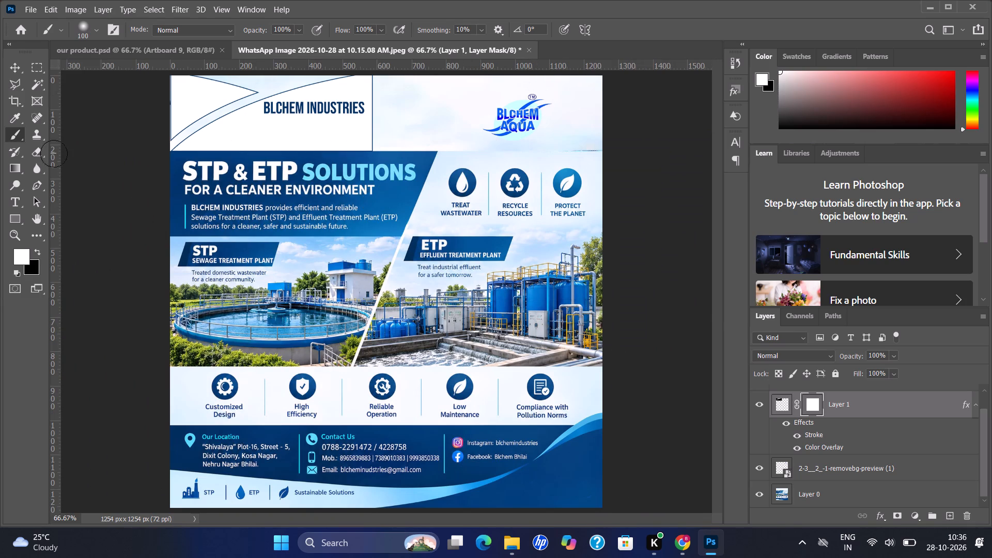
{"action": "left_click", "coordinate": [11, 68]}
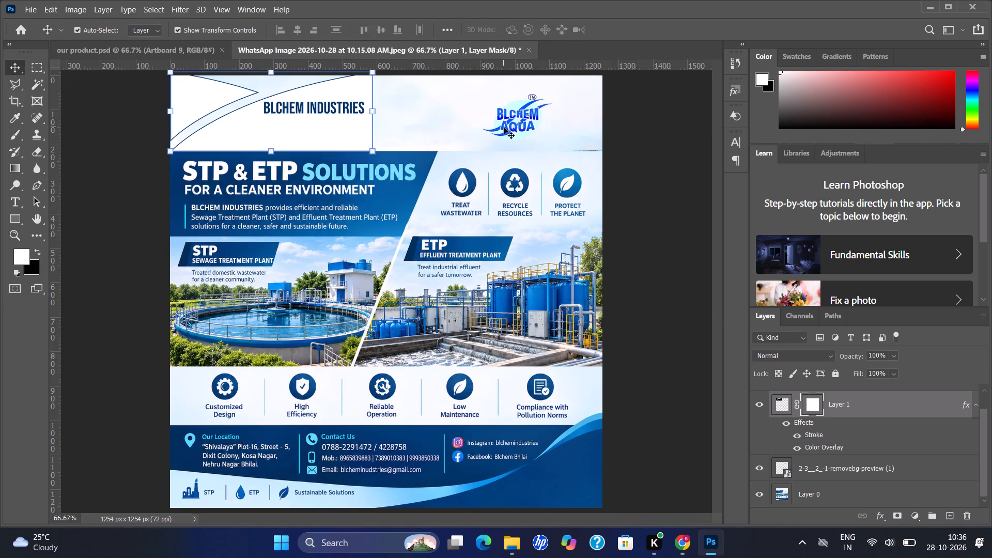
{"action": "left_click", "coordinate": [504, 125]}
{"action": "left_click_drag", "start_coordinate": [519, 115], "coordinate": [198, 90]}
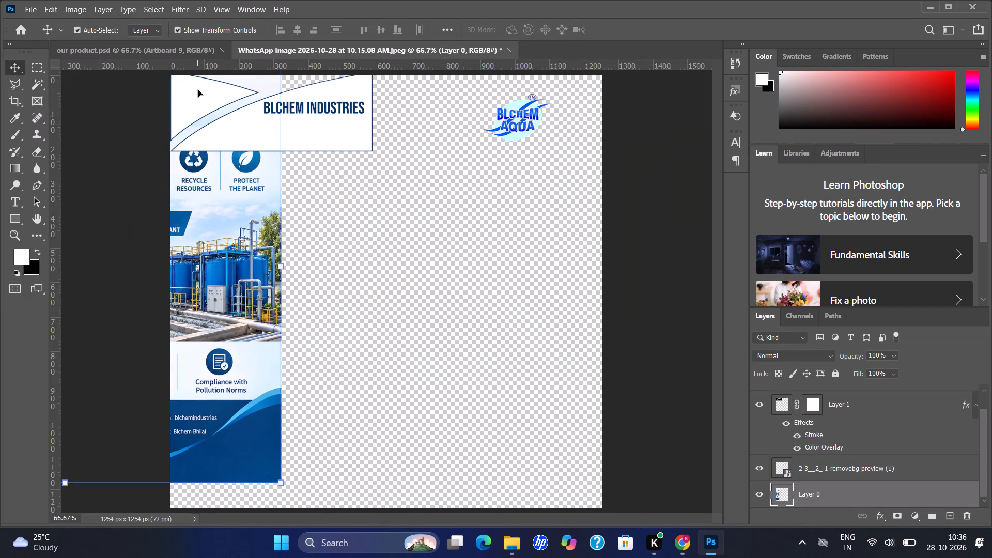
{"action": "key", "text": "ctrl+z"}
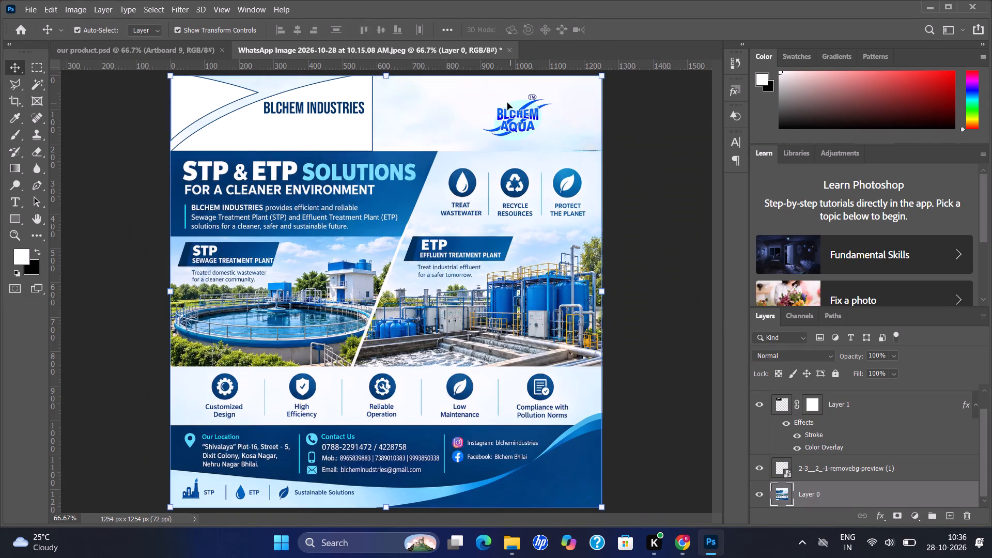
Move the BLCHEM AQUA logo onto the white corner left of the curved stripe, with its layer above Layer 1.
{"action": "left_click", "coordinate": [507, 103]}
{"action": "double_click", "coordinate": [520, 121]}
{"action": "left_click_drag", "start_coordinate": [520, 121], "coordinate": [407, 117]}
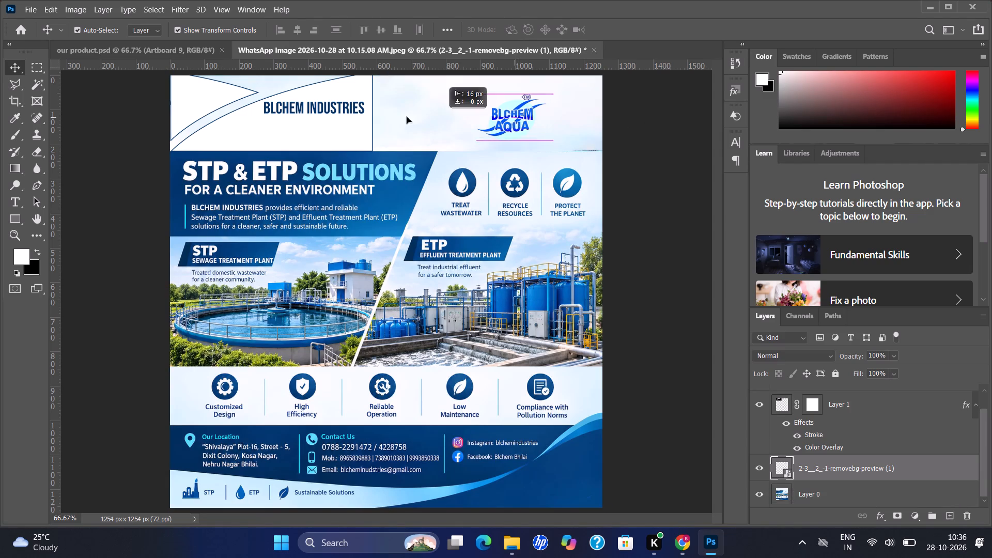
{"action": "left_click_drag", "start_coordinate": [407, 117], "coordinate": [204, 100]}
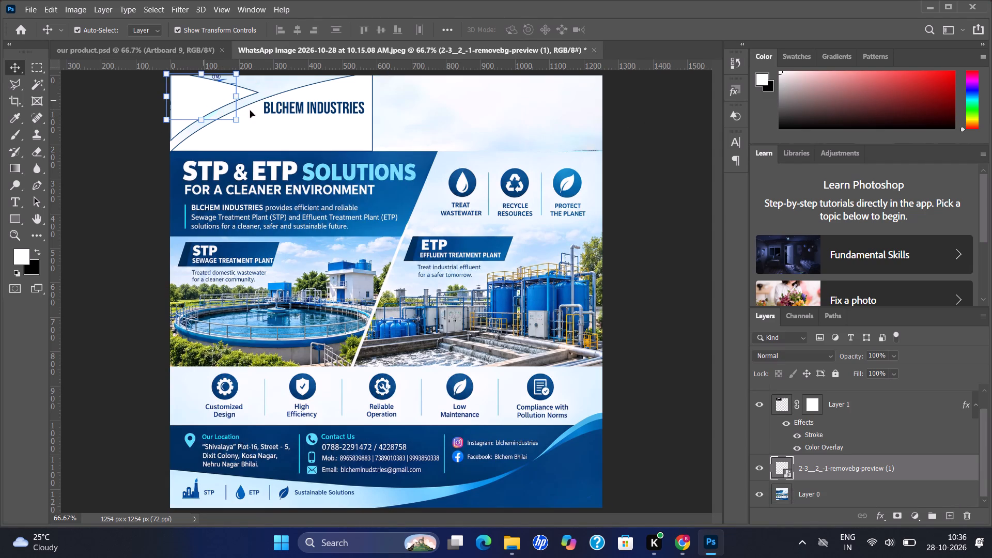
{"action": "left_click_drag", "start_coordinate": [919, 469], "coordinate": [880, 408]}
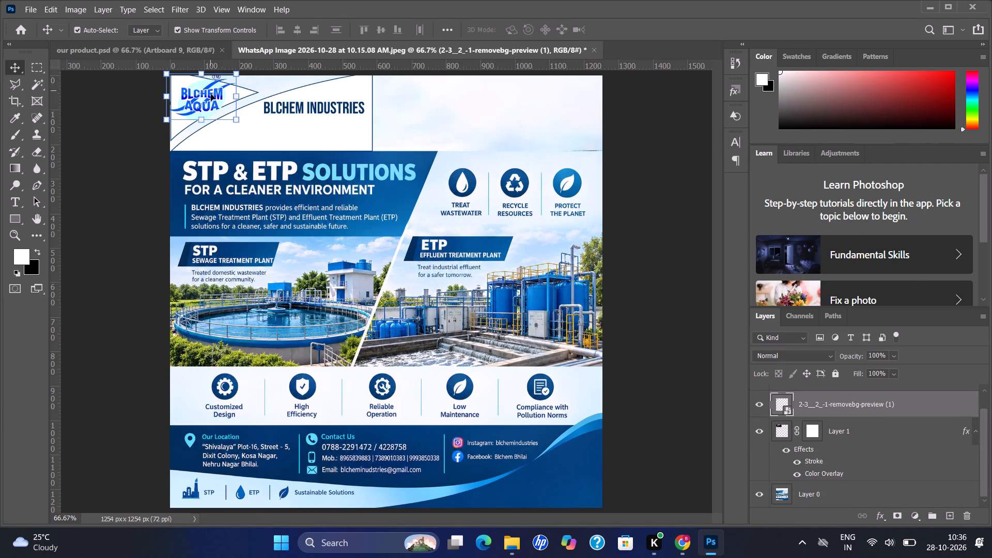
Scale the BLCHEM AQUA logo to about 45.9% and position it in the white left corner around X 86, Y 72 px.
{"action": "left_click", "coordinate": [210, 95]}
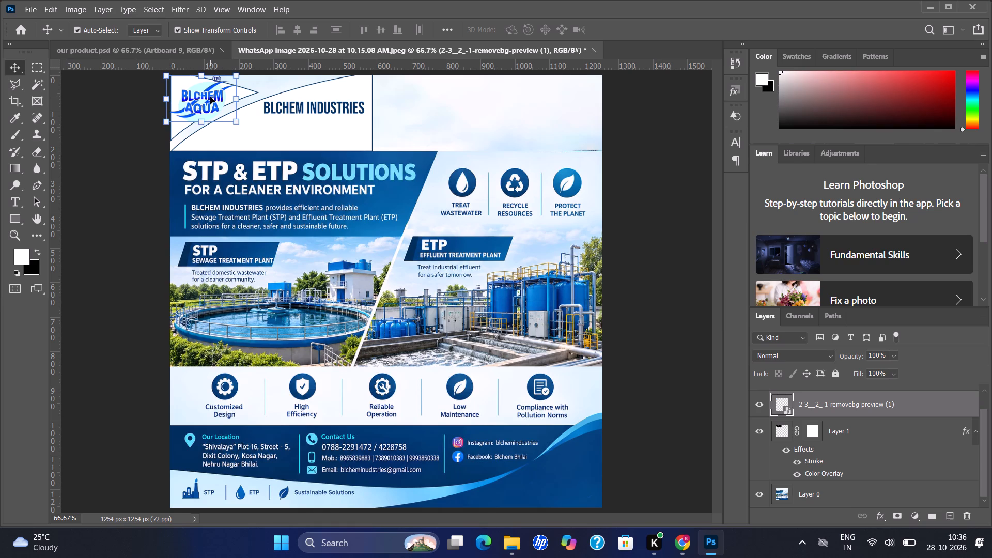
{"action": "left_click_drag", "start_coordinate": [195, 99], "coordinate": [187, 105]}
{"action": "left_click_drag", "start_coordinate": [226, 84], "coordinate": [225, 90]}
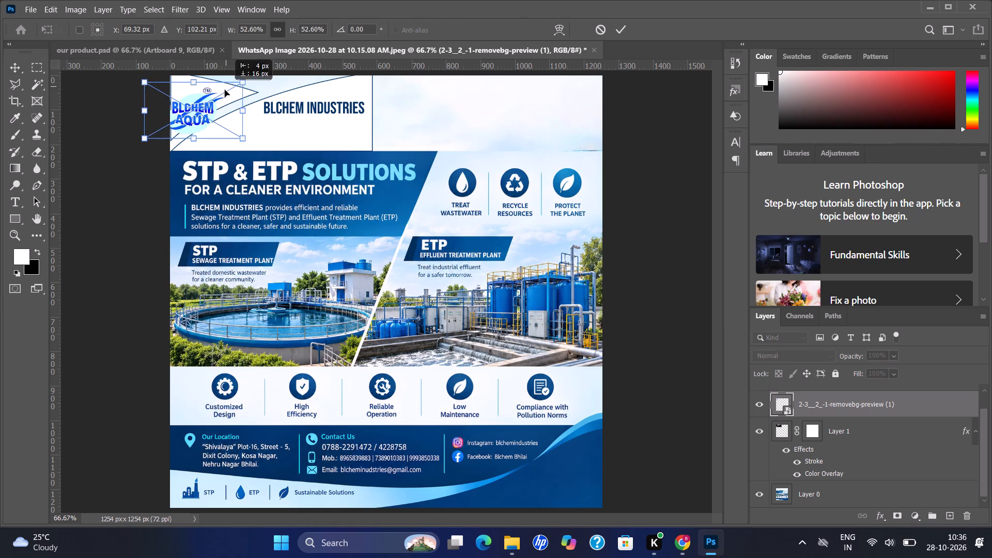
{"action": "left_click_drag", "start_coordinate": [225, 90], "coordinate": [306, 100]}
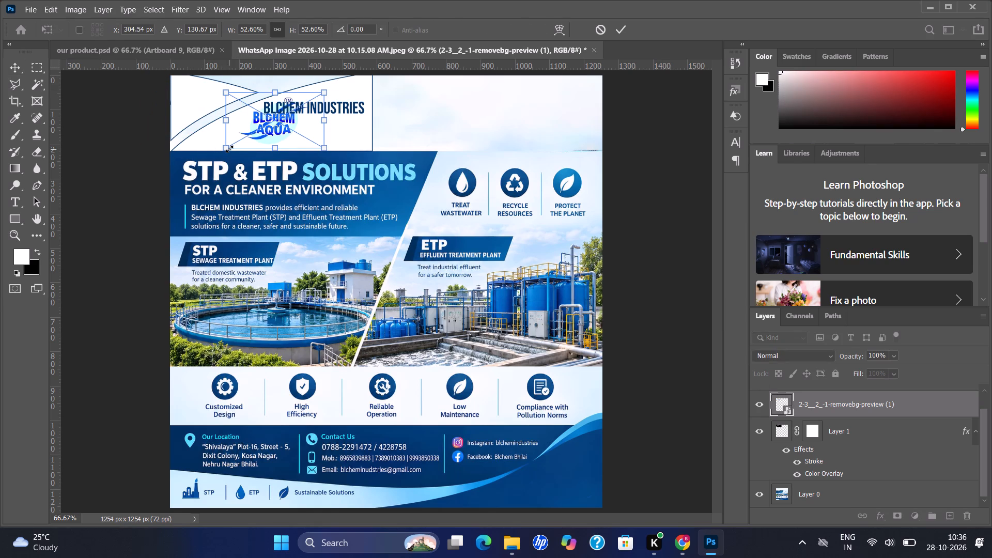
{"action": "left_click_drag", "start_coordinate": [229, 149], "coordinate": [243, 144]}
{"action": "left_click_drag", "start_coordinate": [279, 127], "coordinate": [204, 110]}
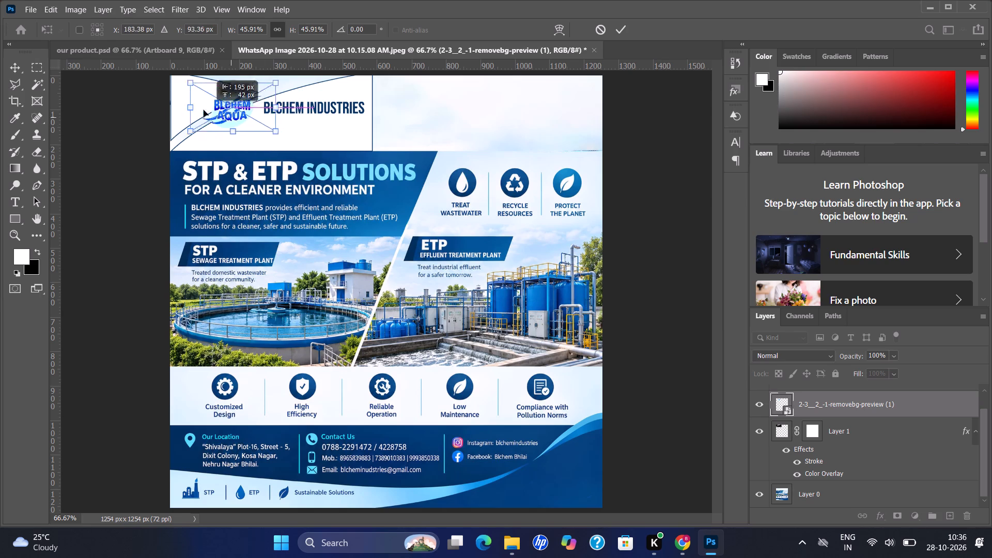
{"action": "left_click_drag", "start_coordinate": [204, 110], "coordinate": [197, 107]}
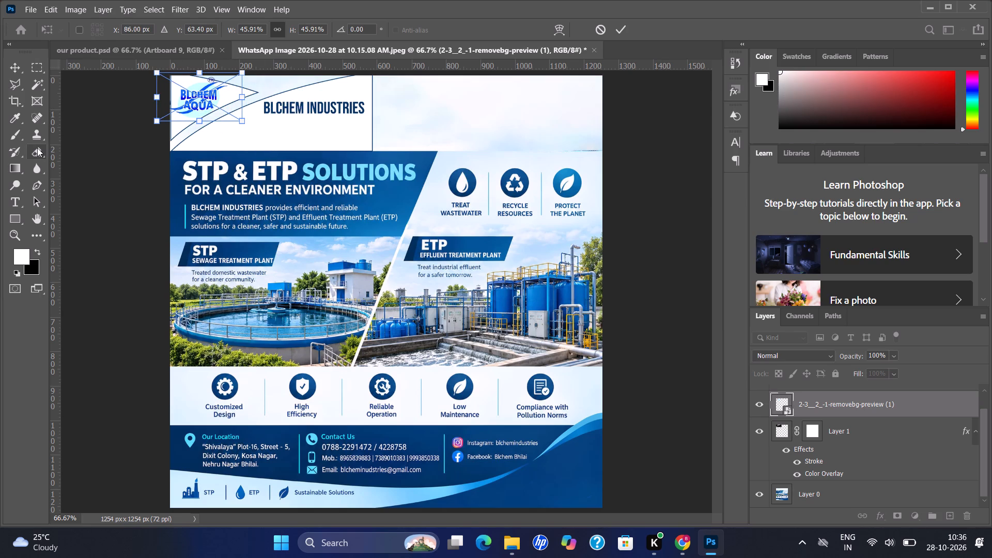
{"action": "key", "text": "Down"}
{"action": "key", "text": "Down"}
{"action": "key", "text": "Down"}
{"action": "key", "text": "Down"}
{"action": "key", "text": "Down"}
{"action": "key", "text": "Down"}
{"action": "key", "text": "Down"}
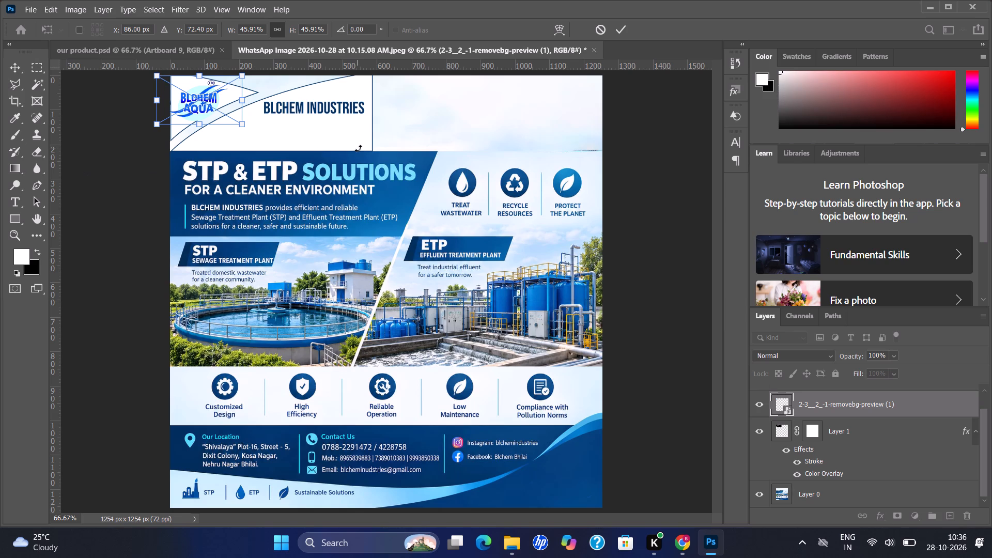
{"action": "key", "text": "Return"}
Scale the curved header shape on Layer 1 up proportionally to about 115.7% from its upper-left corner.
{"action": "left_click", "coordinate": [359, 135]}
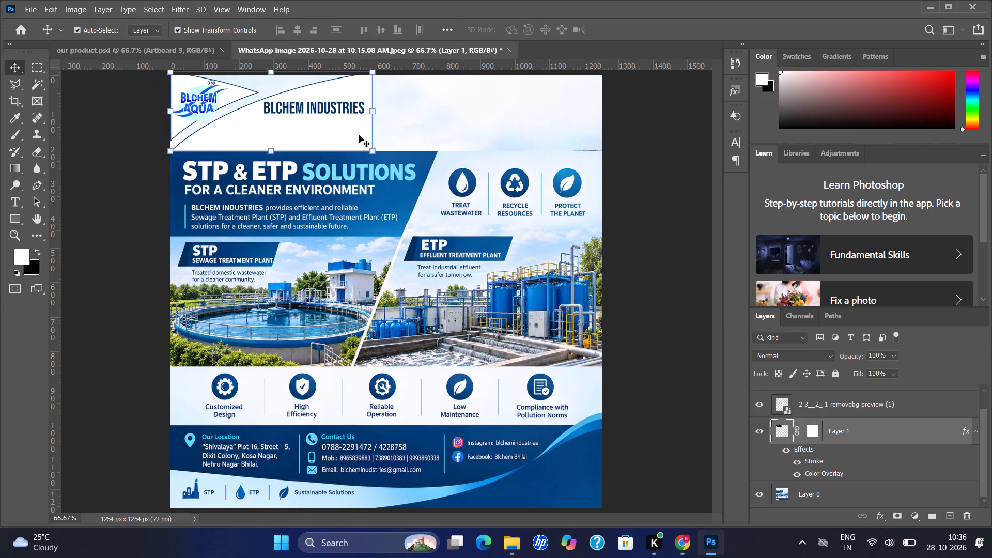
{"action": "left_click_drag", "start_coordinate": [371, 151], "coordinate": [375, 159]}
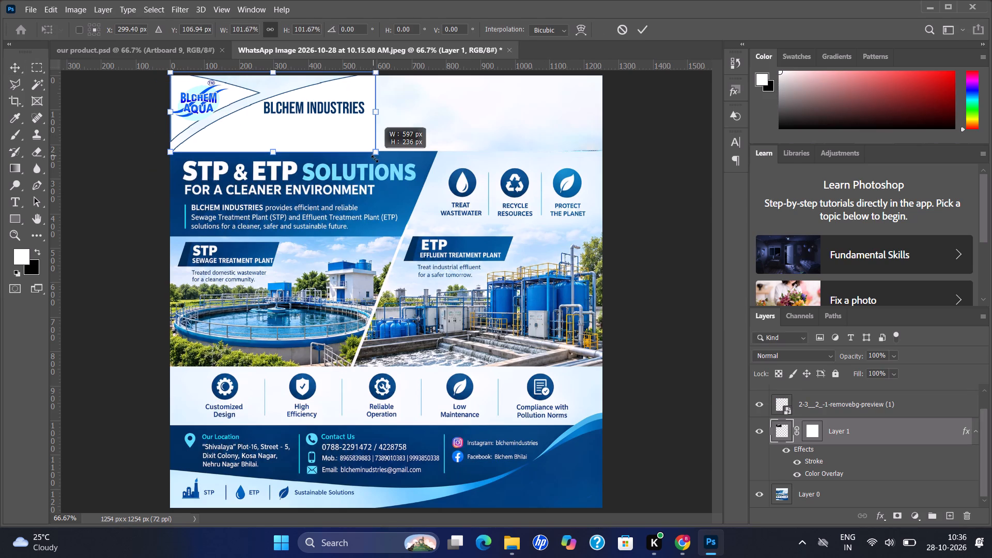
{"action": "left_click_drag", "start_coordinate": [375, 159], "coordinate": [399, 174]}
{"action": "key", "text": "Down"}
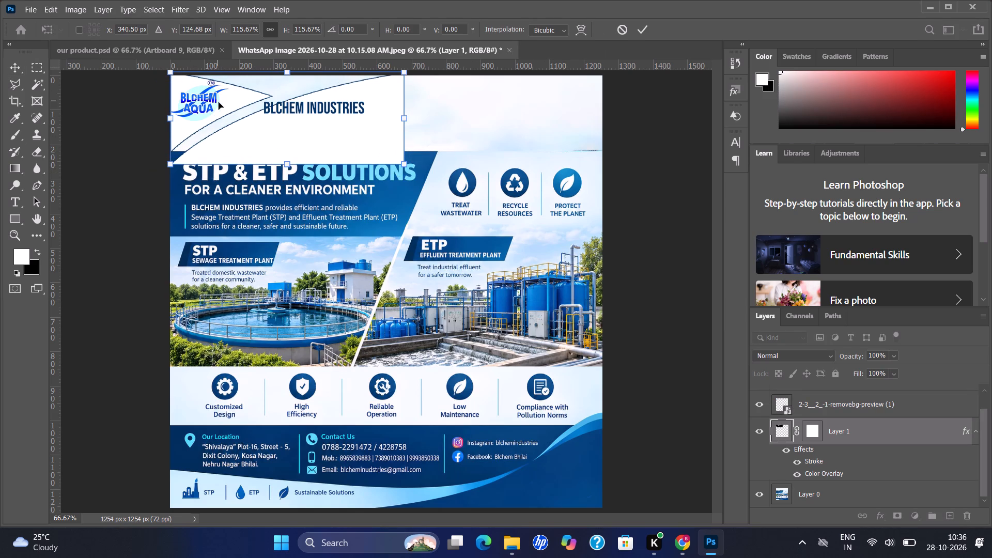
{"action": "left_click", "coordinate": [208, 103]}
{"action": "left_click", "coordinate": [208, 103]}
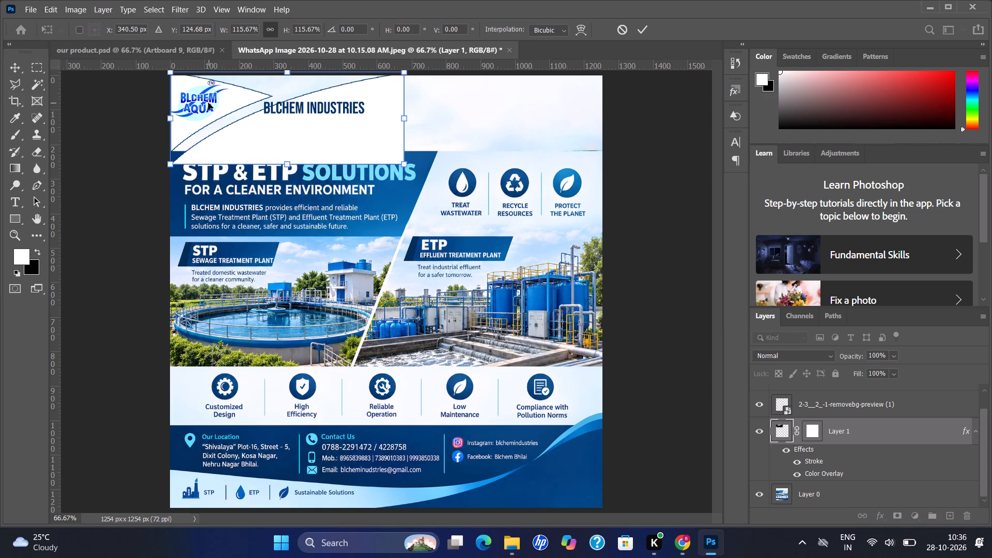
{"action": "key", "text": "Return"}
Nudge the BLCHEM AQUA logo down a few pixels within the enlarged white corner of the curved header.
{"action": "left_click", "coordinate": [208, 103]}
{"action": "key", "text": "Down"}
{"action": "key", "text": "Down"}
{"action": "key", "text": "Down"}
{"action": "key", "text": "Down"}
{"action": "key", "text": "Down"}
{"action": "key", "text": "Down"}
{"action": "key", "text": "Down"}
{"action": "key", "text": "Down"}
{"action": "key", "text": "Down"}
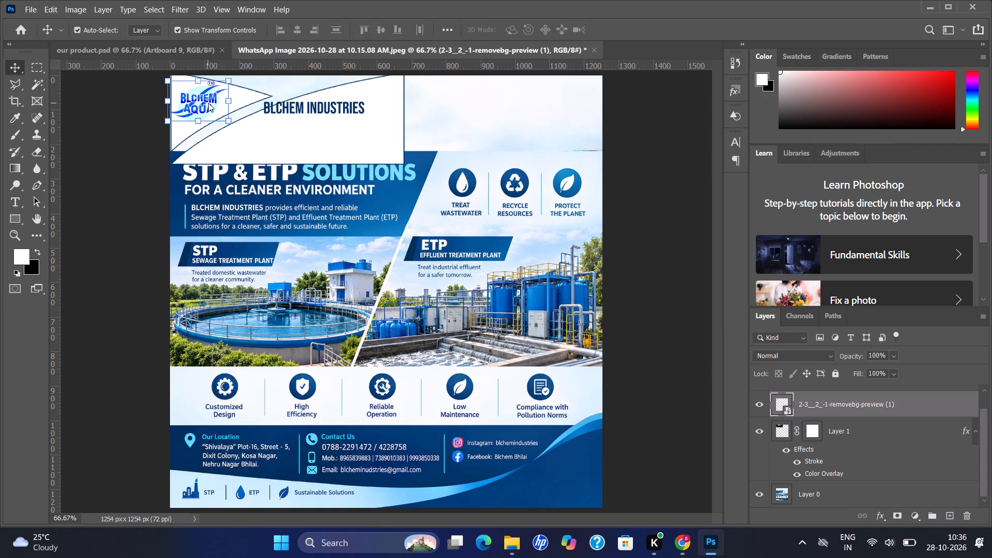
{"action": "key", "text": "Down"}
{"action": "key", "text": "Up"}
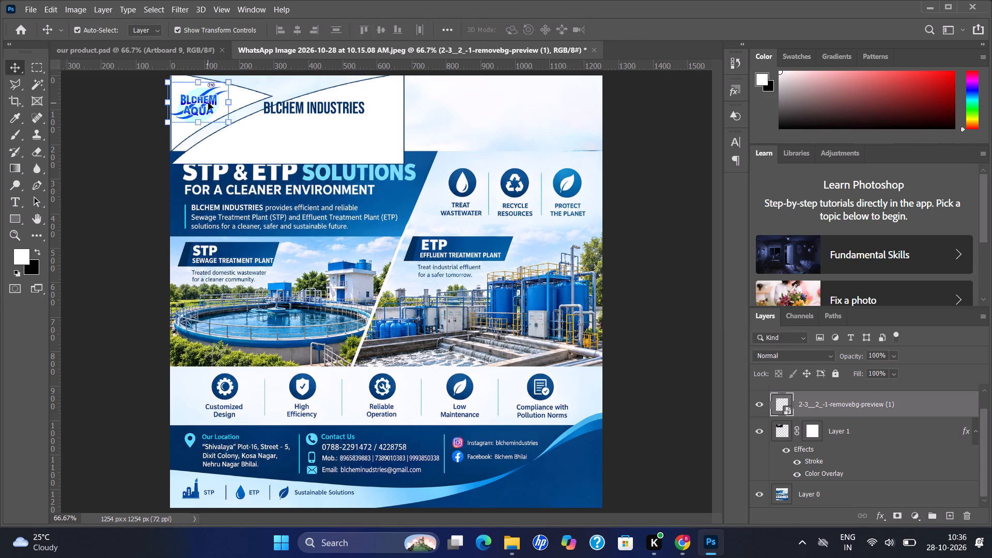
Nudge the BLCHEM AQUA logo slightly further down and to the right within the white corner of the header.
{"action": "key", "text": "Down"}
{"action": "key", "text": "Down"}
{"action": "key", "text": "Down"}
{"action": "key", "text": "Down"}
{"action": "key", "text": "Down"}
{"action": "key", "text": "Down"}
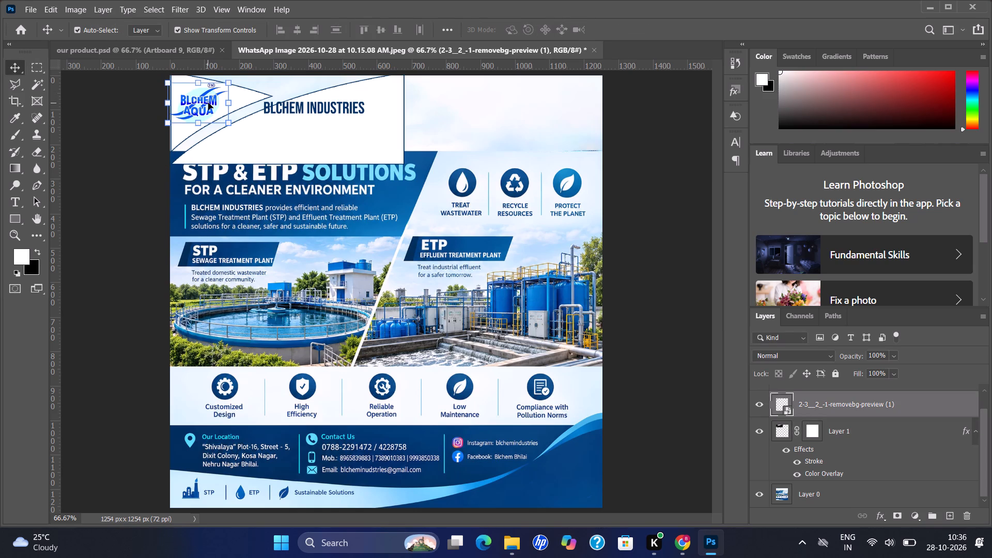
{"action": "key", "text": "Right"}
{"action": "key", "text": "Right"}
{"action": "key", "text": "Right"}
{"action": "key", "text": "Right"}
{"action": "key", "text": "Right"}
{"action": "key", "text": "Right"}
{"action": "key", "text": "Right"}
{"action": "key", "text": "Right"}
{"action": "key", "text": "Right"}
{"action": "key", "text": "Right"}
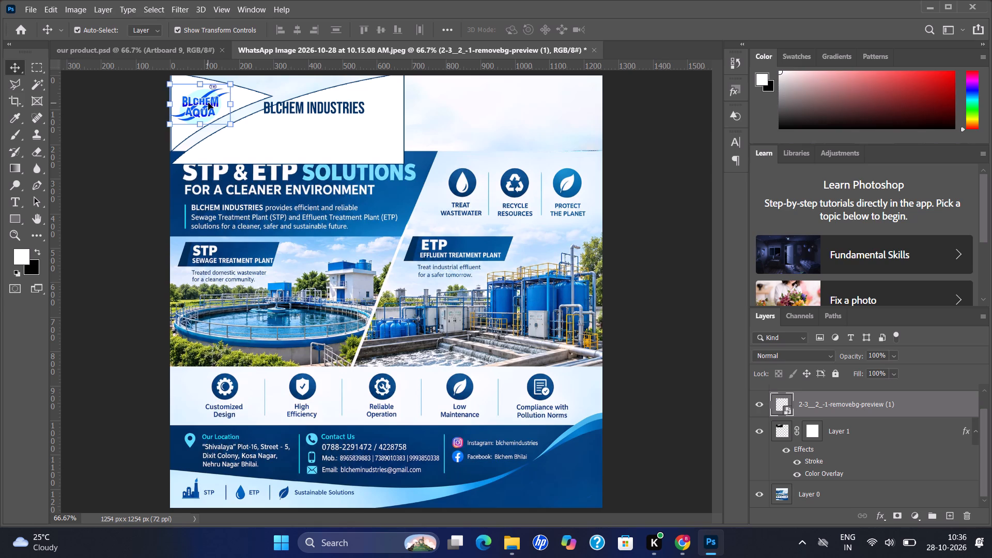
Nudge the curved header shape on Layer 1 to the right, beneath the logo and title.
{"action": "left_click", "coordinate": [318, 132]}
{"action": "key", "text": "Right"}
{"action": "key", "text": "Right"}
{"action": "key", "text": "Right"}
{"action": "key", "text": "Right"}
{"action": "key", "text": "Right"}
{"action": "key", "text": "Right"}
{"action": "key", "text": "Right"}
{"action": "key", "text": "Right"}
{"action": "key", "text": "Right"}
{"action": "key", "text": "Right"}
{"action": "key", "text": "Right"}
{"action": "key", "text": "Right"}
{"action": "key", "text": "Right"}
{"action": "key", "text": "Right"}
{"action": "key", "text": "Right"}
{"action": "key", "text": "Right"}
{"action": "key", "text": "Right"}
{"action": "key", "text": "Right"}
{"action": "key", "text": "Right"}
{"action": "key", "text": "Right"}
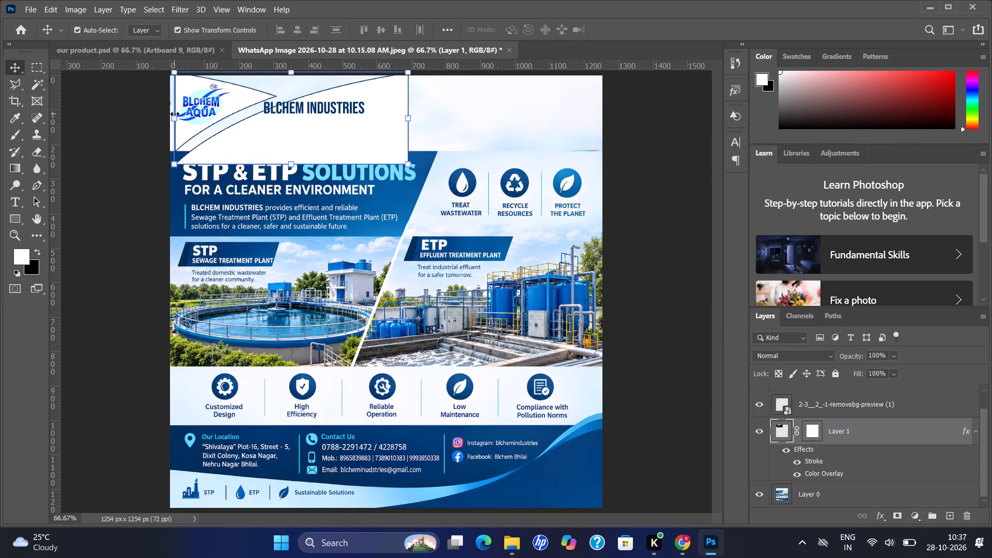
Shift the Layer 1 header shape further right and scale it proportionally to about 109.7%, extending it just past the poster's left edge.
{"action": "left_click_drag", "start_coordinate": [175, 114], "coordinate": [166, 112]}
{"action": "key", "text": "Right"}
{"action": "key", "text": "Right"}
{"action": "key", "text": "Right"}
{"action": "key", "text": "Right"}
{"action": "key", "text": "Right"}
{"action": "key", "text": "Right"}
{"action": "key", "text": "Right"}
{"action": "key", "text": "Right"}
{"action": "key", "text": "Right"}
{"action": "key", "text": "Right"}
{"action": "key", "text": "Right"}
{"action": "key", "text": "Right"}
{"action": "key", "text": "Right"}
{"action": "key", "text": "Right"}
{"action": "key", "text": "Right"}
{"action": "key", "text": "Right"}
{"action": "key", "text": "Right"}
{"action": "key", "text": "Right"}
{"action": "key", "text": "Right"}
{"action": "key", "text": "Right"}
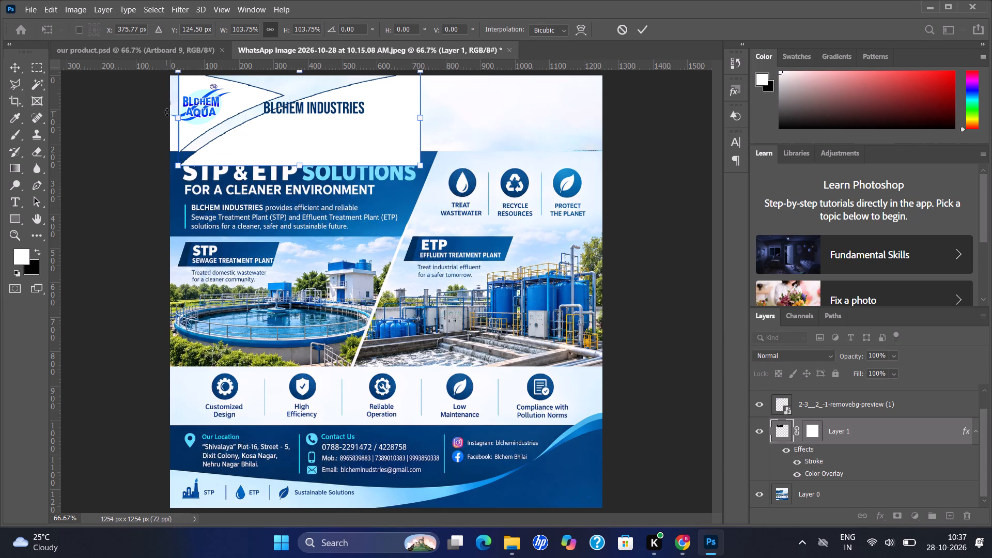
{"action": "key", "text": "Right"}
{"action": "key", "text": "Right"}
{"action": "key", "text": "Right"}
{"action": "key", "text": "Right"}
{"action": "key", "text": "Right"}
{"action": "key", "text": "Right"}
{"action": "key", "text": "Right"}
{"action": "key", "text": "Right"}
{"action": "left_click_drag", "start_coordinate": [181, 117], "coordinate": [145, 121]}
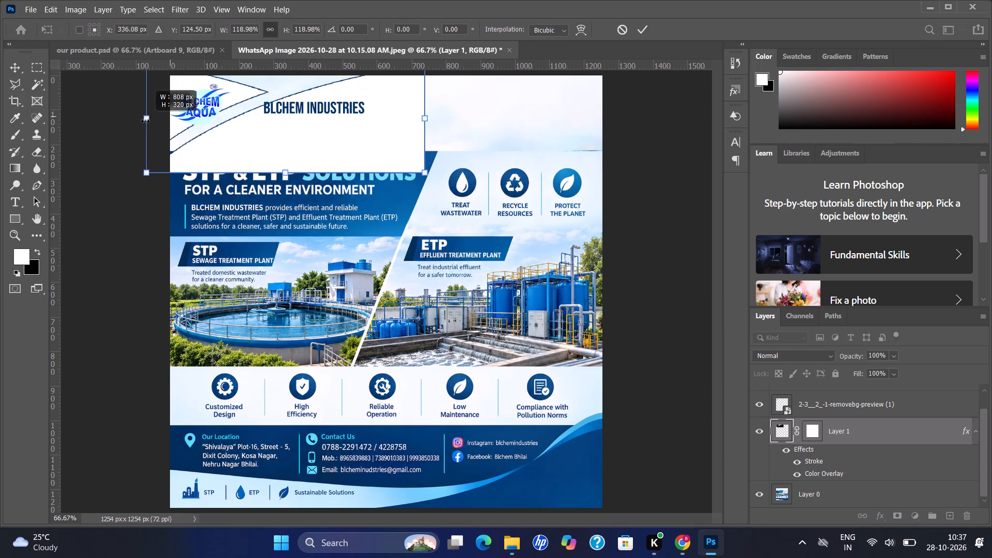
{"action": "left_click_drag", "start_coordinate": [145, 121], "coordinate": [169, 128]}
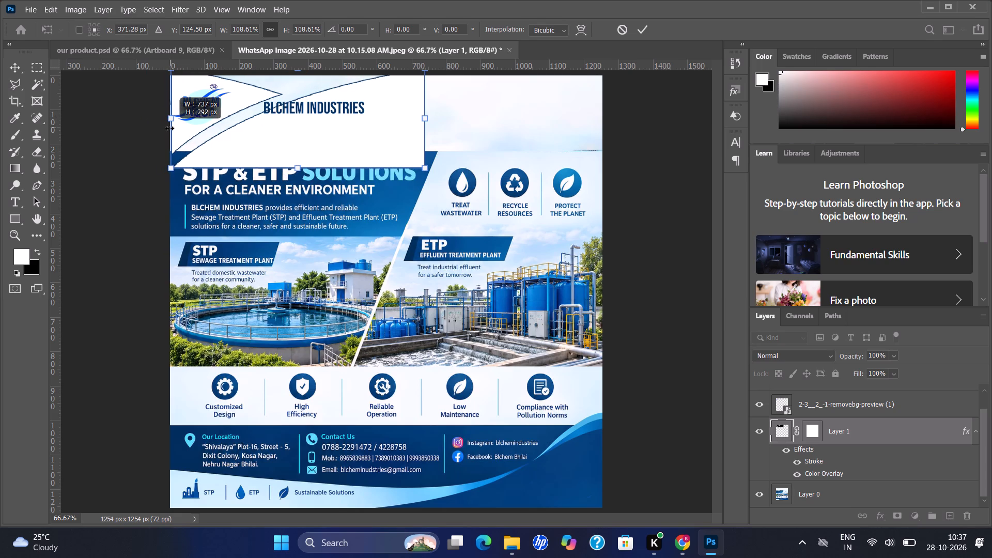
{"action": "left_click_drag", "start_coordinate": [169, 128], "coordinate": [167, 128]}
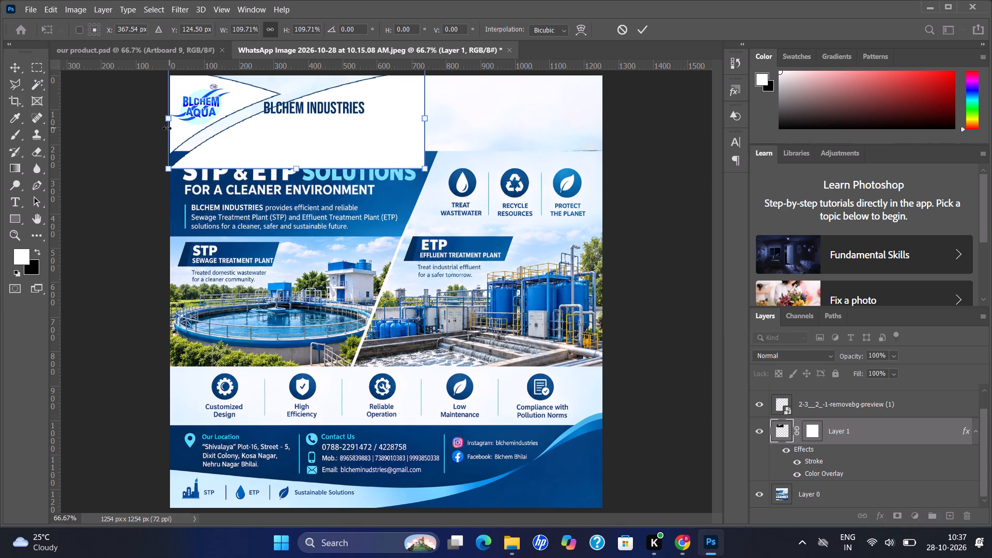
Nudge the scaled header shape on Layer 1 down a few pixels so its top border sits at the poster's top edge.
{"action": "key", "text": "Down"}
{"action": "key", "text": "Down"}
{"action": "key", "text": "Down"}
{"action": "key", "text": "Down"}
{"action": "key", "text": "Down"}
{"action": "key", "text": "Down"}
{"action": "key", "text": "Down"}
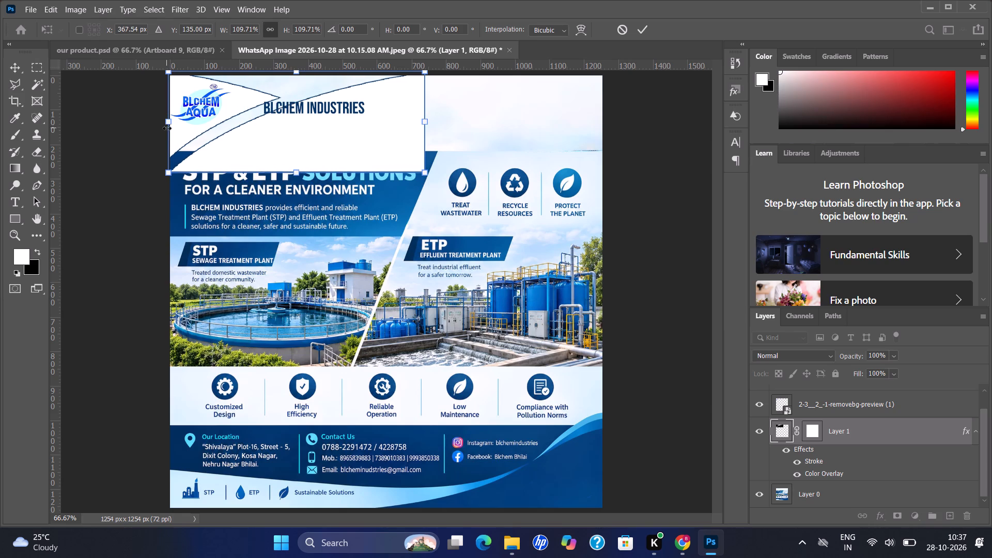
{"action": "key", "text": "Down"}
{"action": "key", "text": "Down"}
{"action": "key", "text": "Down"}
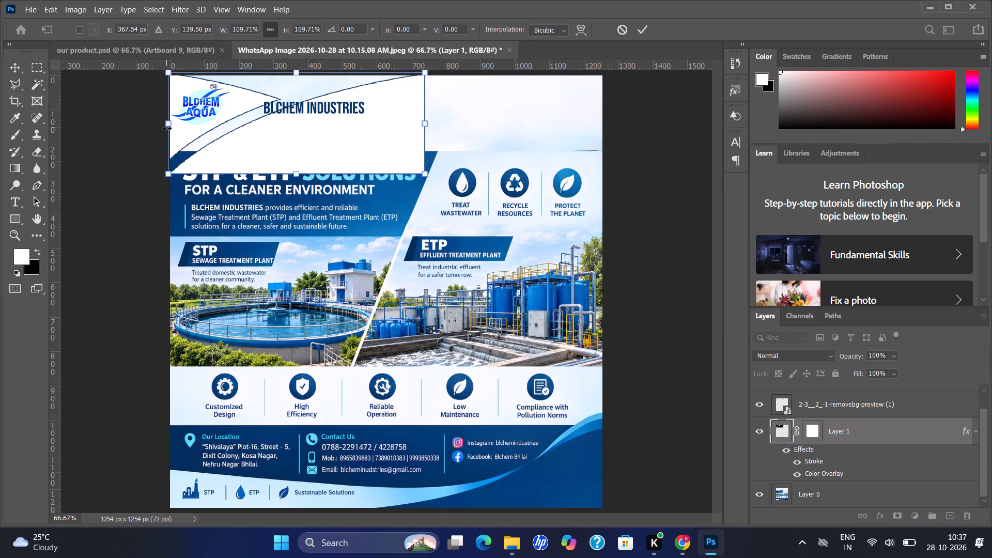
{"action": "key", "text": "Up"}
{"action": "key", "text": "Up"}
{"action": "key", "text": "Return"}
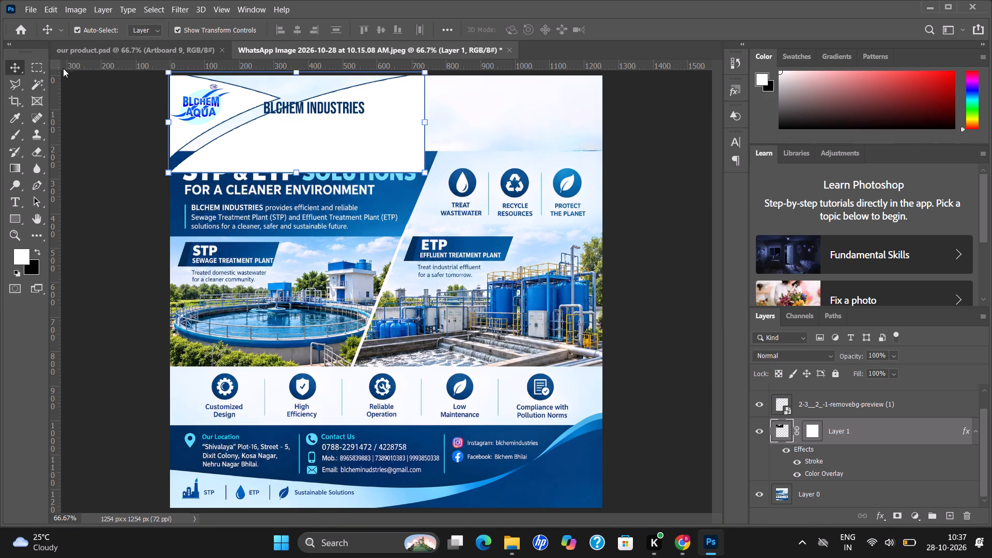
Move the BLCHEM INDUSTRIES title right and slightly down into the white area to the right of the curved stripe.
{"action": "left_click", "coordinate": [336, 106]}
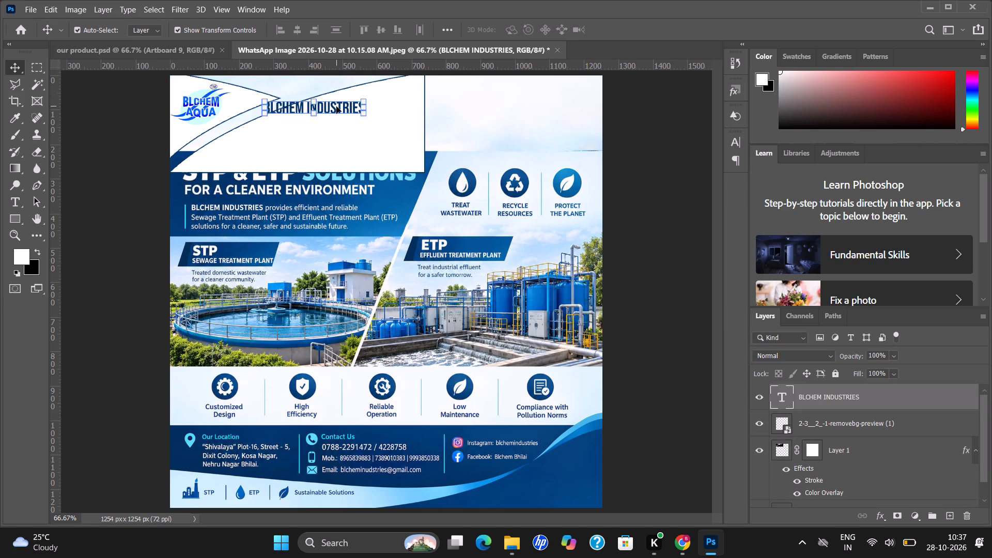
{"action": "key", "text": "Right"}
{"action": "key", "text": "Right"}
{"action": "key", "text": "Right"}
{"action": "key", "text": "Right"}
{"action": "key", "text": "Right"}
{"action": "key", "text": "Right"}
{"action": "key", "text": "Right"}
{"action": "key", "text": "Right"}
{"action": "key", "text": "Right"}
{"action": "key", "text": "Right"}
{"action": "key", "text": "Right"}
{"action": "key", "text": "Right"}
{"action": "key", "text": "Right"}
{"action": "key", "text": "Right"}
{"action": "key", "text": "Right"}
{"action": "key", "text": "Right"}
{"action": "key", "text": "Right"}
{"action": "key", "text": "Right"}
{"action": "key", "text": "Right"}
{"action": "key", "text": "Right"}
{"action": "key", "text": "Right"}
{"action": "key", "text": "Right"}
{"action": "key", "text": "Right"}
{"action": "key", "text": "Right"}
{"action": "key", "text": "Right"}
{"action": "key", "text": "Right"}
{"action": "key", "text": "Right"}
{"action": "key", "text": "Right"}
{"action": "key", "text": "Right"}
{"action": "key", "text": "Right"}
{"action": "key", "text": "Right"}
{"action": "key", "text": "Right"}
{"action": "key", "text": "Right"}
{"action": "key", "text": "Right"}
{"action": "key", "text": "Right"}
{"action": "key", "text": "Right"}
{"action": "key", "text": "Right"}
{"action": "key", "text": "Right"}
{"action": "key", "text": "Right"}
{"action": "key", "text": "Right"}
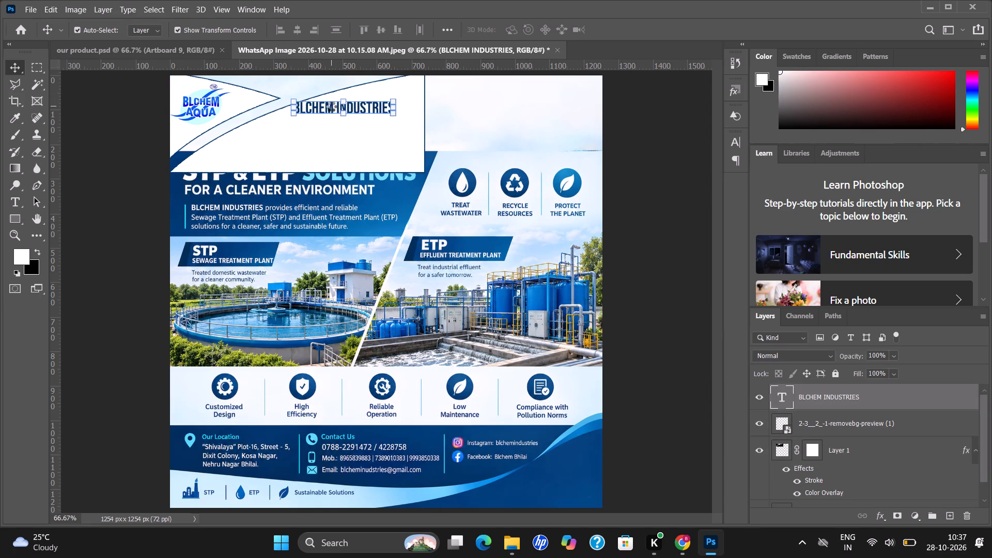
{"action": "key", "text": "Down"}
{"action": "key", "text": "Down"}
{"action": "key", "text": "Down"}
{"action": "key", "text": "Down"}
{"action": "key", "text": "Down"}
{"action": "key", "text": "Down"}
{"action": "key", "text": "Down"}
{"action": "key", "text": "Down"}
{"action": "key", "text": "Down"}
{"action": "key", "text": "Down"}
{"action": "key", "text": "Down"}
{"action": "key", "text": "Down"}
{"action": "key", "text": "Down"}
{"action": "key", "text": "Down"}
{"action": "key", "text": "Down"}
{"action": "key", "text": "Down"}
{"action": "key", "text": "Down"}
{"action": "key", "text": "Down"}
{"action": "key", "text": "Down"}
{"action": "key", "text": "Down"}
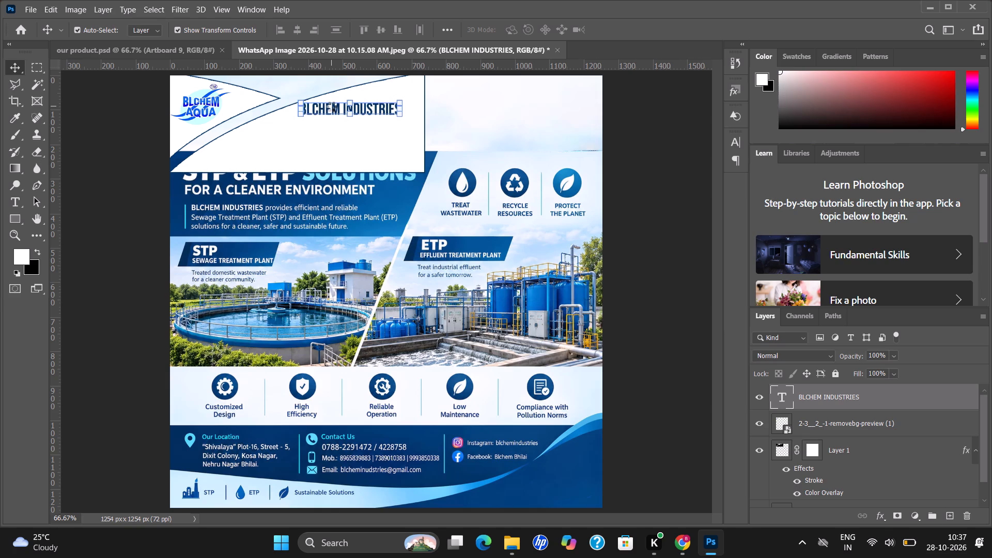
{"action": "key", "text": "Right"}
{"action": "key", "text": "Right"}
{"action": "key", "text": "Right"}
{"action": "key", "text": "Right"}
{"action": "key", "text": "Right"}
{"action": "key", "text": "Right"}
{"action": "key", "text": "Right"}
{"action": "key", "text": "Right"}
{"action": "key", "text": "Right"}
{"action": "key", "text": "Right"}
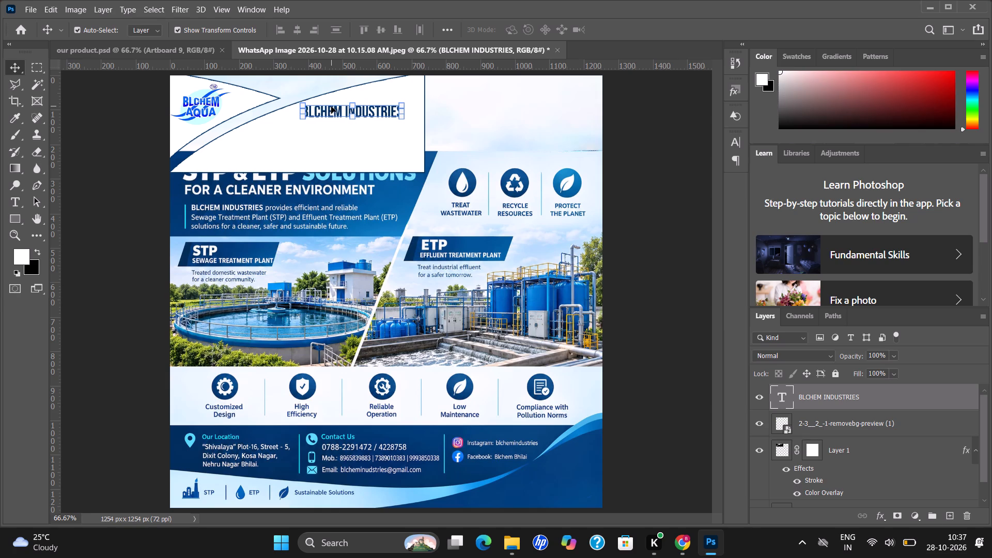
Nudge the curved header shape on Layer 1 to the left, past the poster's left edge.
{"action": "left_click", "coordinate": [328, 149]}
{"action": "key", "text": "Left"}
{"action": "key", "text": "Left"}
{"action": "key", "text": "Left"}
{"action": "key", "text": "Left"}
{"action": "key", "text": "Left"}
{"action": "key", "text": "Left"}
{"action": "key", "text": "Left"}
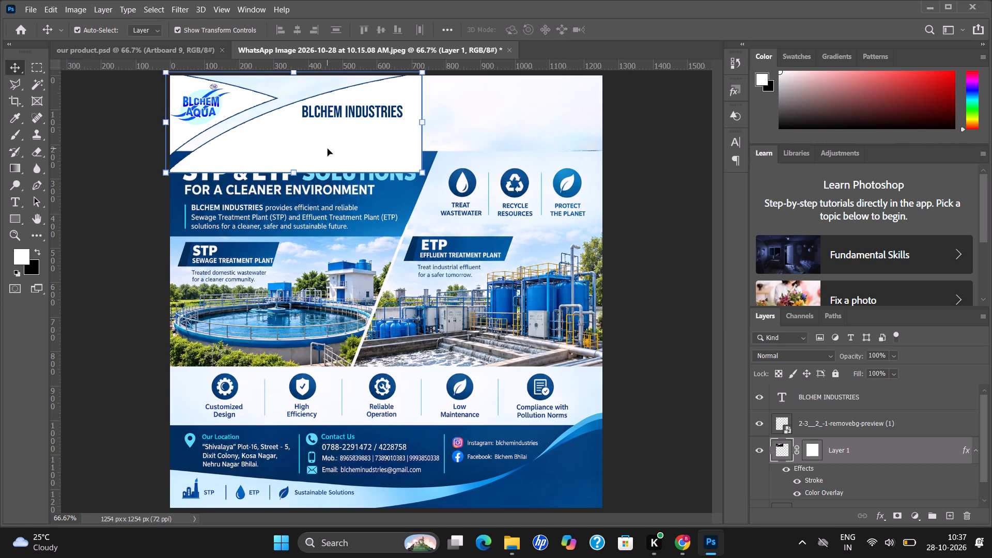
{"action": "key", "text": "Left"}
{"action": "key", "text": "Left"}
{"action": "key", "text": "Left"}
{"action": "key", "text": "Left"}
{"action": "key", "text": "Left"}
{"action": "key", "text": "Left"}
{"action": "key", "text": "Left"}
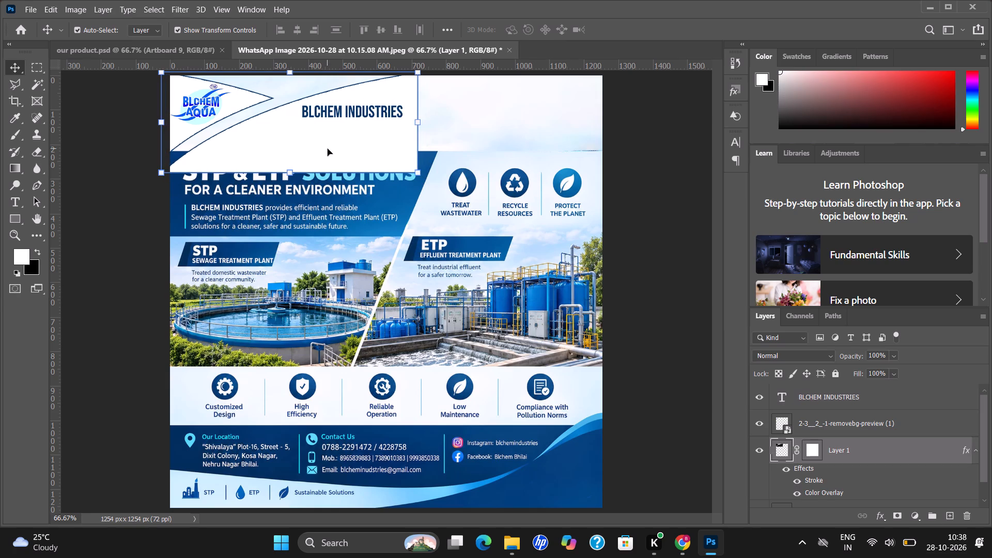
Scale the Layer 1 header shape non-proportionally to about 95.8% width and 101.4% height, ending just past the BLCHEM INDUSTRIES title.
{"action": "key", "text": "ctrl+t"}
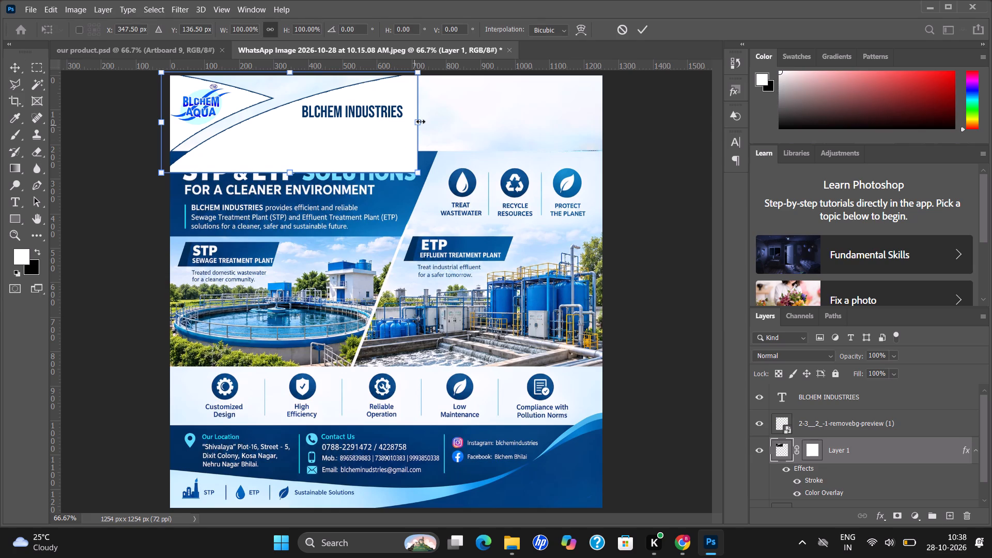
{"action": "left_click_drag", "start_coordinate": [421, 121], "coordinate": [412, 131]}
{"action": "key", "text": "ctrl+z"}
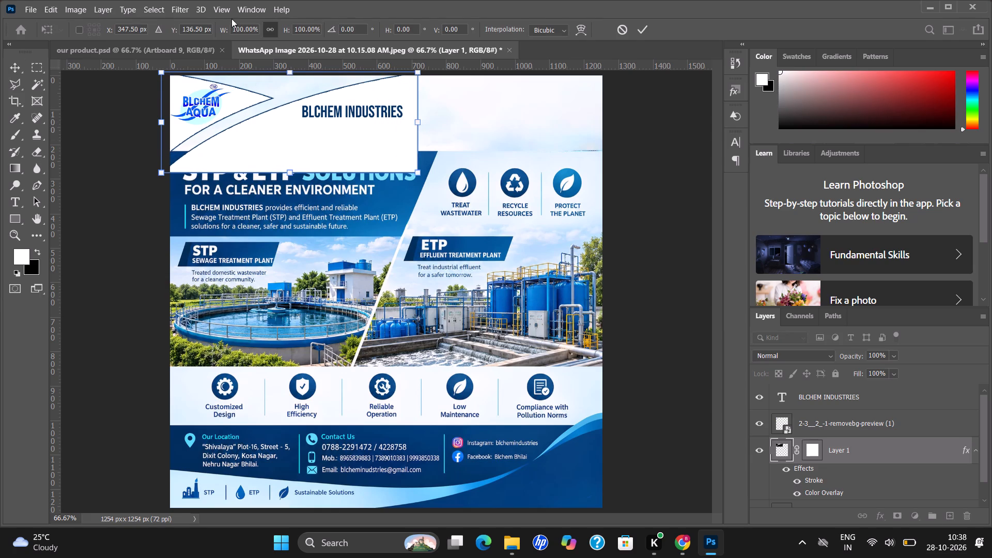
{"action": "left_click", "coordinate": [271, 28]}
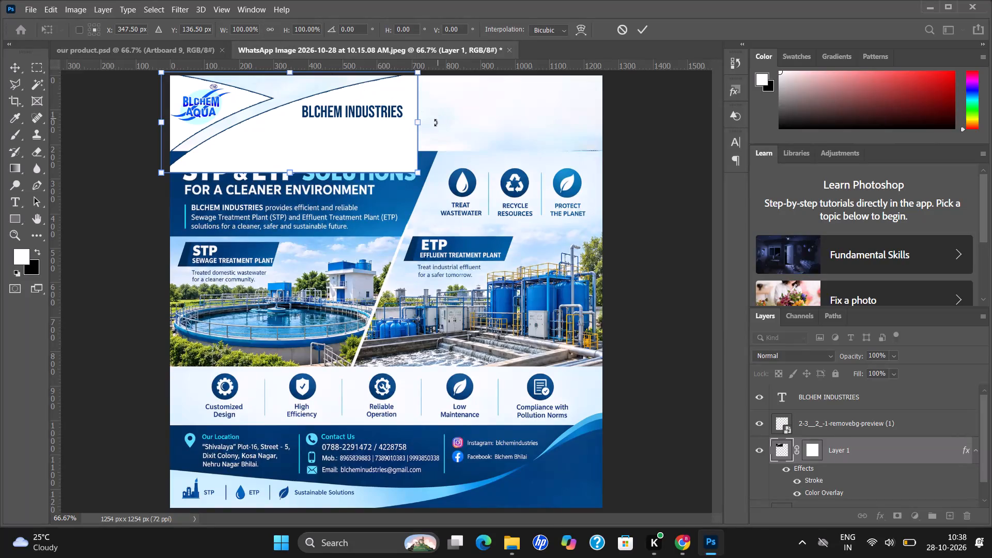
{"action": "left_click_drag", "start_coordinate": [412, 121], "coordinate": [408, 123]}
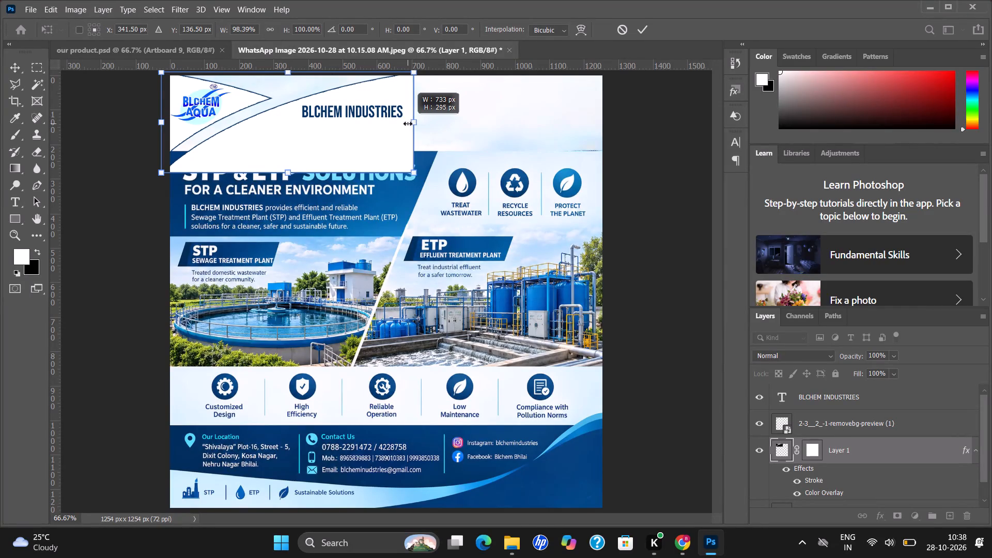
{"action": "left_click_drag", "start_coordinate": [408, 123], "coordinate": [401, 142]}
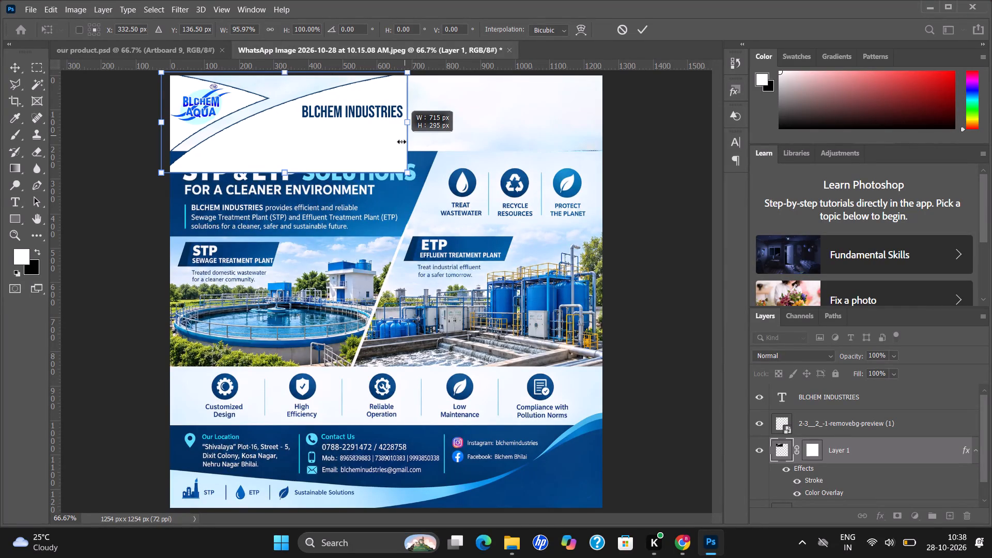
{"action": "left_click_drag", "start_coordinate": [401, 142], "coordinate": [401, 145]}
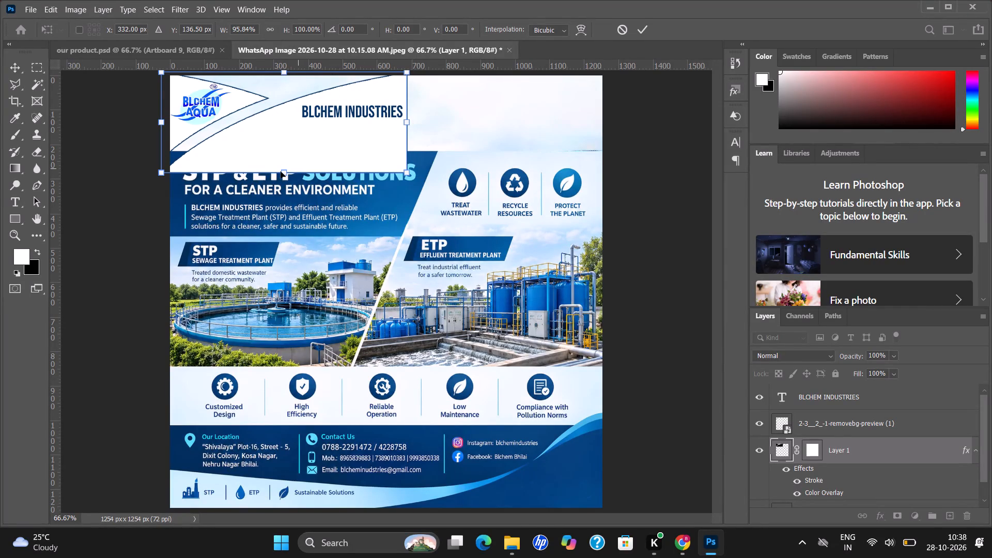
{"action": "left_click_drag", "start_coordinate": [281, 172], "coordinate": [280, 161]}
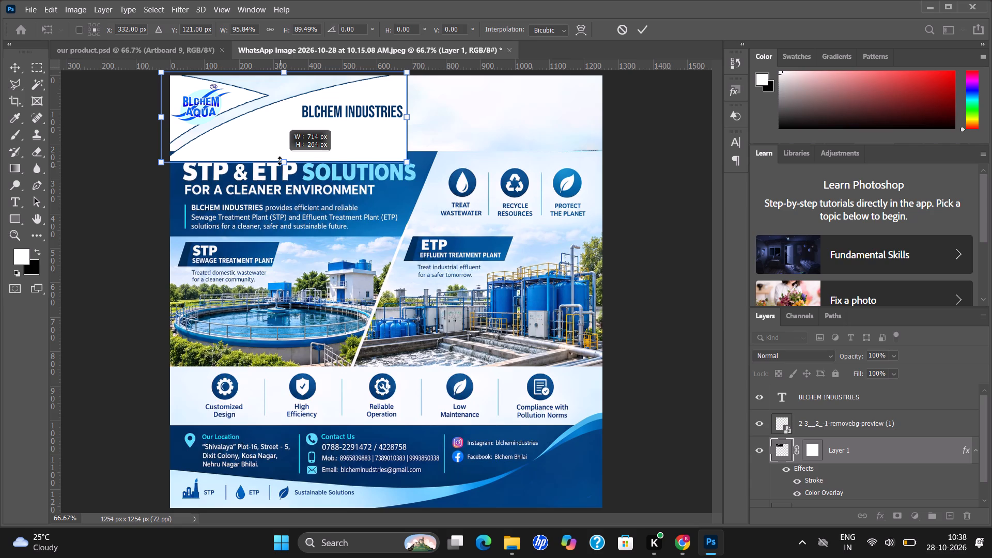
{"action": "left_click_drag", "start_coordinate": [280, 161], "coordinate": [280, 179]}
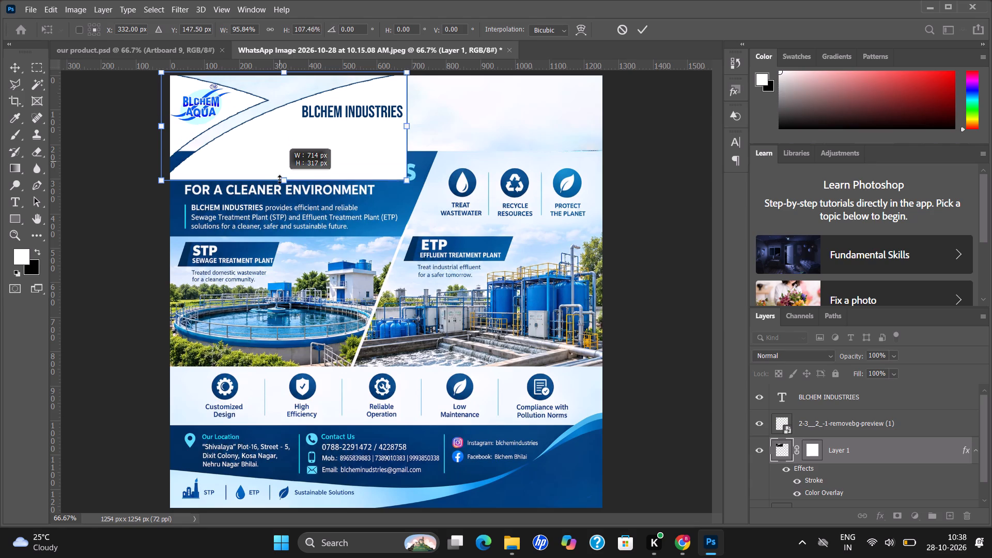
{"action": "left_click_drag", "start_coordinate": [280, 179], "coordinate": [278, 176]}
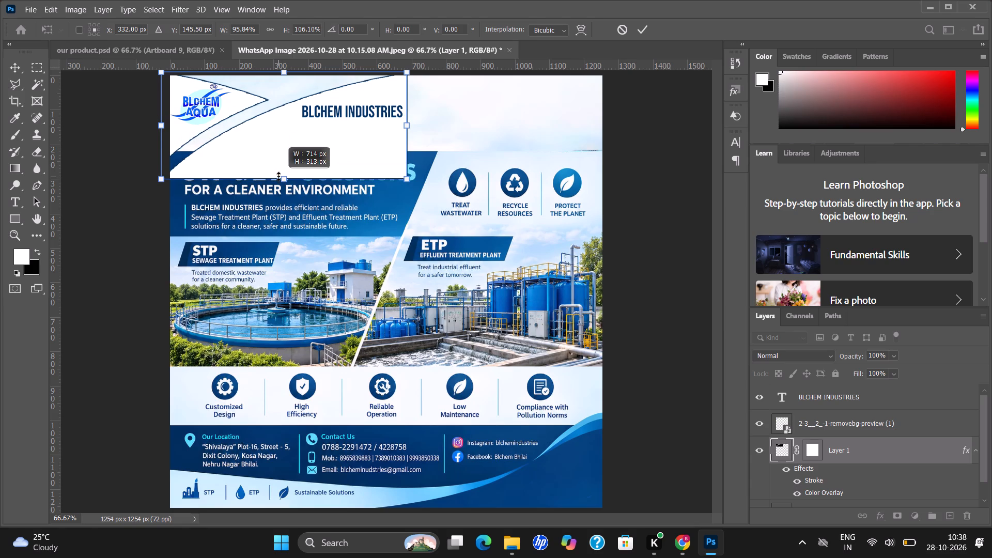
{"action": "left_click_drag", "start_coordinate": [278, 176], "coordinate": [274, 173]}
{"action": "key", "text": "period"}
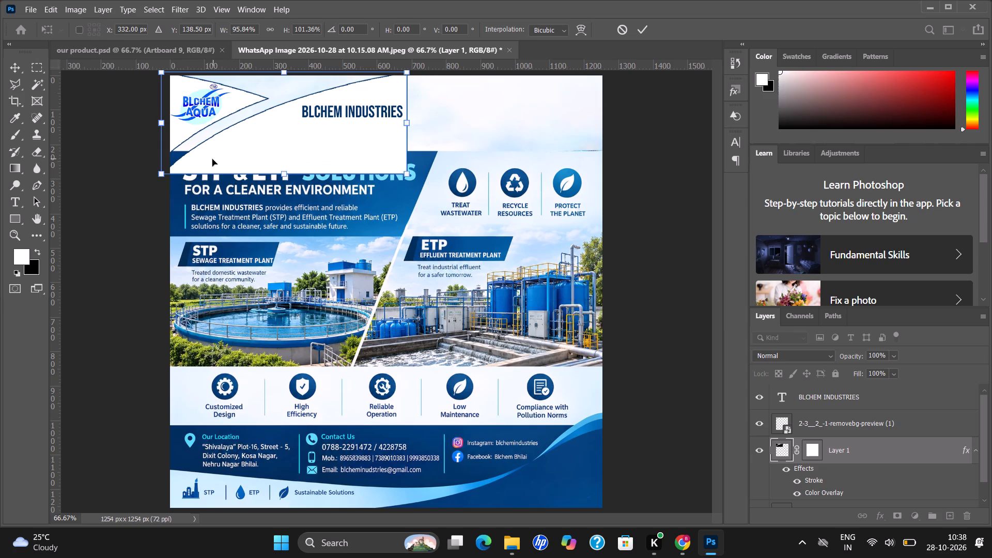
{"action": "left_click", "coordinate": [3, 194]}
{"action": "left_click", "coordinate": [641, 27]}
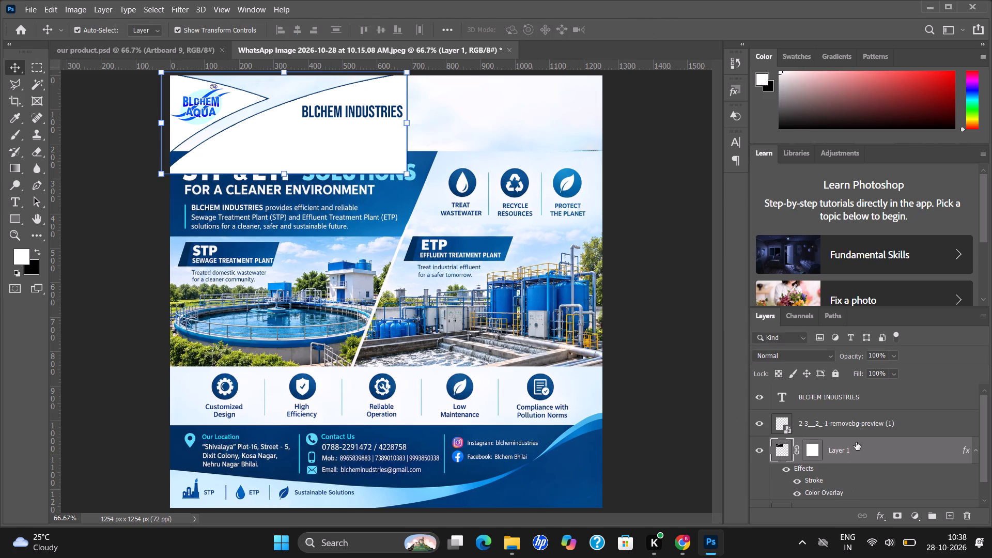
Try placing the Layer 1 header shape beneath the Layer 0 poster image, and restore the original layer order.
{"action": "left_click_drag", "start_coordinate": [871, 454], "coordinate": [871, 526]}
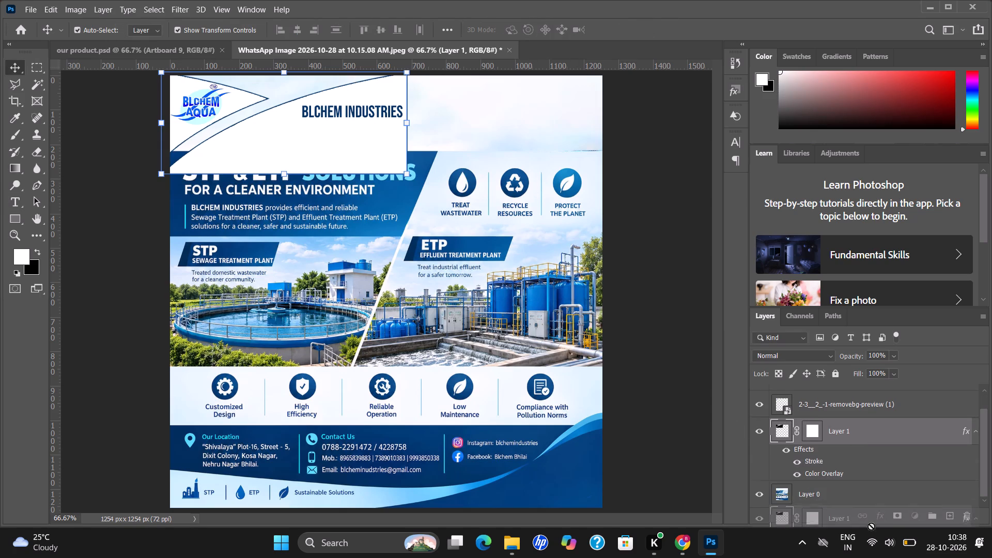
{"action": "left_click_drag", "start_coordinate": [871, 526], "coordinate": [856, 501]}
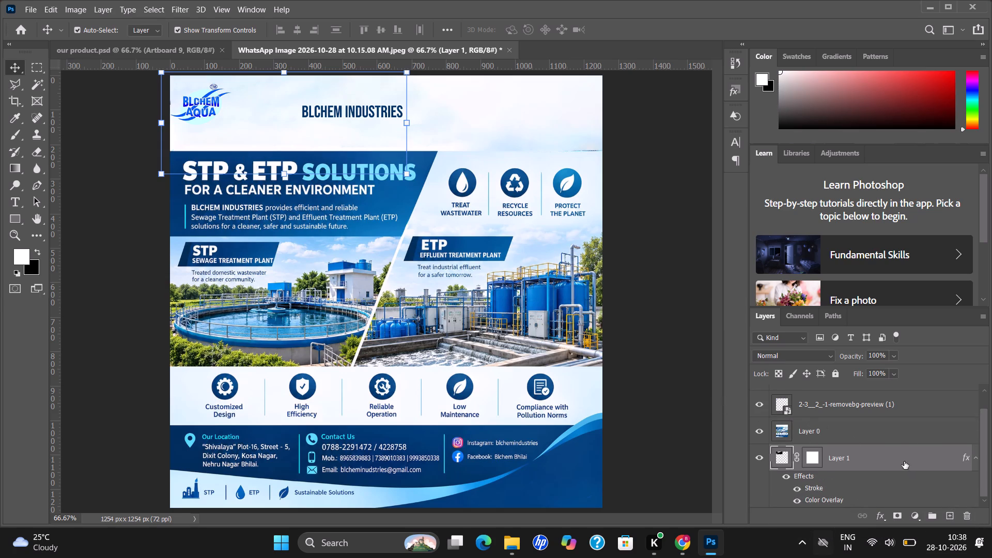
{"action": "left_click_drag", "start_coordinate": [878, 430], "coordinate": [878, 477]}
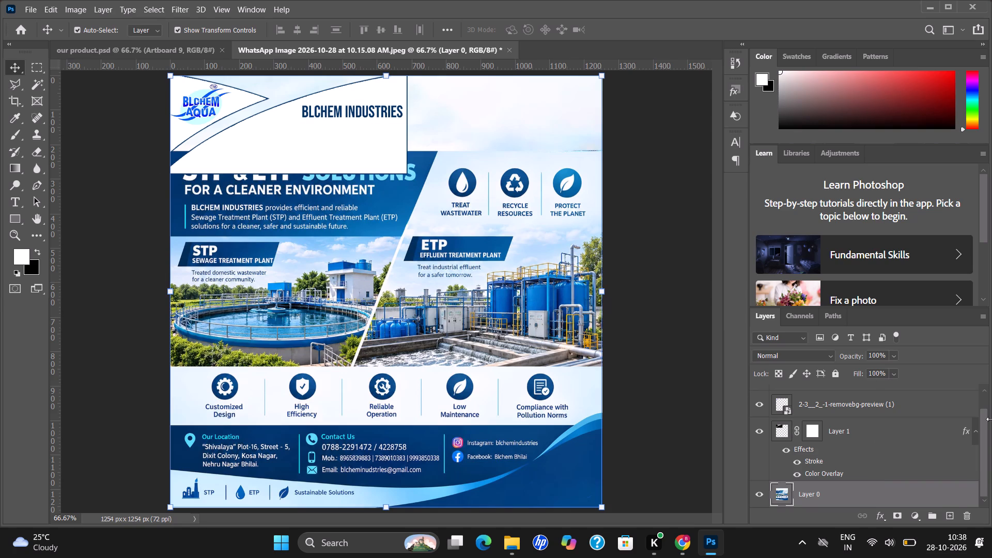
Delete the lower part of the Layer 1 header shape covering the STP & ETP SOLUTIONS banner using a rectangular selection, and deselect.
{"action": "left_click", "coordinate": [779, 430]}
{"action": "left_click", "coordinate": [26, 68]}
{"action": "left_click", "coordinate": [31, 71]}
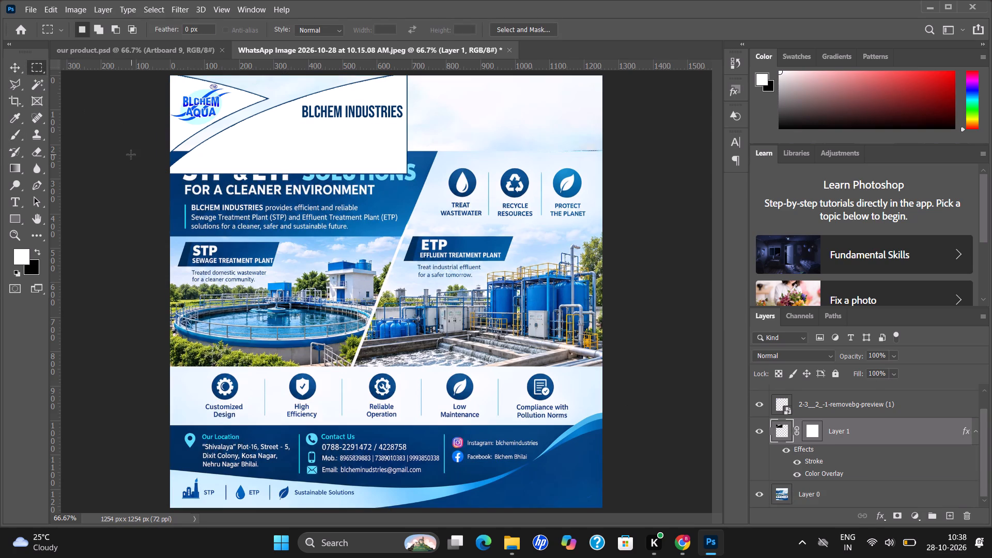
{"action": "left_click_drag", "start_coordinate": [156, 153], "coordinate": [284, 265]}
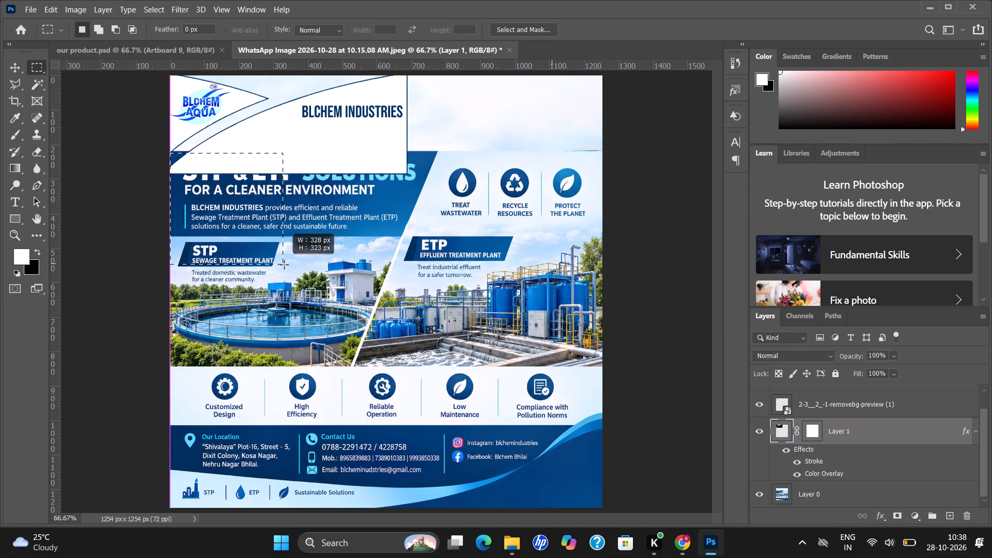
{"action": "left_click_drag", "start_coordinate": [284, 265], "coordinate": [432, 254]}
{"action": "key", "text": "Down"}
{"action": "key", "text": "Up"}
{"action": "key", "text": "Up"}
{"action": "key", "text": "Up"}
{"action": "key", "text": "Up"}
{"action": "key", "text": "Up"}
{"action": "key", "text": "Up"}
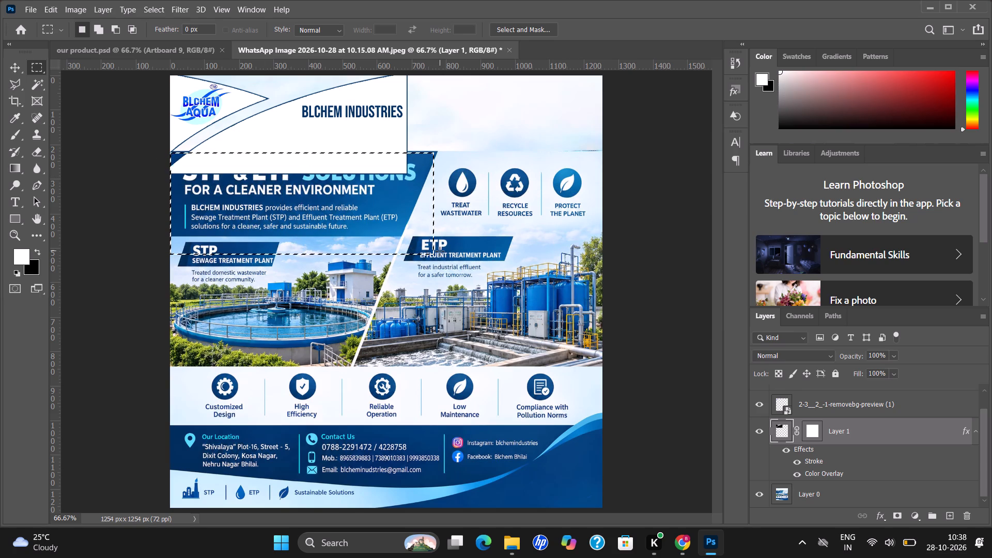
{"action": "key", "text": "Up"}
{"action": "key", "text": "Down"}
{"action": "key", "text": "Down"}
{"action": "key", "text": "Down"}
{"action": "key", "text": "Down"}
{"action": "key", "text": "Down"}
{"action": "key", "text": "Down"}
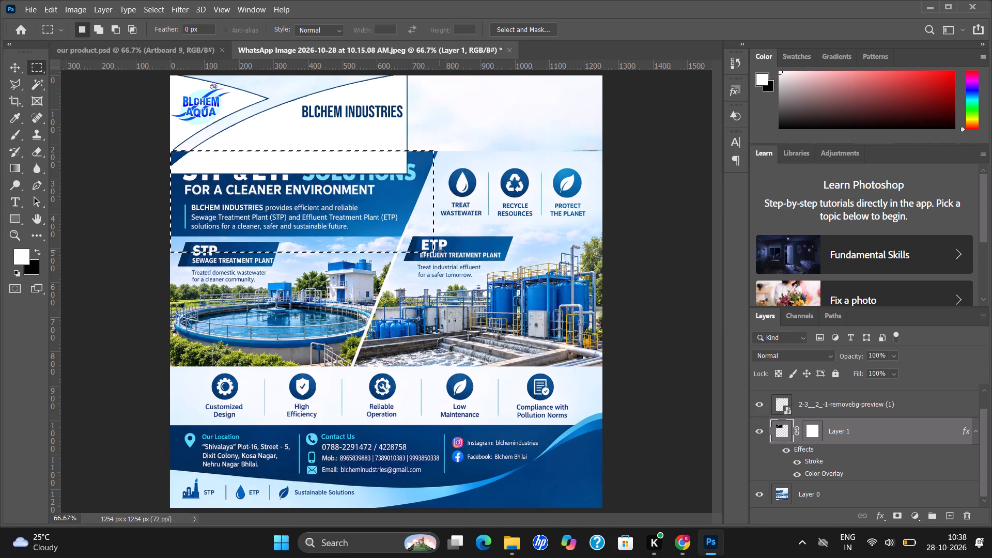
{"action": "key", "text": "Down"}
{"action": "key", "text": "BackSpace"}
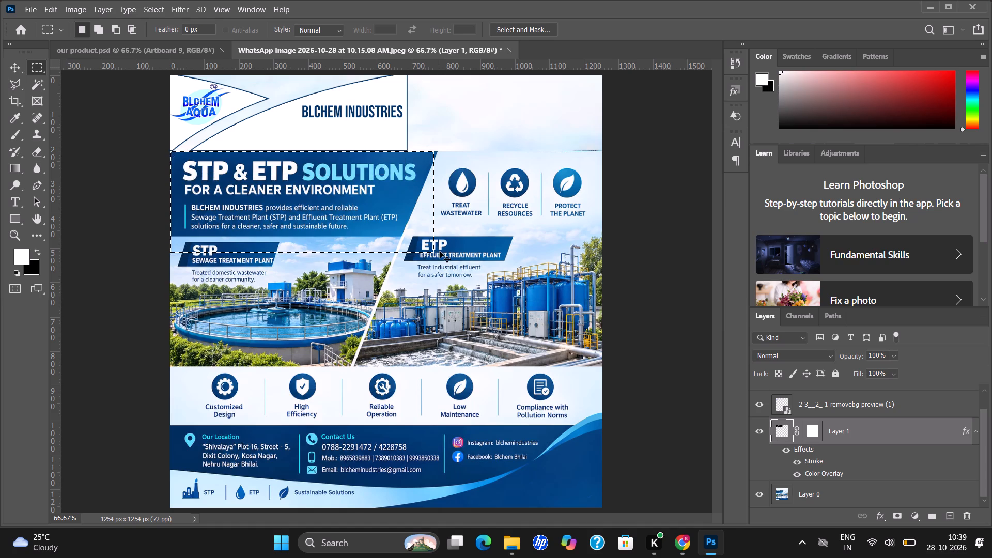
{"action": "key", "text": "ctrl+d"}
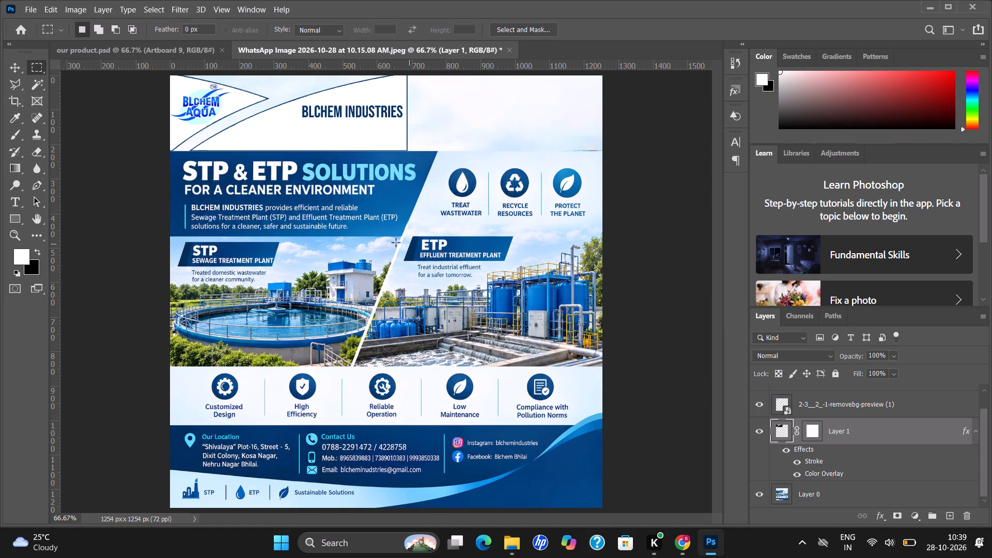
Nudge the trimmed Layer 1 header shape down slightly so its bottom border meets the blue banner's top edge.
{"action": "left_click", "coordinate": [13, 64]}
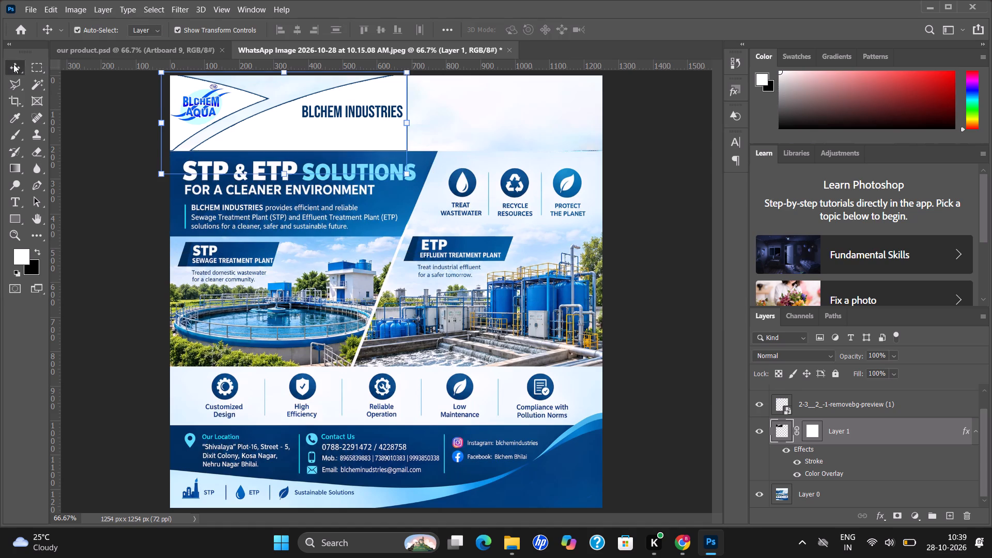
{"action": "key", "text": "Down"}
{"action": "key", "text": "Up"}
{"action": "key", "text": "Up"}
{"action": "key", "text": "Up"}
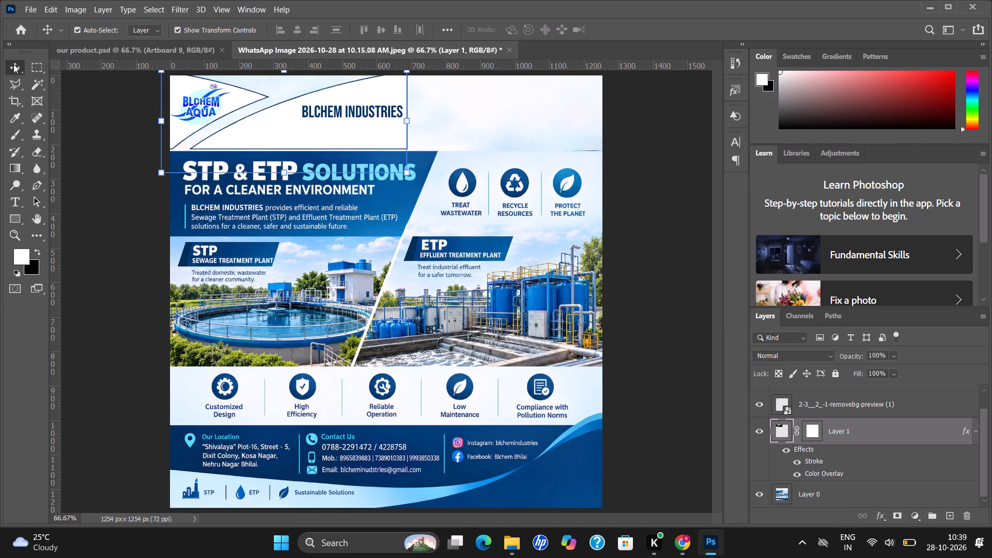
{"action": "key", "text": "Down"}
{"action": "key", "text": "Down"}
{"action": "key", "text": "Down"}
{"action": "key", "text": "Down"}
{"action": "key", "text": "Down"}
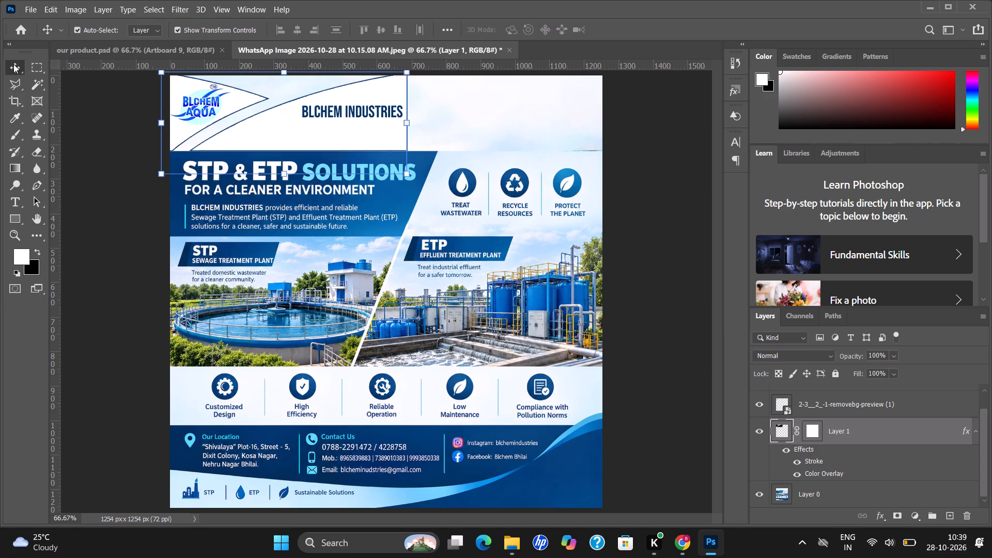
{"action": "key", "text": "Down"}
{"action": "key", "text": "Down"}
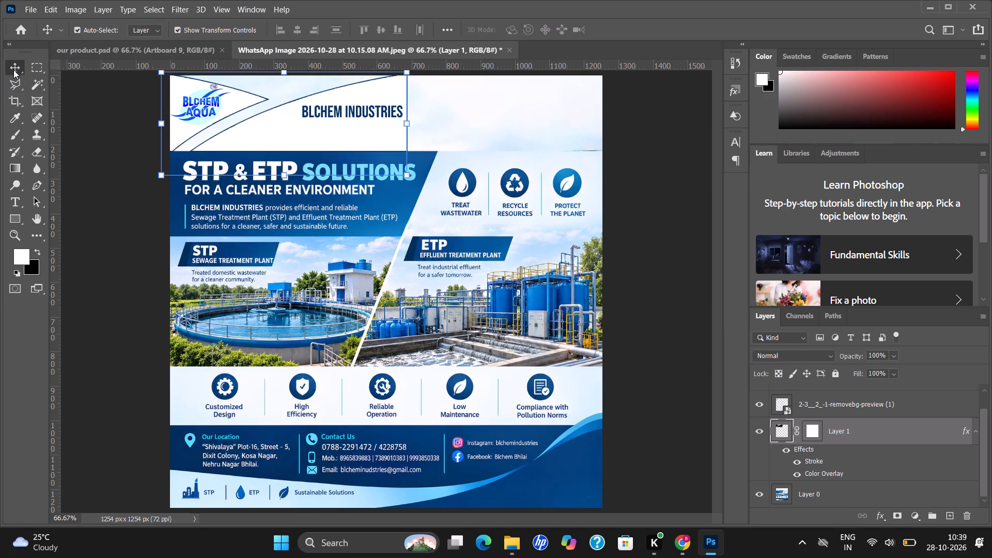
Nudge the BLCHEM AQUA logo down a few pixels within its curved white area.
{"action": "left_click", "coordinate": [214, 105]}
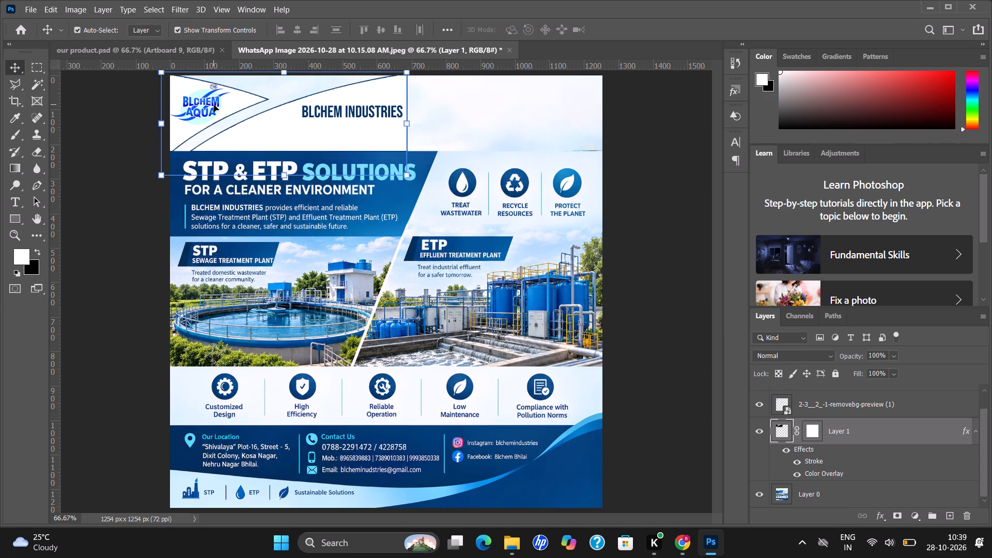
{"action": "double_click", "coordinate": [213, 105]}
{"action": "key", "text": "Down"}
{"action": "key", "text": "Down"}
{"action": "key", "text": "Down"}
{"action": "key", "text": "Down"}
{"action": "key", "text": "Down"}
{"action": "key", "text": "Down"}
{"action": "key", "text": "Down"}
{"action": "key", "text": "Down"}
{"action": "key", "text": "Down"}
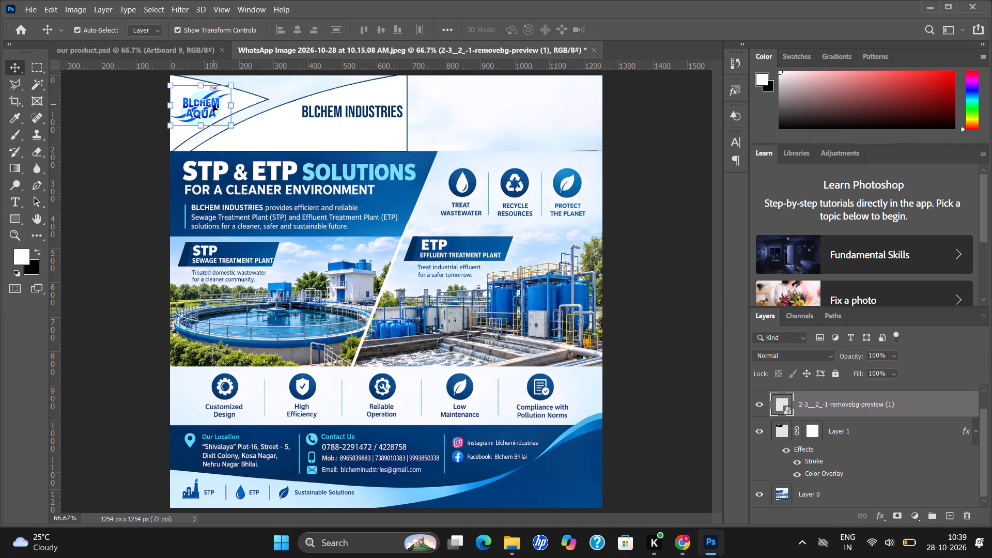
{"action": "key", "text": "Down"}
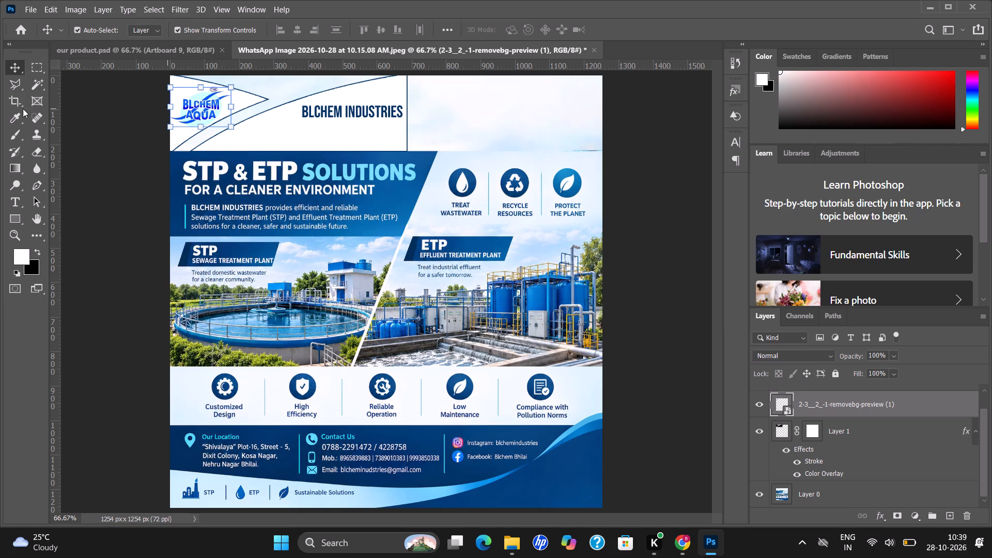
Add a text line reading "Water and WaterWater Treatment Solution" below the BLCHEM INDUSTRIES title in the white header.
{"action": "left_click", "coordinate": [298, 136]}
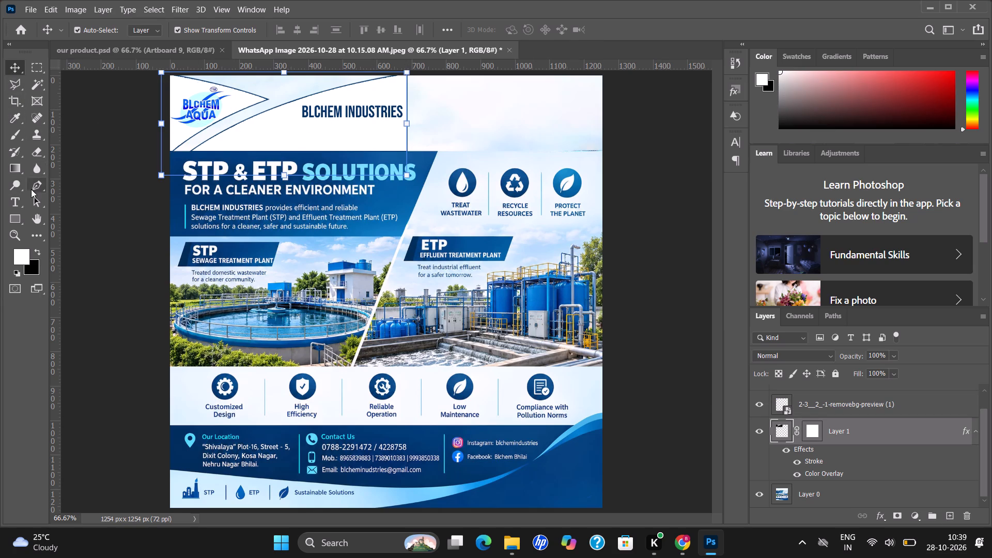
{"action": "left_click", "coordinate": [7, 199]}
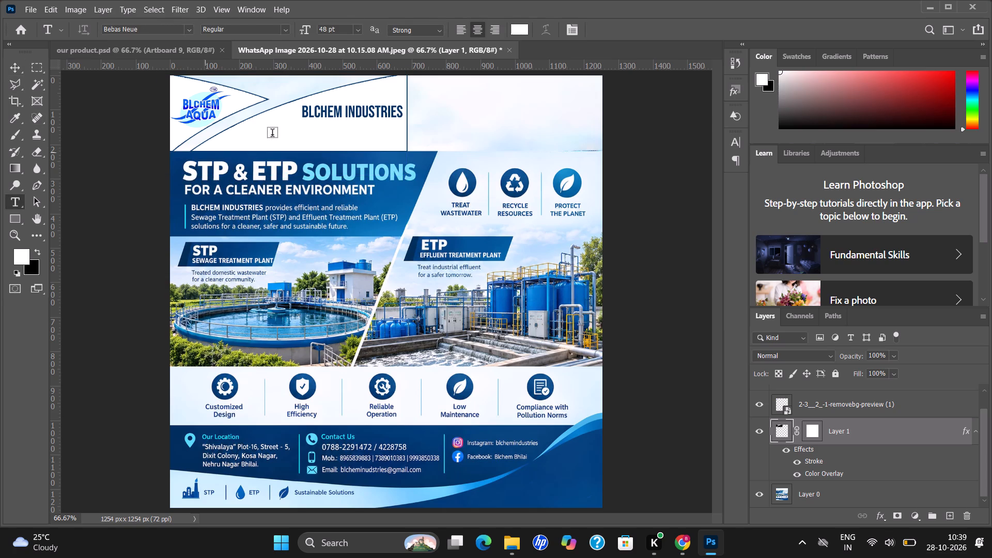
{"action": "left_click", "coordinate": [270, 132]}
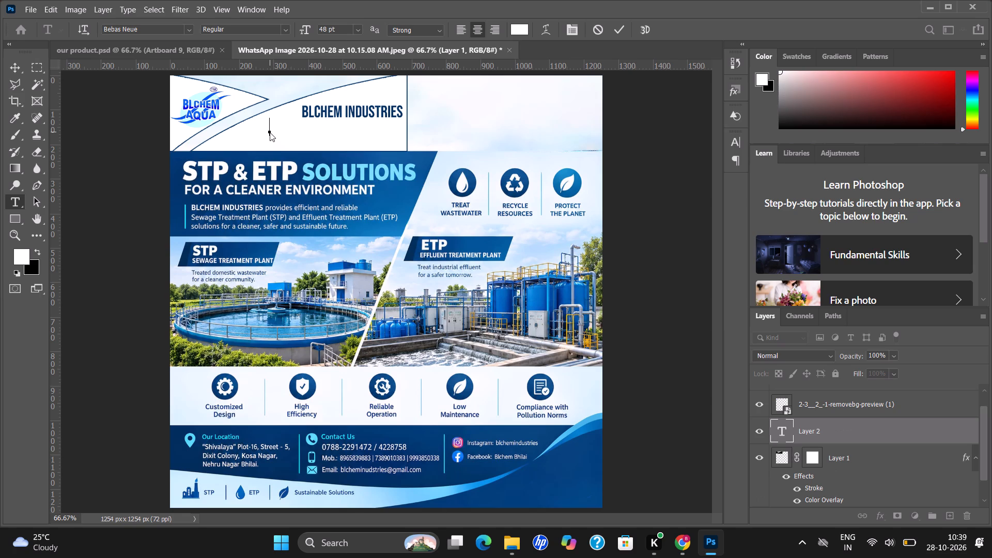
{"action": "key", "text": "w"}
{"action": "key", "text": "w"}
{"action": "type", "text": "ater"}
{"action": "key", "text": "w"}
{"action": "key", "text": "space"}
{"action": "type", "text": "T"}
{"action": "type", "text": "reatment"}
{"action": "key", "text": "space"}
{"action": "key", "text": "s"}
{"action": "key", "text": "n"}
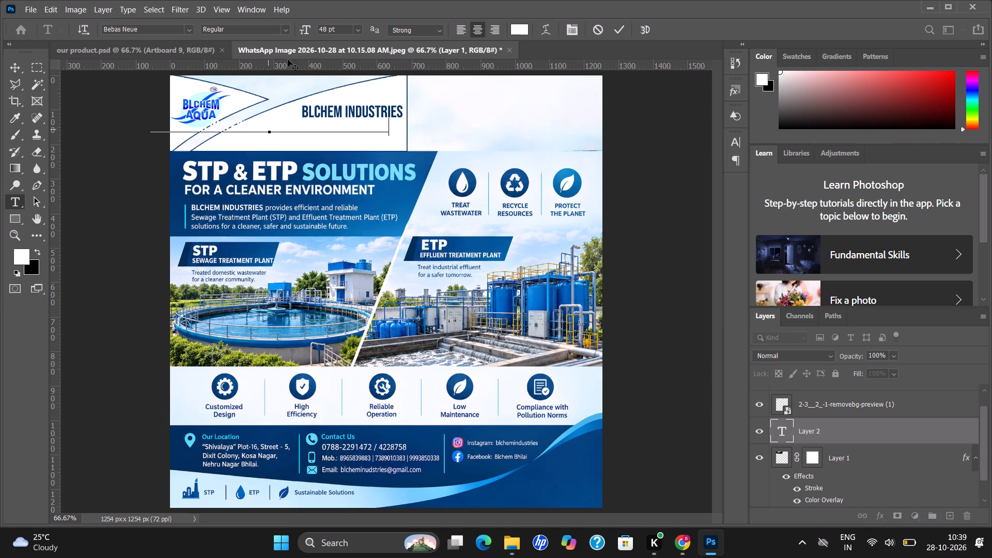
{"action": "left_click", "coordinate": [617, 32]}
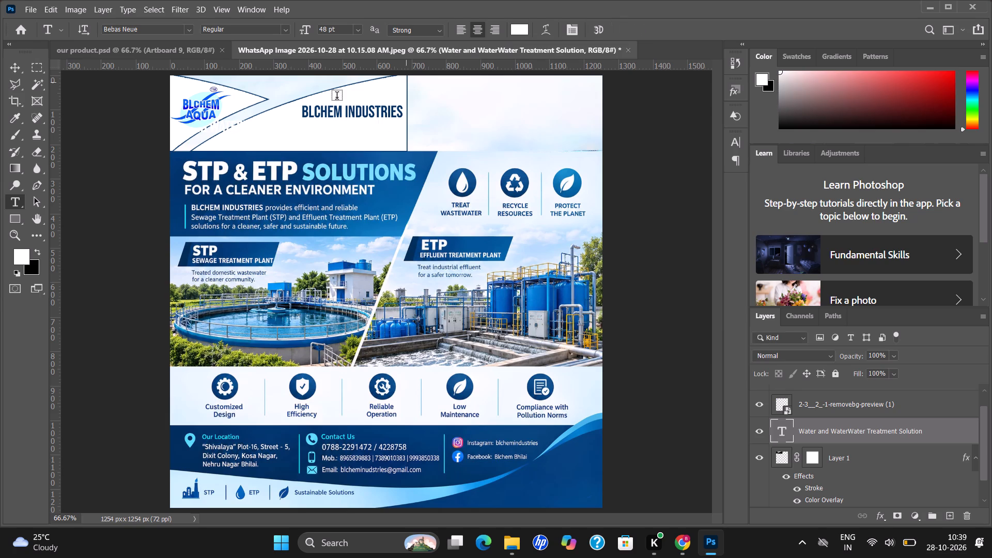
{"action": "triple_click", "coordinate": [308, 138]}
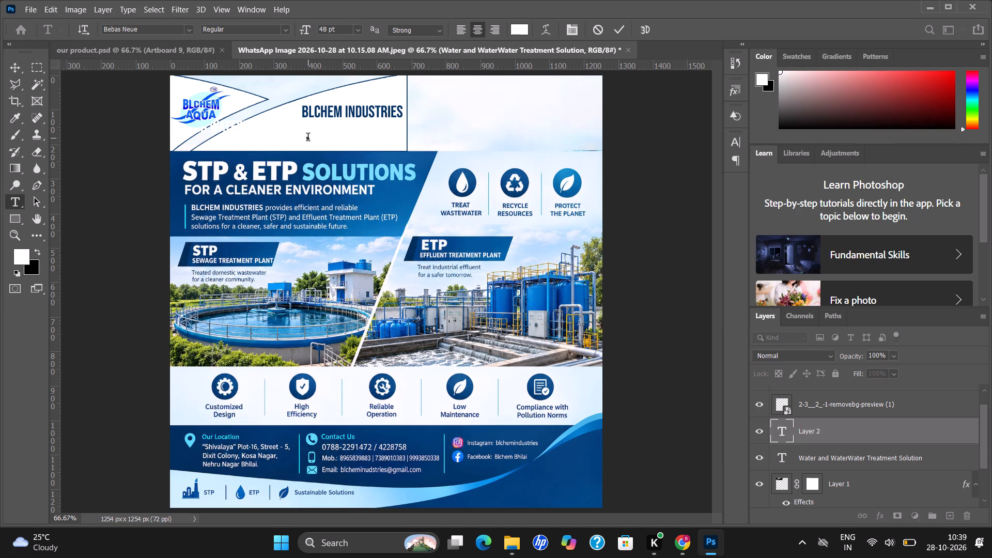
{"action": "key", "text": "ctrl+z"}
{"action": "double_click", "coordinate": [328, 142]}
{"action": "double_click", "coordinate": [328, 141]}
Change the colour of the "Water and WaterWater Treatment Solution" text to black (#000000).
{"action": "double_click", "coordinate": [825, 461]}
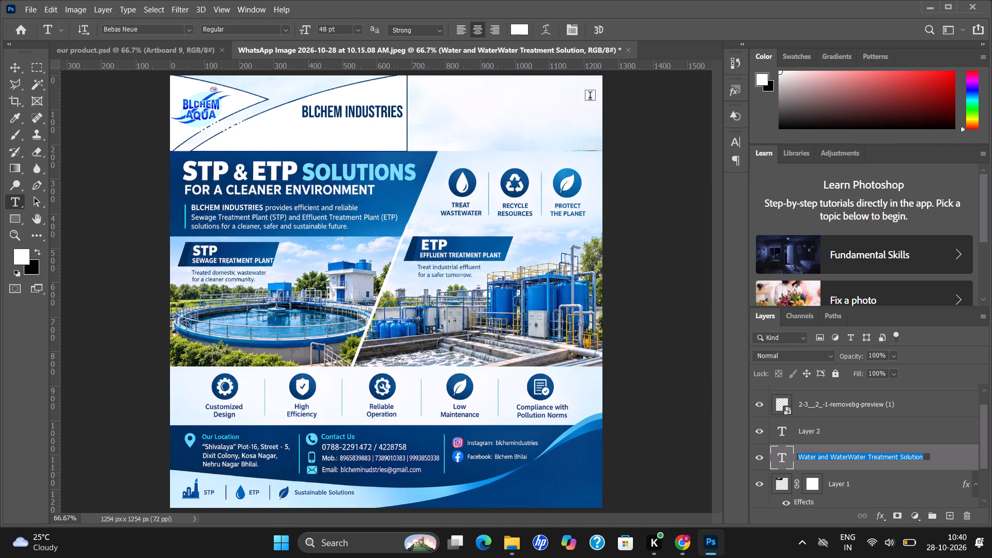
{"action": "left_click", "coordinate": [518, 28]}
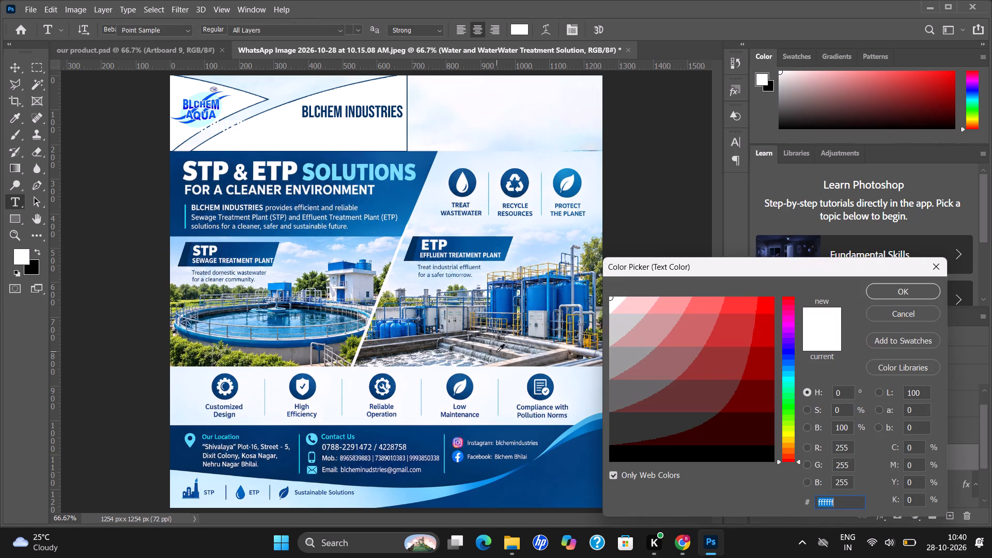
{"action": "left_click", "coordinate": [665, 458]}
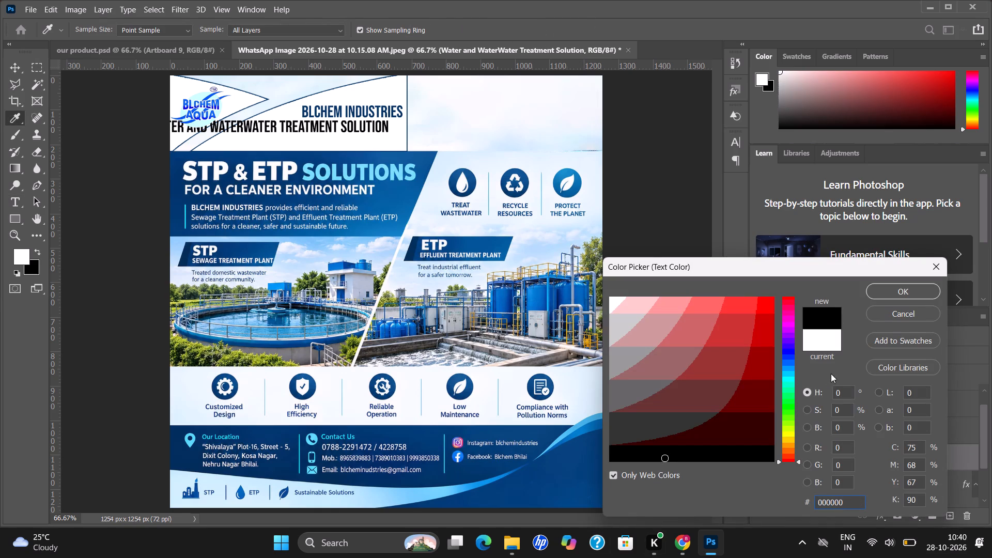
{"action": "left_click", "coordinate": [883, 287]}
{"action": "left_click", "coordinate": [883, 287]}
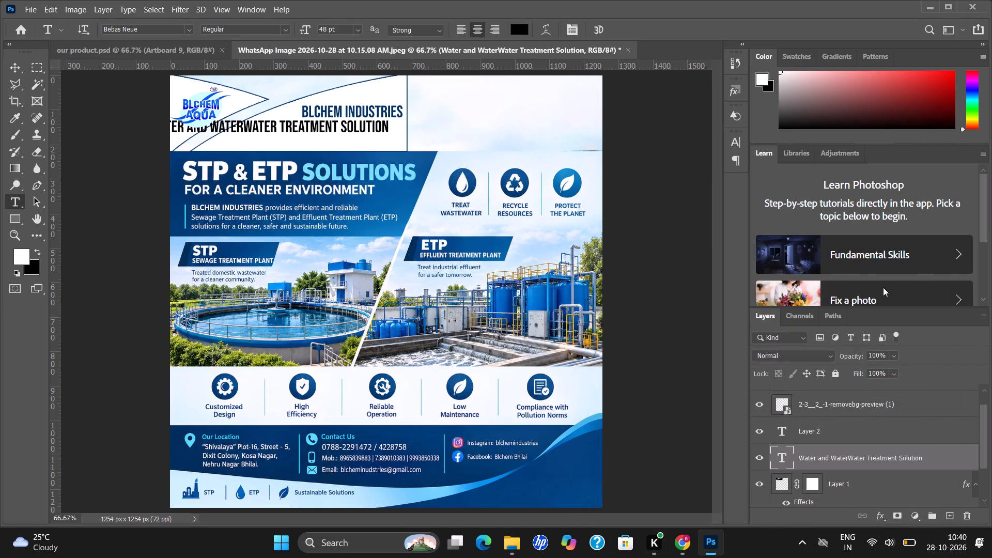
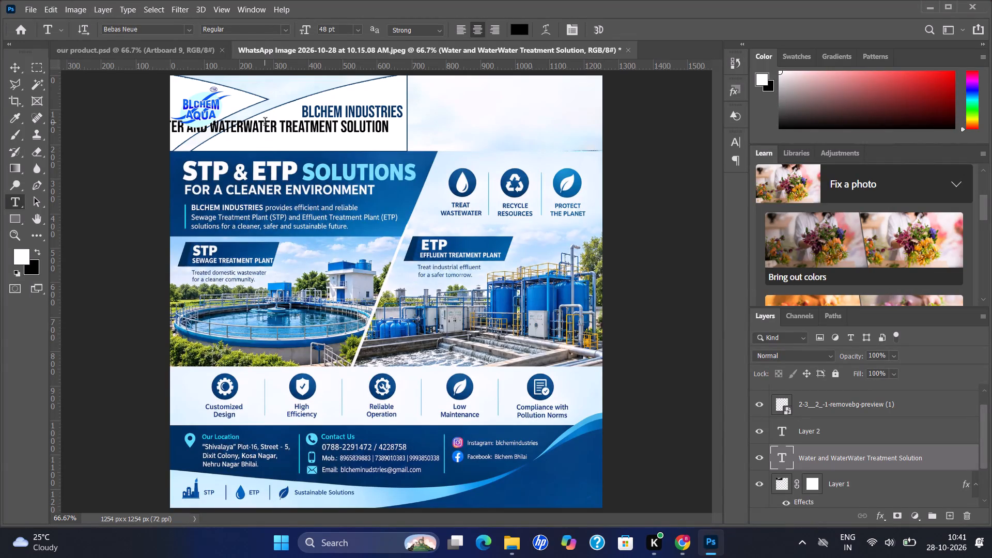
Change the font of the "Water and WaterWater Treatment Solution" tagline to Montserrat.
{"action": "left_click", "coordinate": [9, 61]}
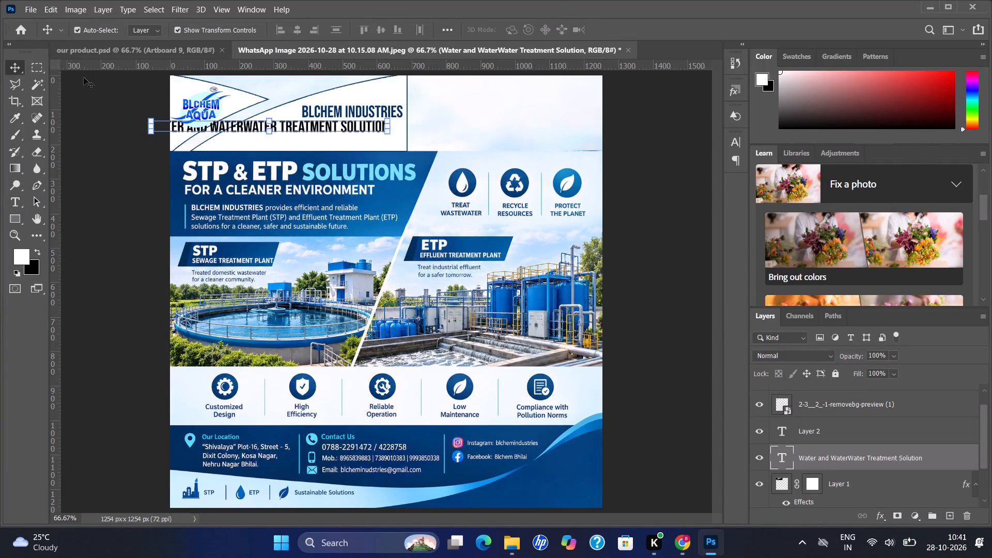
{"action": "double_click", "coordinate": [296, 125]}
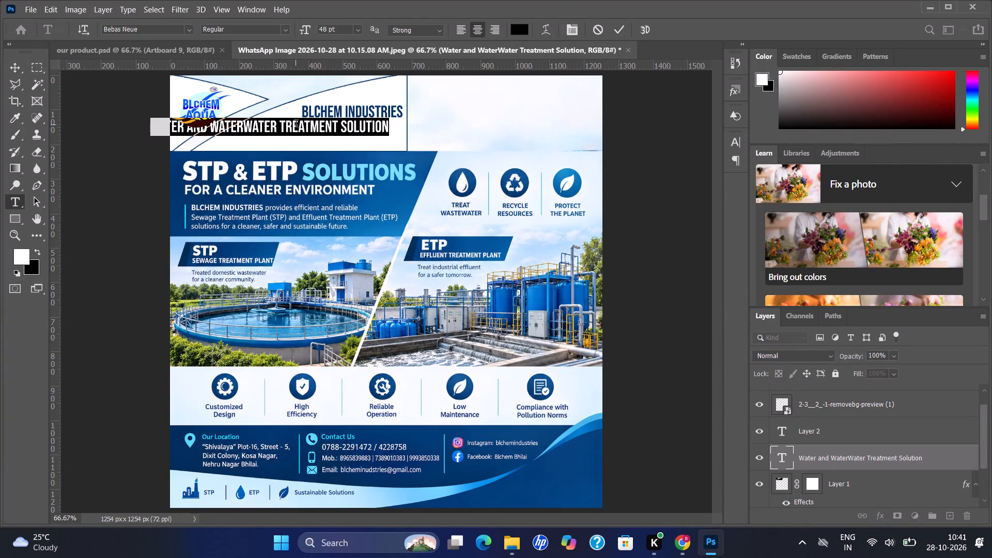
{"action": "left_click", "coordinate": [189, 28]}
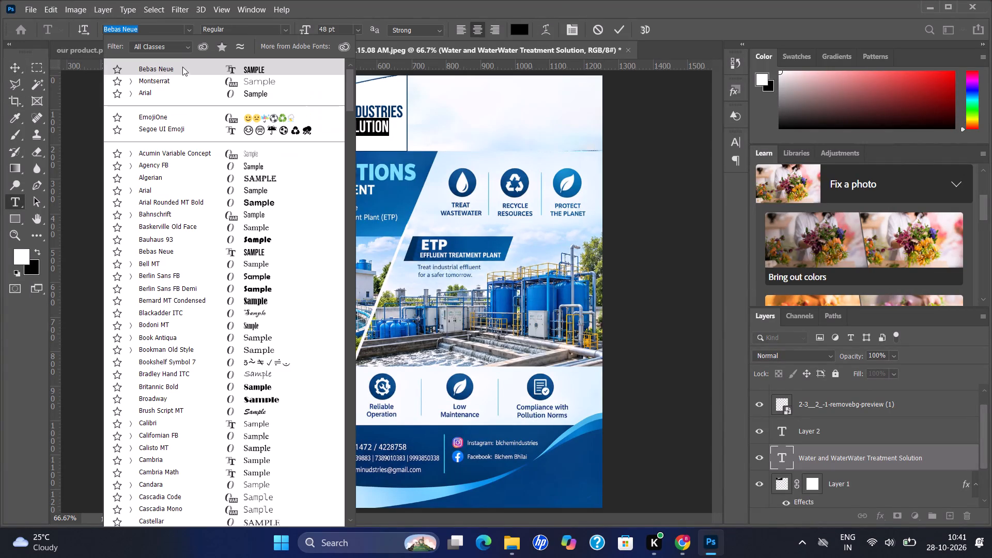
{"action": "left_click", "coordinate": [182, 80]}
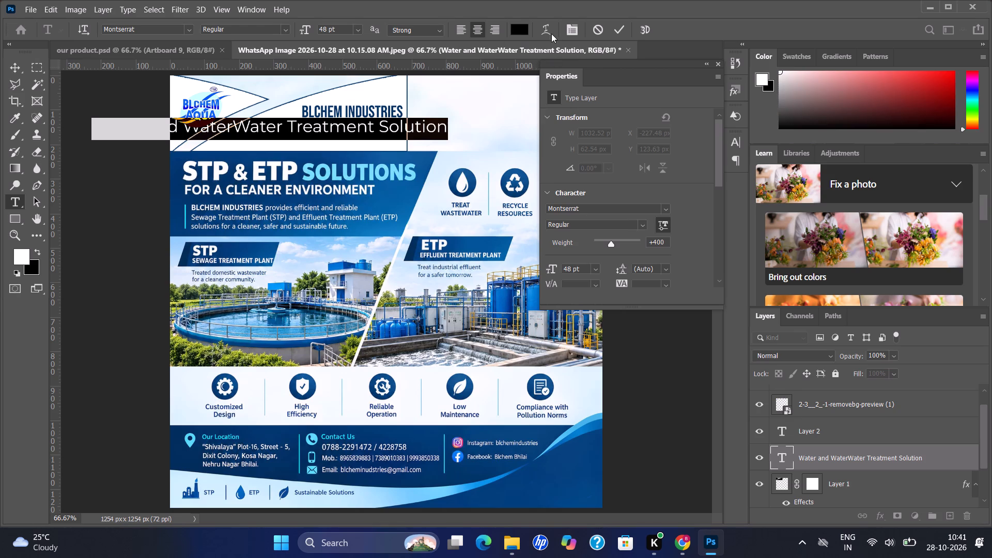
{"action": "left_click", "coordinate": [620, 35]}
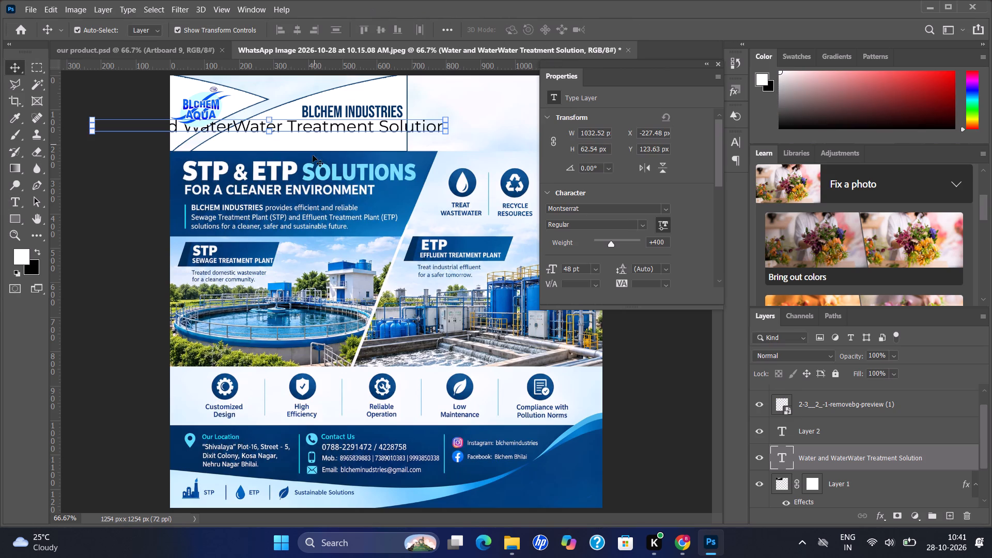
Reduce the "Water and WaterWater Treatment Solution" tagline's font size to 20 pt.
{"action": "double_click", "coordinate": [306, 123]}
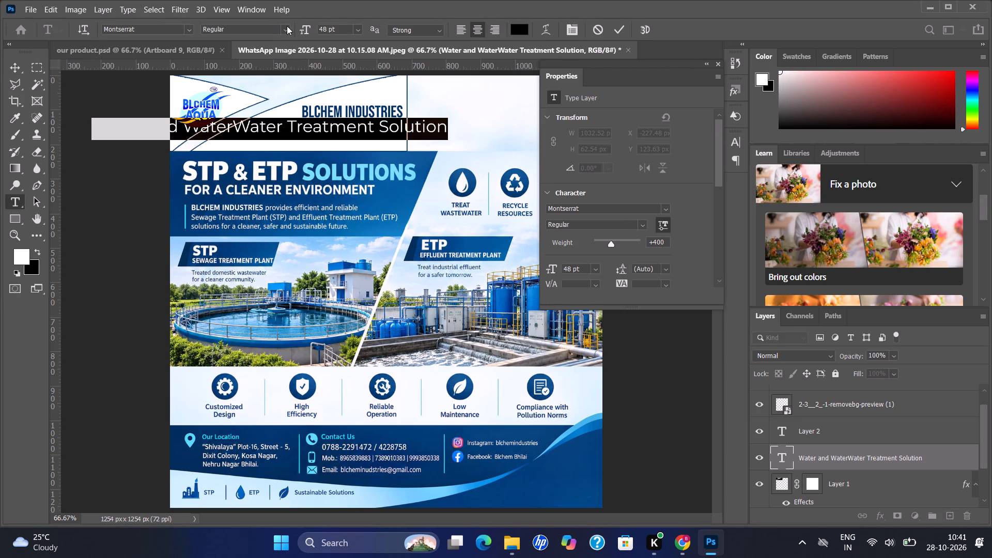
{"action": "left_click", "coordinate": [356, 26]}
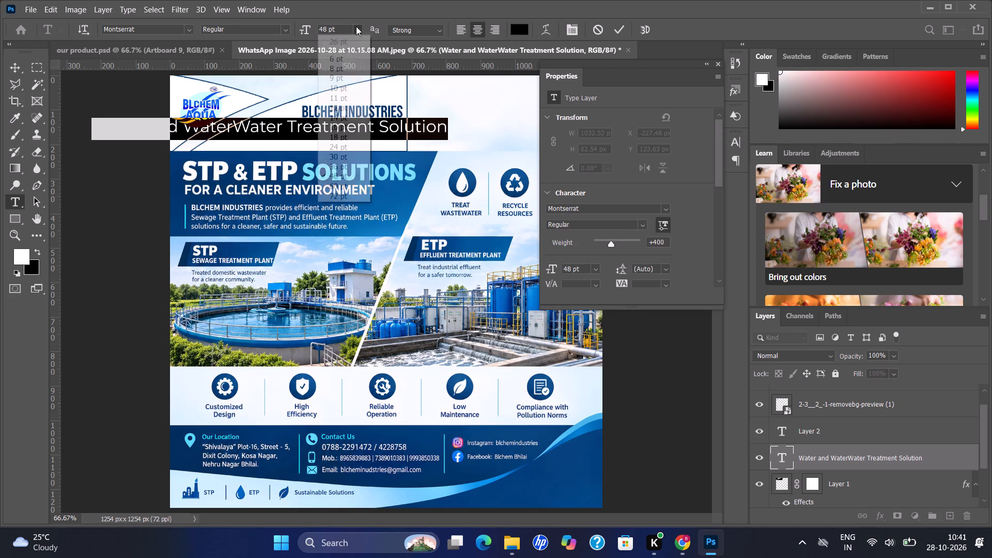
{"action": "left_click", "coordinate": [352, 120]}
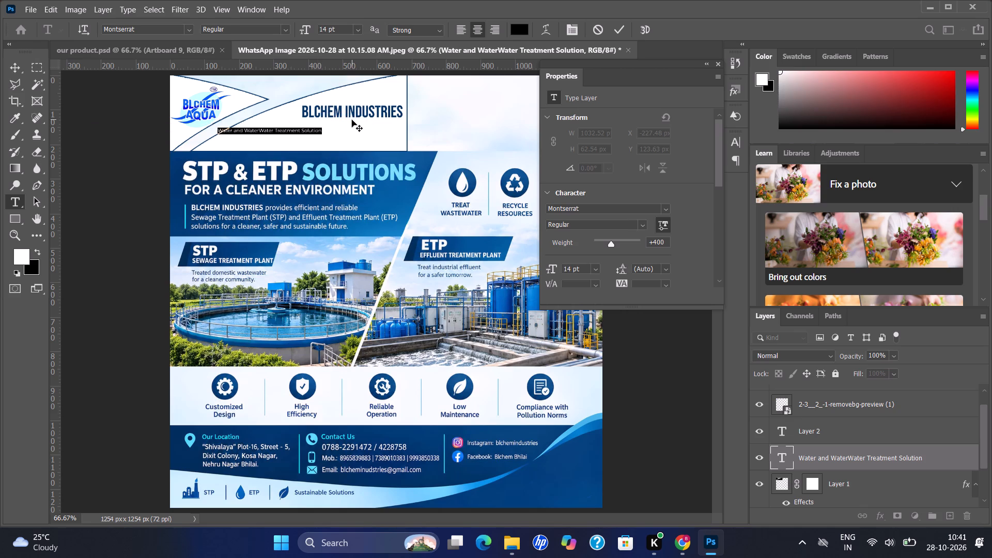
{"action": "left_click", "coordinate": [355, 32]}
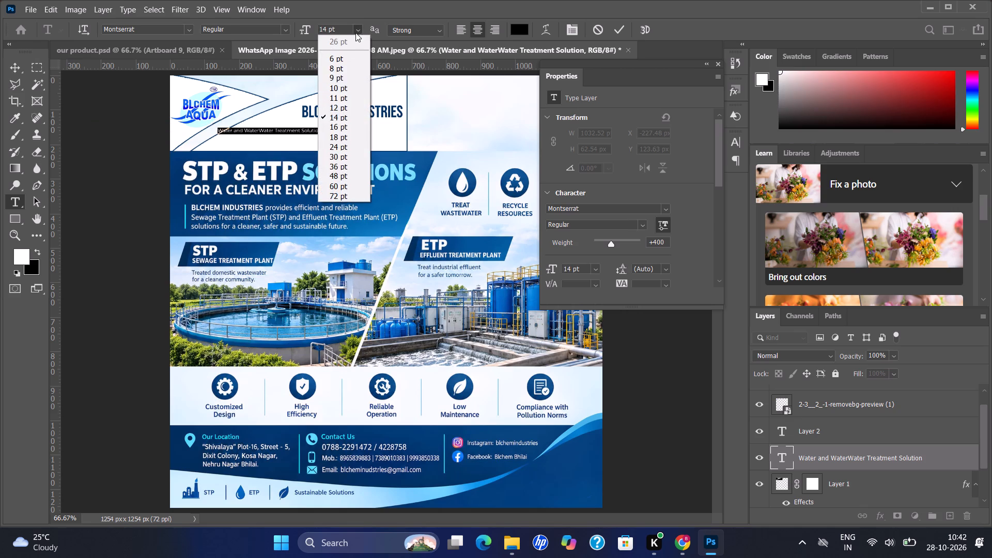
{"action": "left_click", "coordinate": [354, 143]}
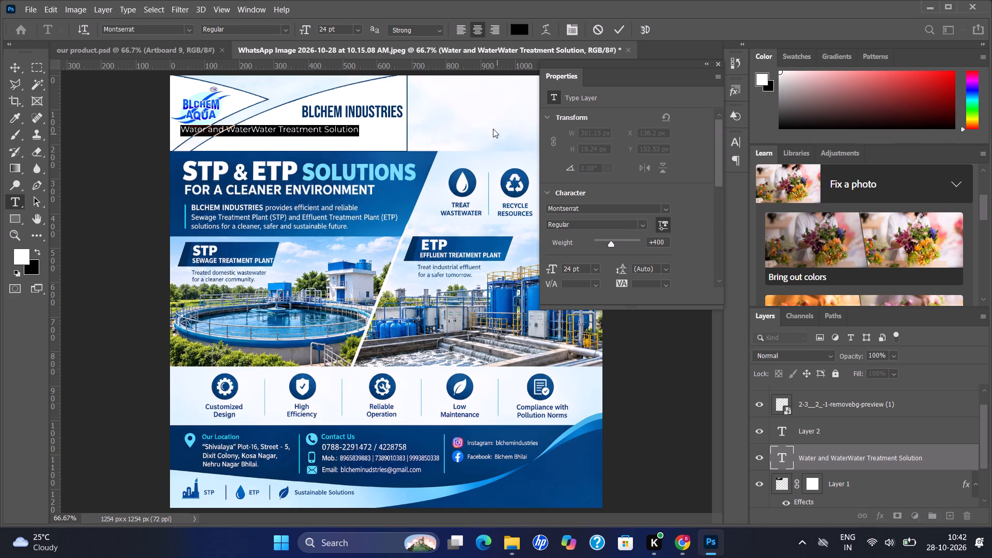
{"action": "left_click", "coordinate": [360, 32]}
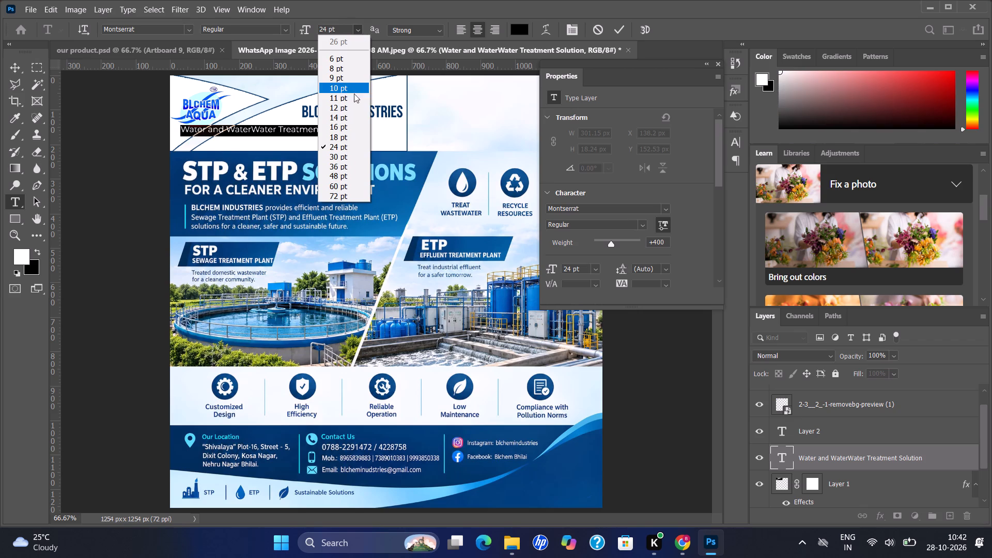
{"action": "double_click", "coordinate": [328, 30]}
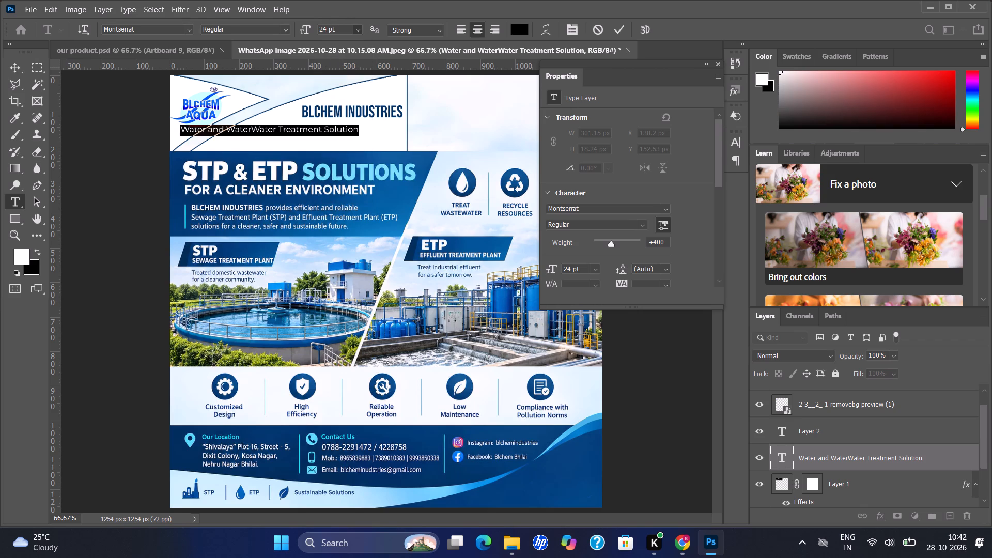
{"action": "double_click", "coordinate": [327, 28]}
{"action": "type", "text": "20"}
{"action": "key", "text": "Return"}
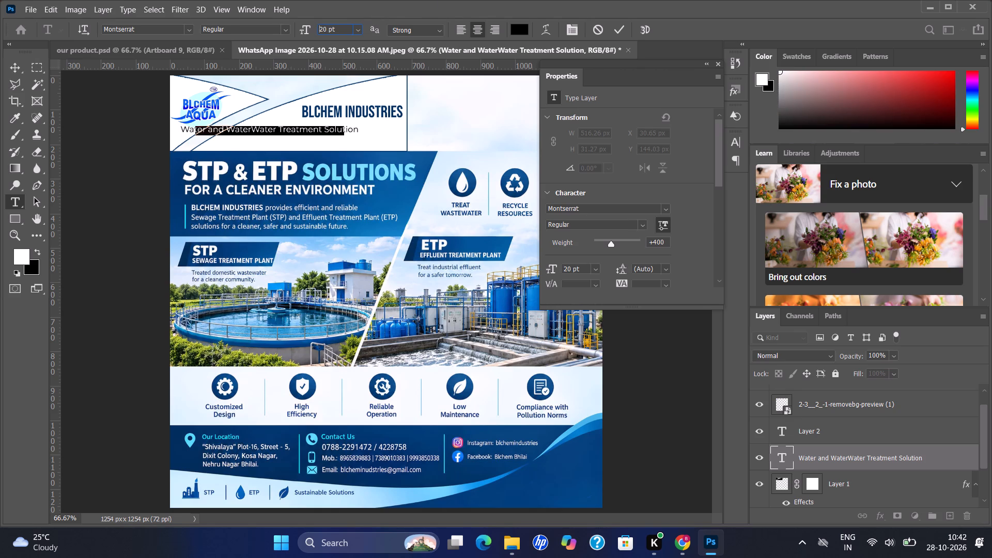
{"action": "left_click", "coordinate": [630, 23]}
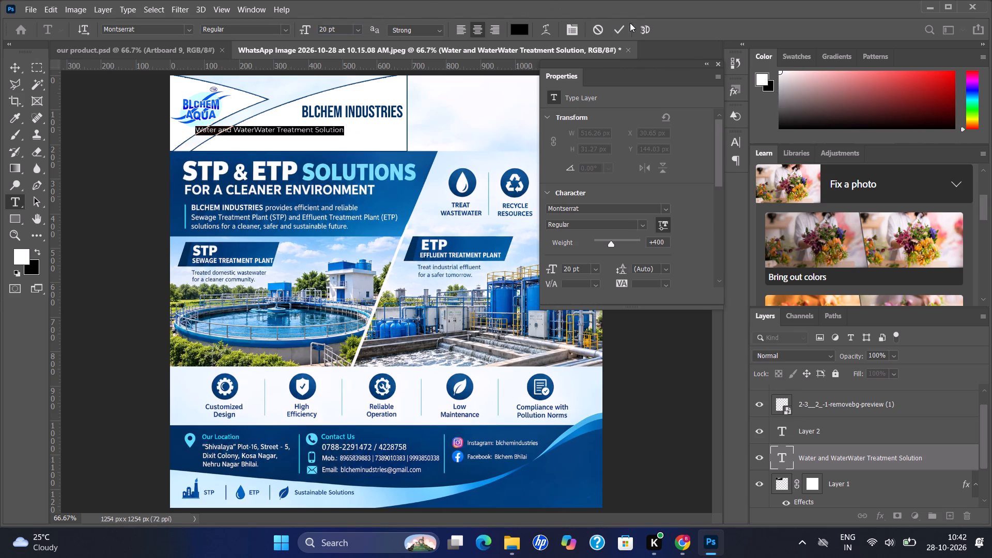
{"action": "left_click", "coordinate": [624, 26]}
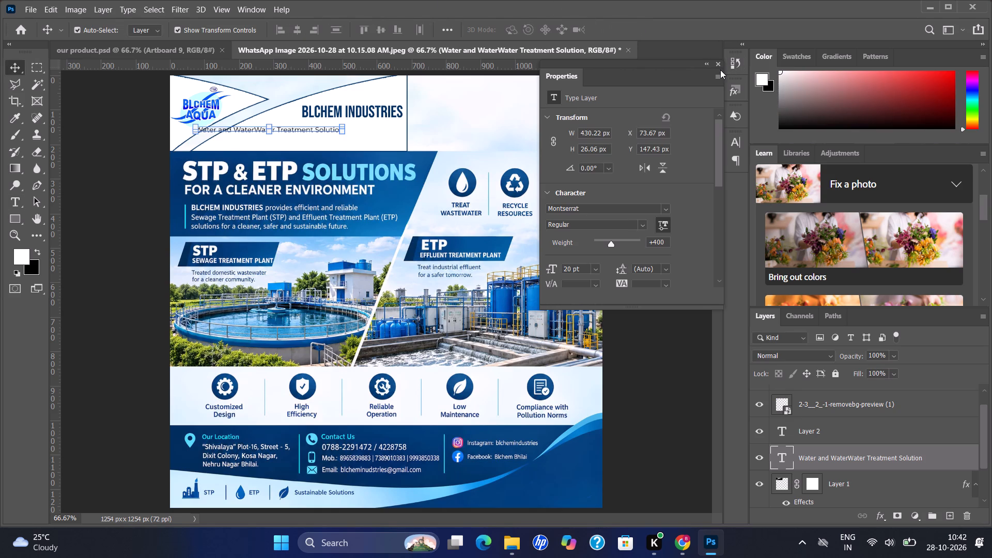
{"action": "left_click", "coordinate": [688, 65]}
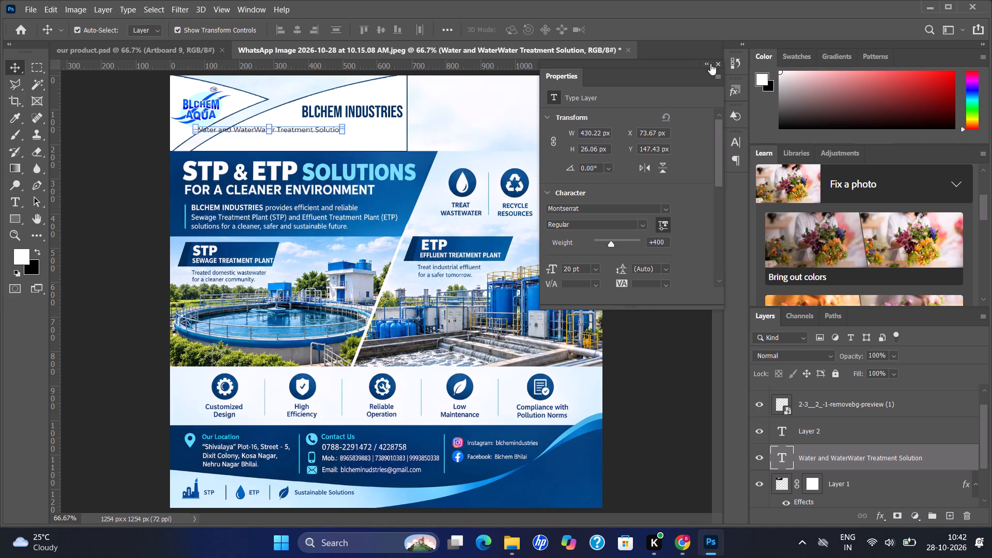
{"action": "left_click", "coordinate": [716, 67]}
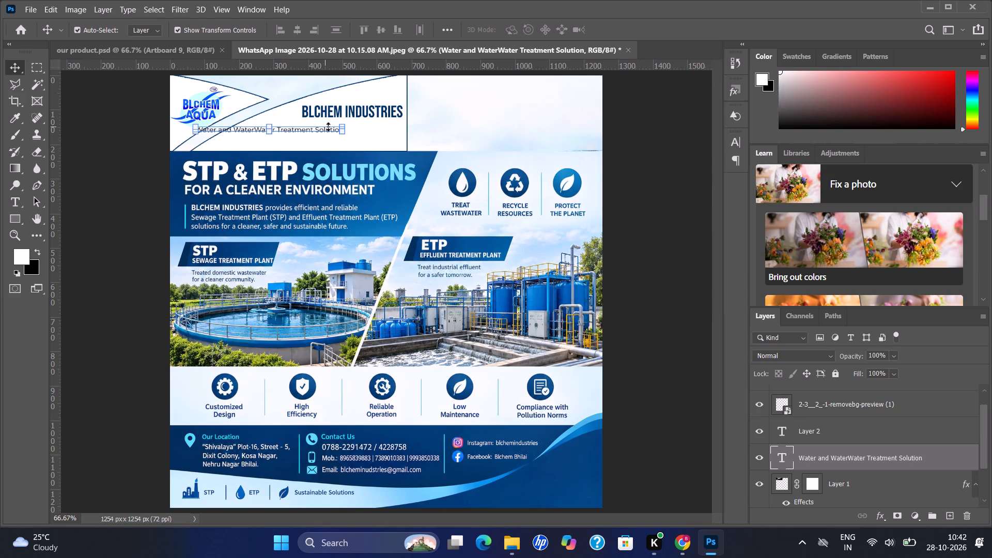
Move the tagline beneath the BLCHEM INDUSTRIES title, clear of the logo and just inside the white header's right border.
{"action": "left_click_drag", "start_coordinate": [320, 131], "coordinate": [393, 129]}
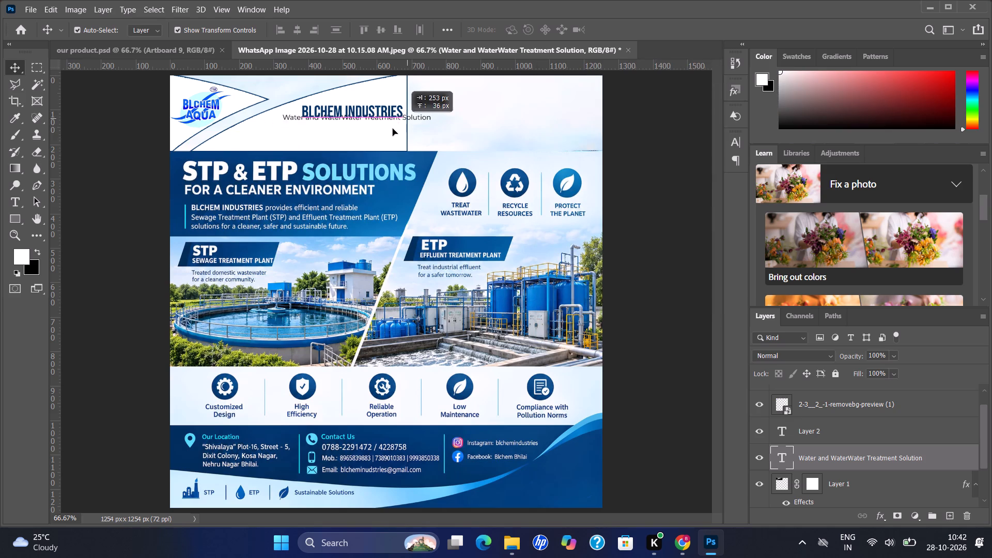
{"action": "left_click_drag", "start_coordinate": [393, 129], "coordinate": [380, 135]}
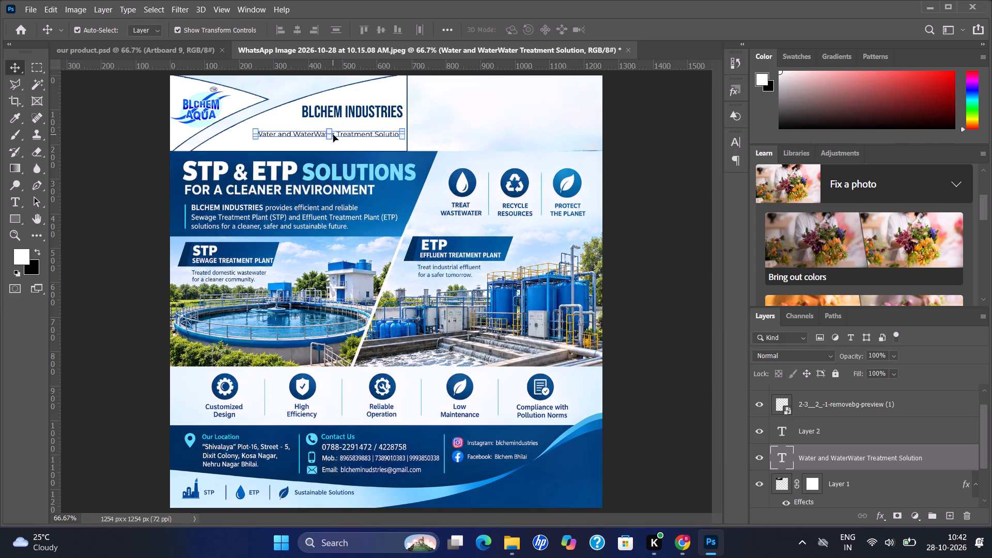
{"action": "key", "text": "Up"}
{"action": "key", "text": "Left"}
{"action": "key", "text": "Left"}
{"action": "key", "text": "Left"}
{"action": "key", "text": "Left"}
{"action": "key", "text": "Left"}
{"action": "key", "text": "Left"}
{"action": "key", "text": "Left"}
{"action": "key", "text": "Left"}
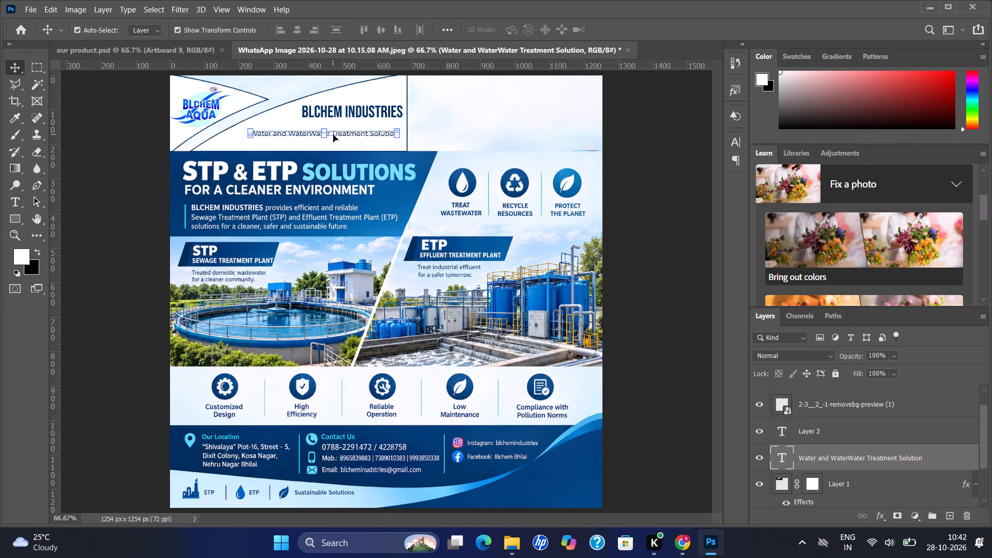
{"action": "key", "text": "Down"}
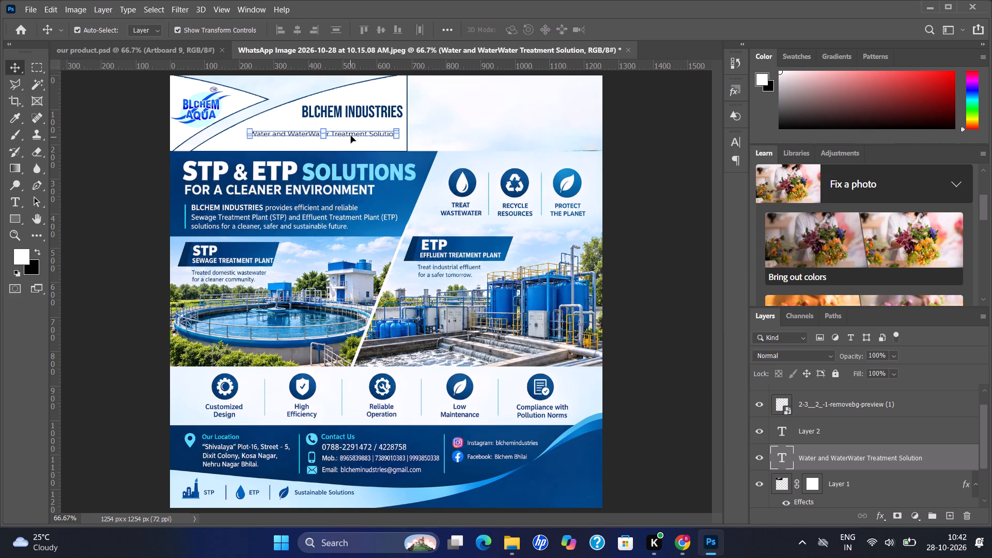
Correct the tagline's wording to "Water and WasteWater Treatment Solution".
{"action": "double_click", "coordinate": [351, 136]}
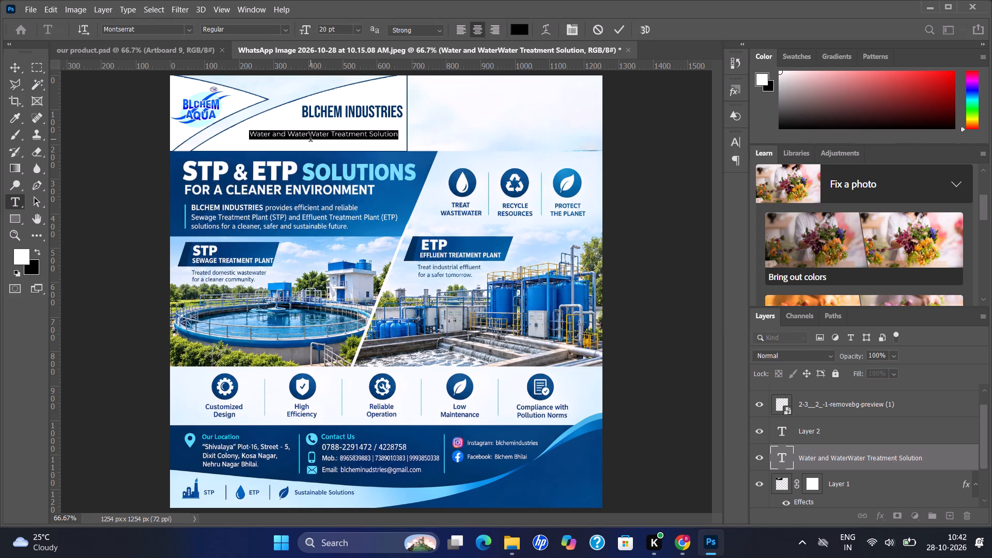
{"action": "left_click", "coordinate": [310, 139]}
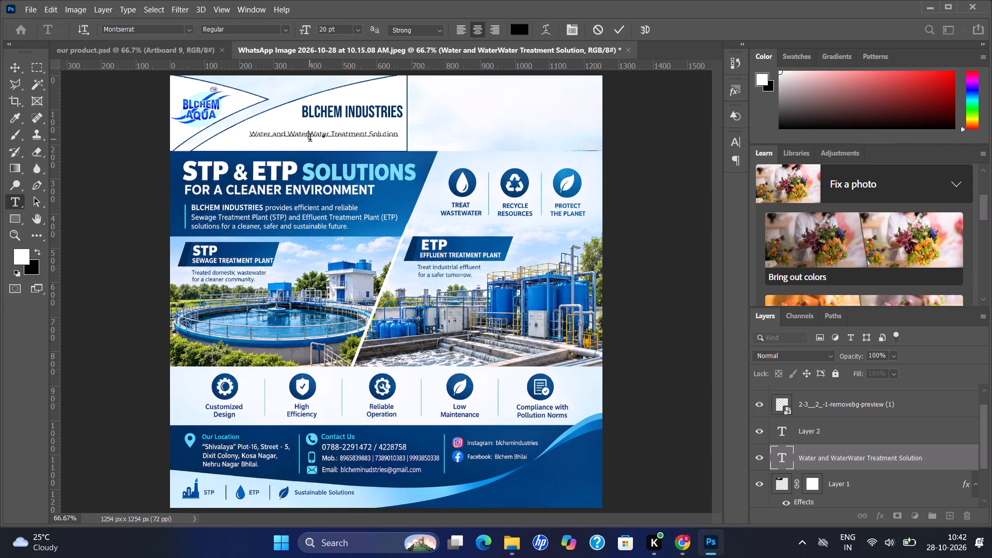
{"action": "key", "text": "BackSpace"}
{"action": "key", "text": "BackSpace"}
{"action": "key", "text": "BackSpace"}
{"action": "type", "text": "ste"}
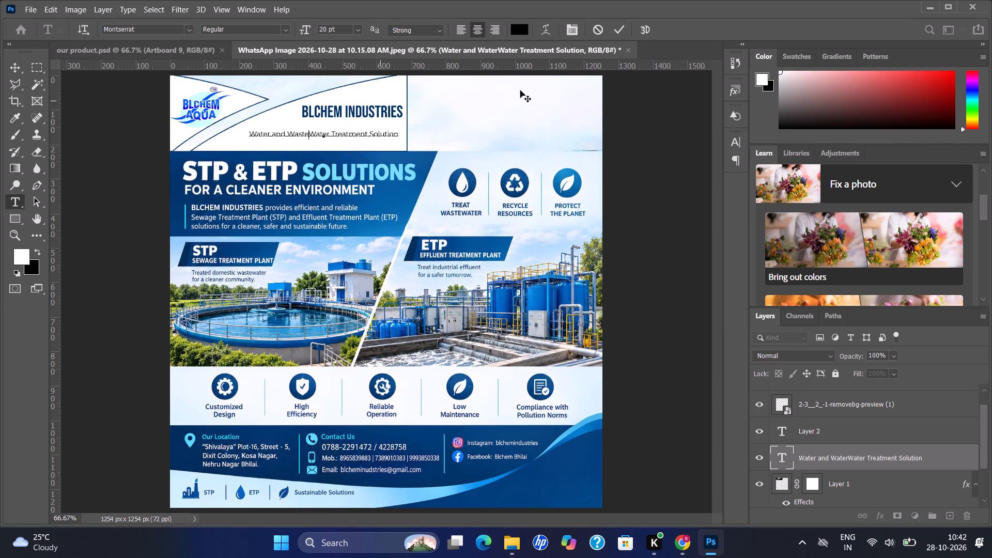
{"action": "left_click", "coordinate": [612, 28]}
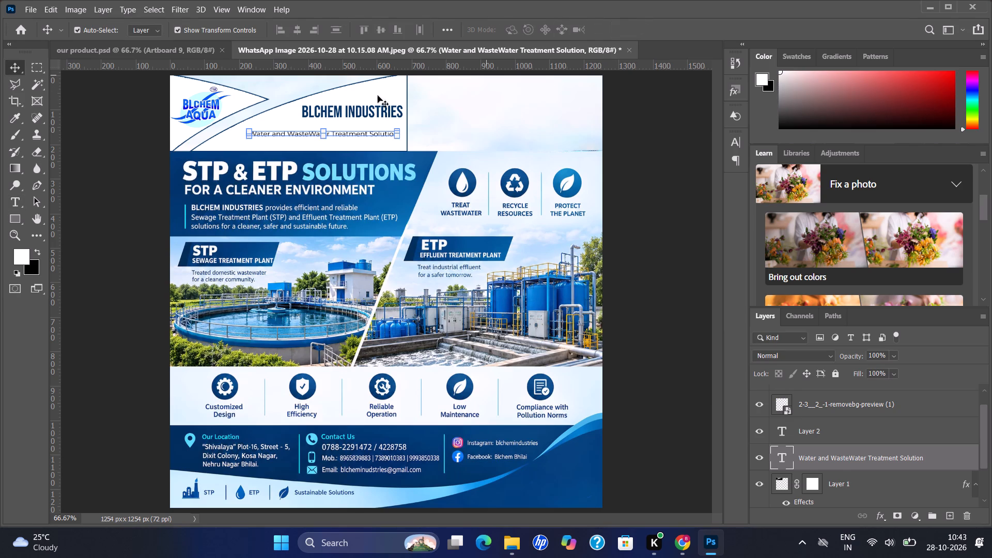
Shift the white Layer 1 header shape down slightly so it overlaps the top of the blue banner.
{"action": "left_click_drag", "start_coordinate": [364, 104], "coordinate": [364, 114]}
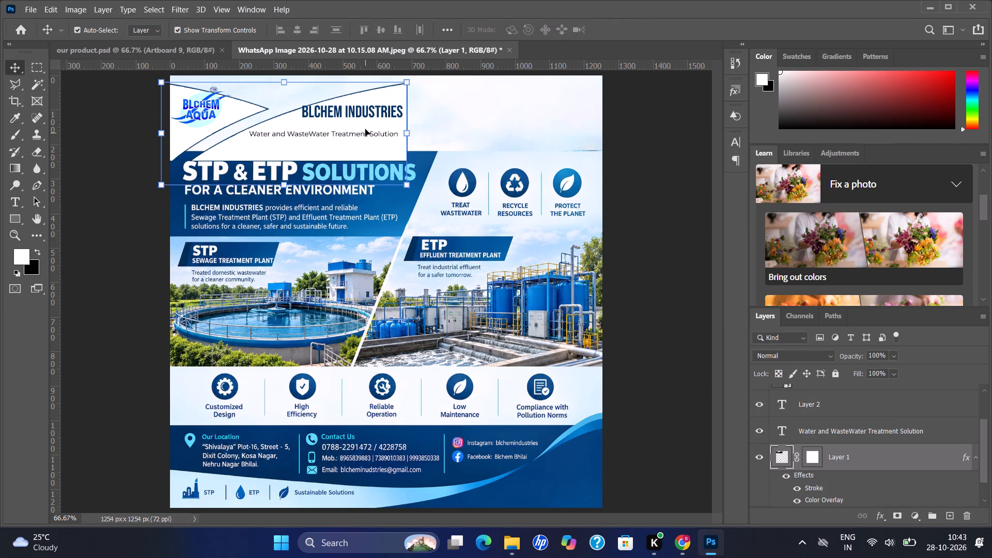
Set the "Water and WasteWater Treatment Solution" tagline's font style to Medium Italic.
{"action": "left_click", "coordinate": [365, 129]}
{"action": "double_click", "coordinate": [358, 137]}
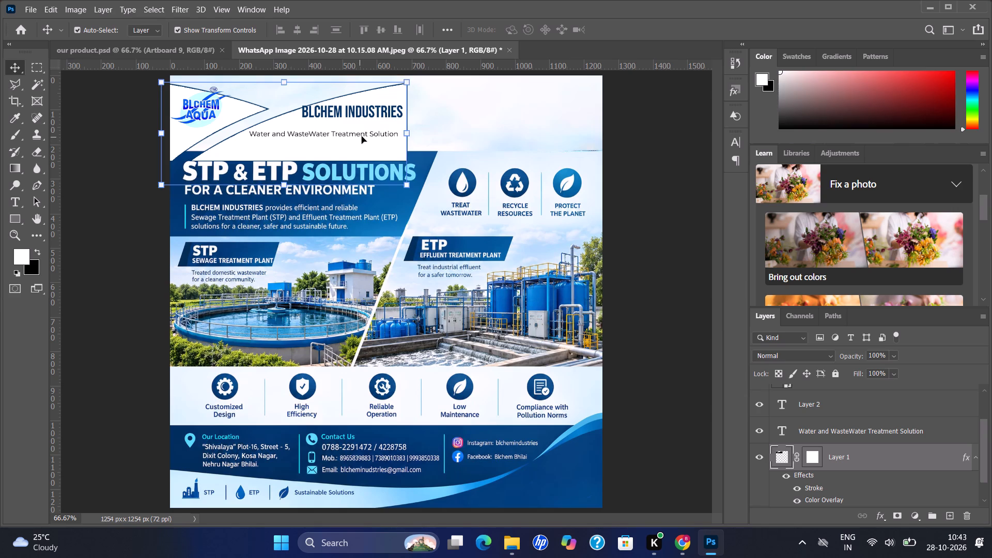
{"action": "double_click", "coordinate": [362, 136]}
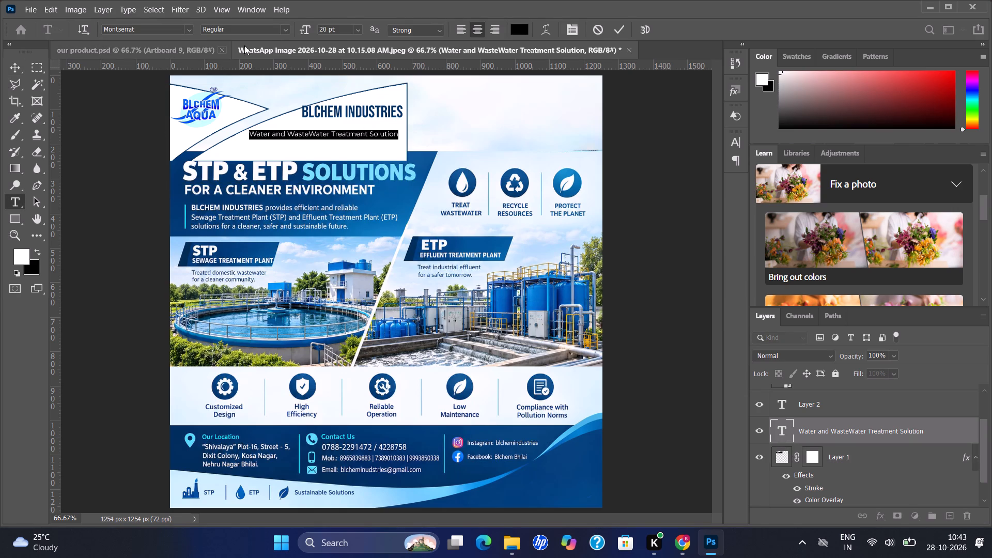
{"action": "left_click", "coordinate": [283, 32]}
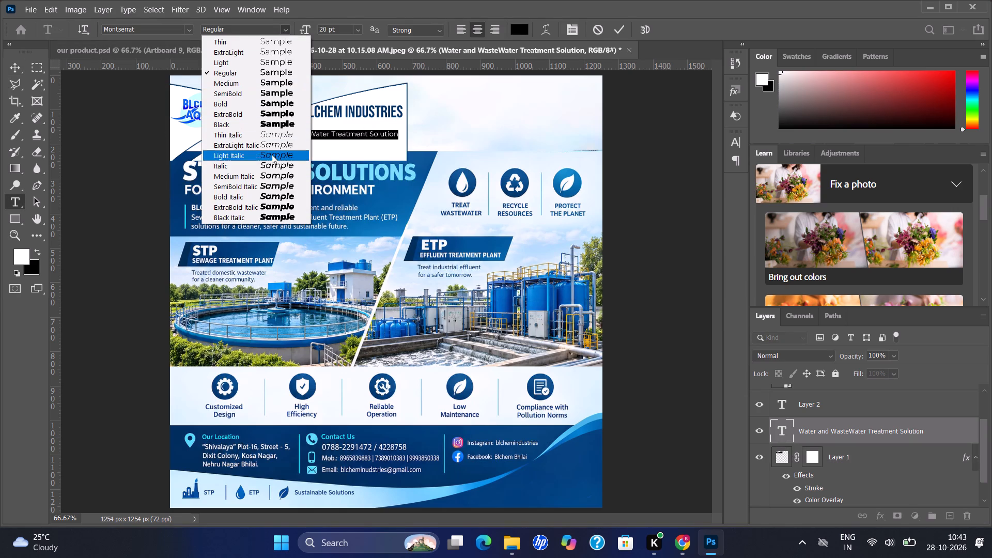
{"action": "left_click", "coordinate": [263, 180]}
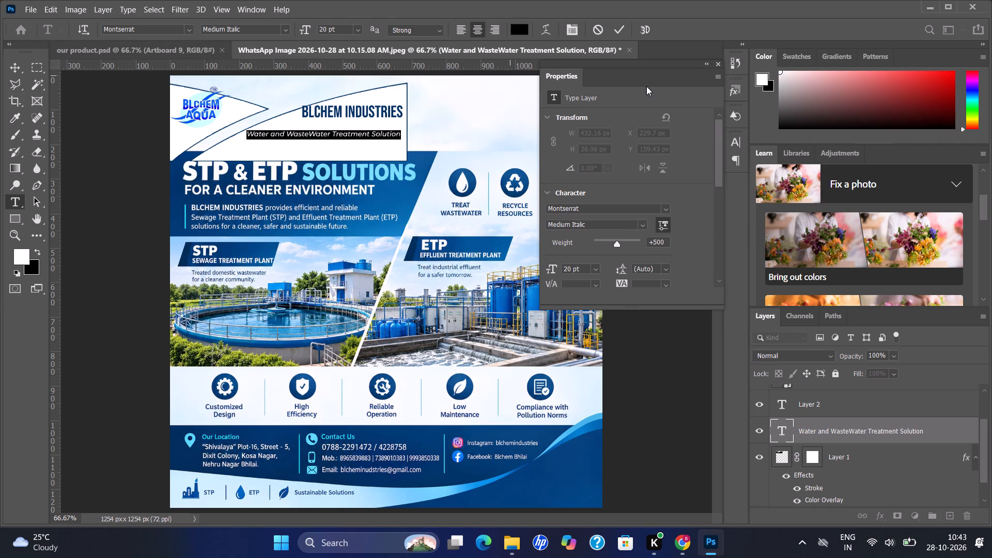
{"action": "left_click", "coordinate": [705, 61]}
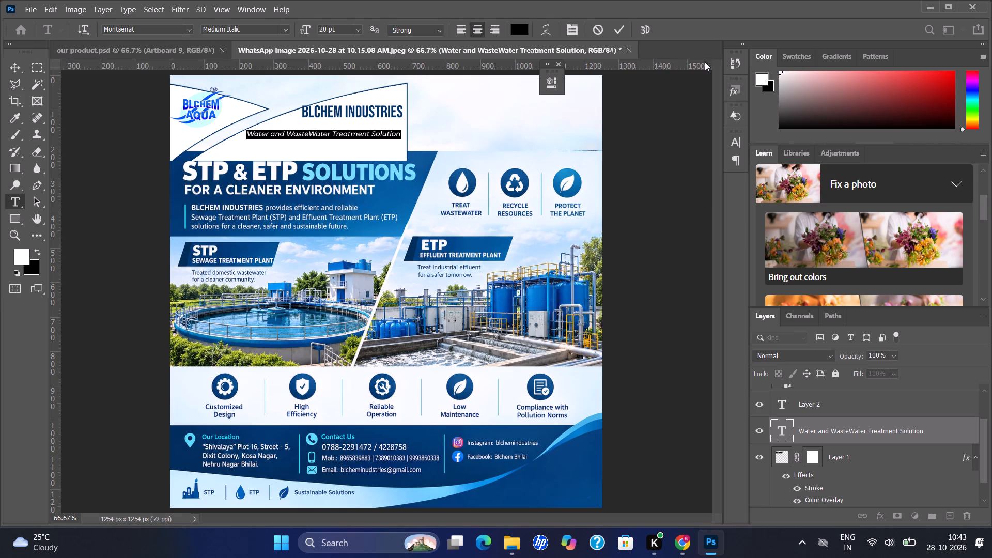
{"action": "left_click", "coordinate": [377, 112]}
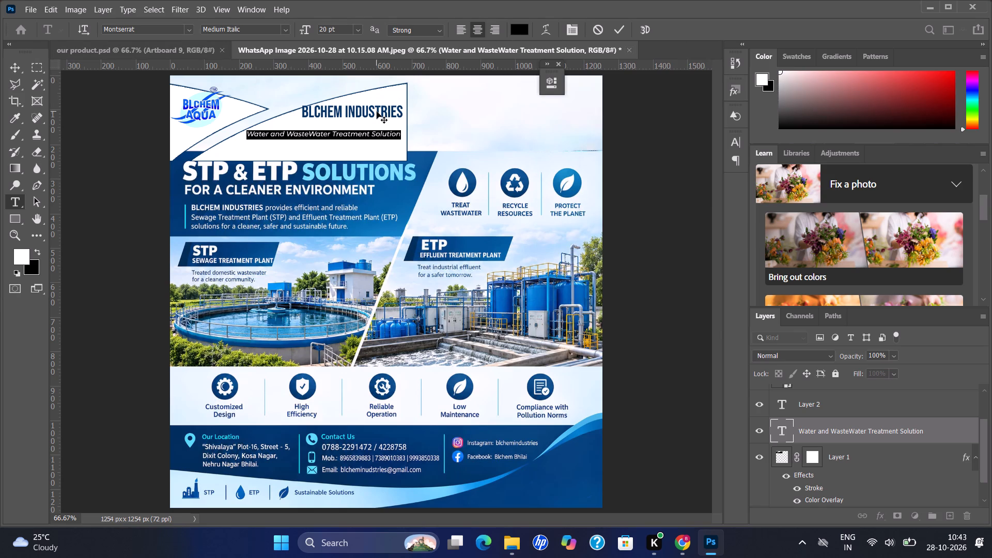
{"action": "left_click", "coordinate": [367, 109]}
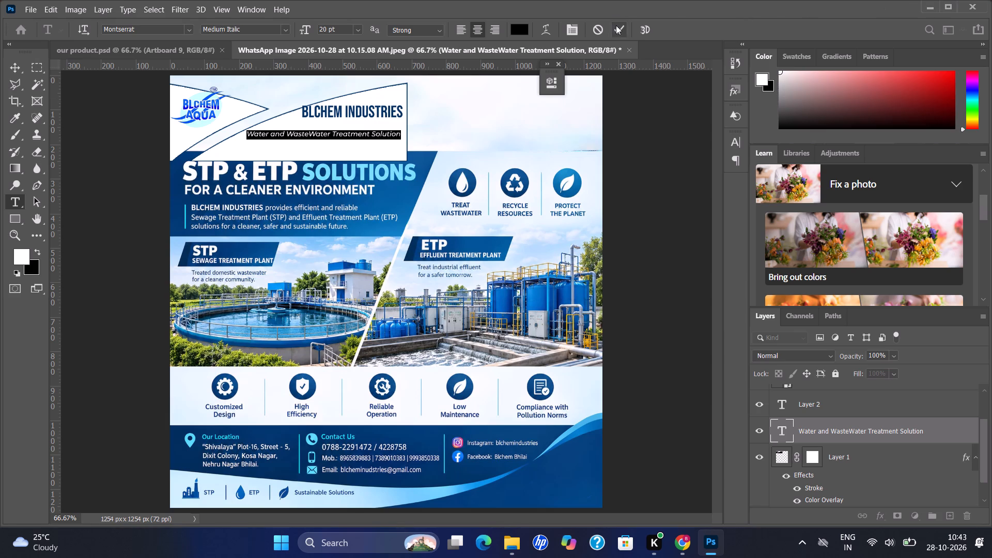
{"action": "left_click", "coordinate": [616, 25]}
Move the BLCHEM INDUSTRIES title down and to the left so it sits centred directly above the tagline.
{"action": "left_click", "coordinate": [373, 109]}
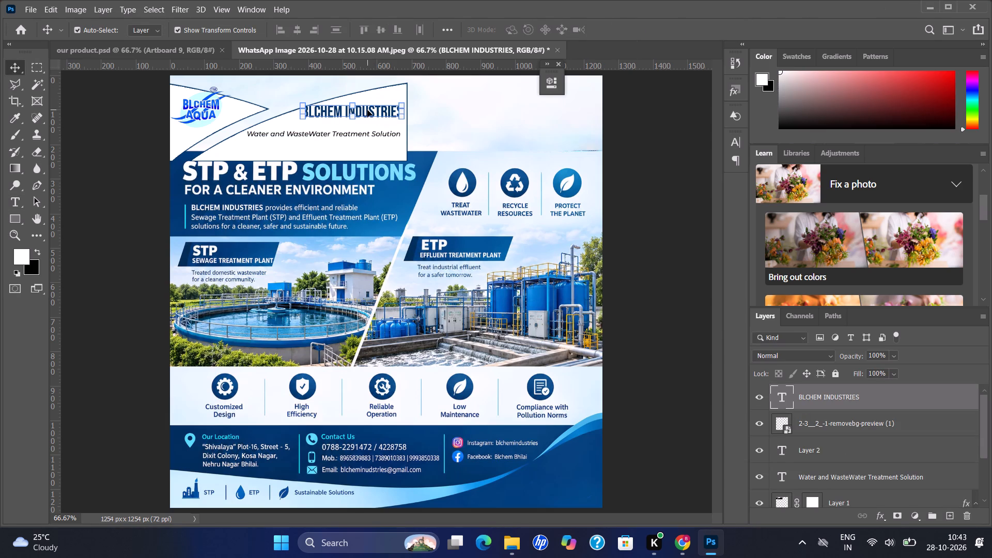
{"action": "left_click_drag", "start_coordinate": [367, 110], "coordinate": [353, 120]}
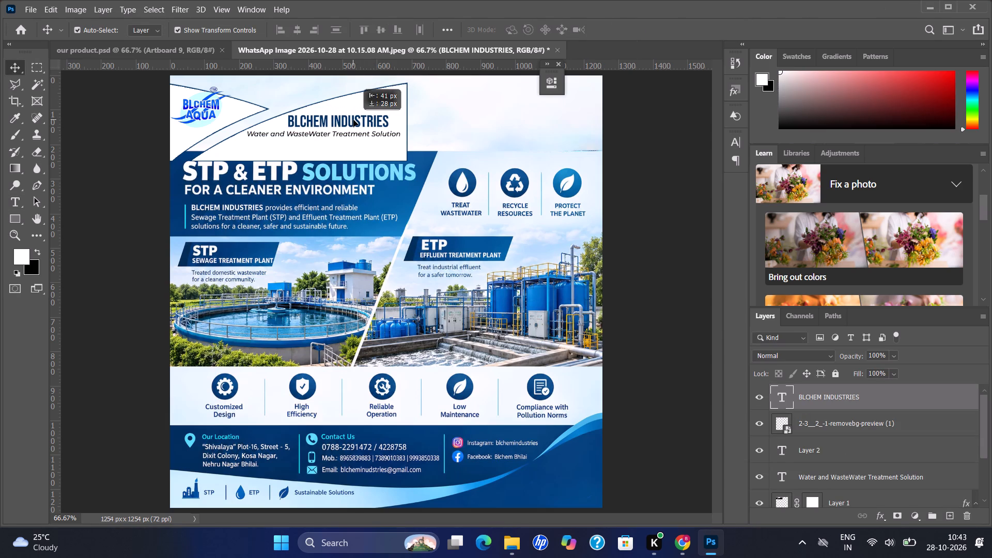
{"action": "left_click_drag", "start_coordinate": [353, 120], "coordinate": [345, 123]}
{"action": "key", "text": "Down"}
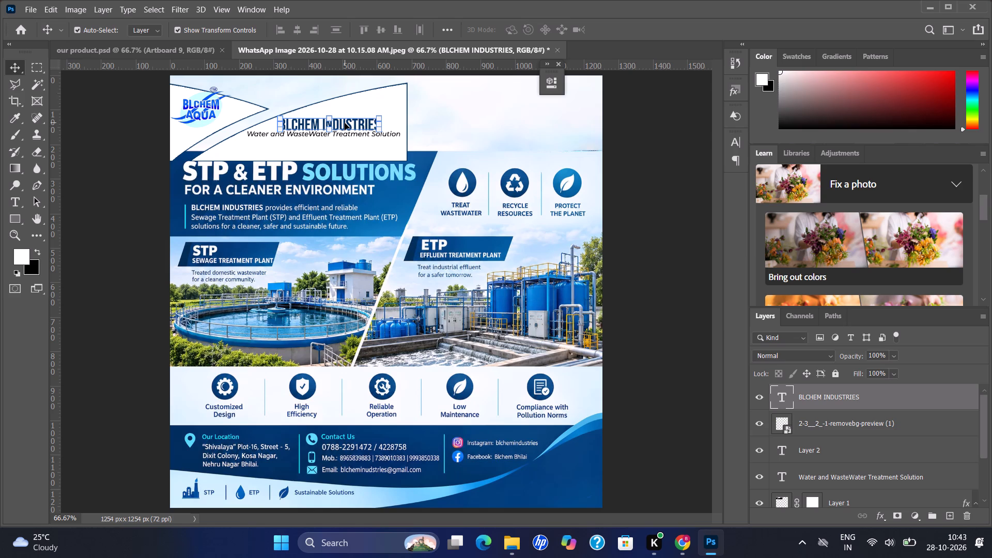
{"action": "key", "text": "Up"}
{"action": "key", "text": "Up"}
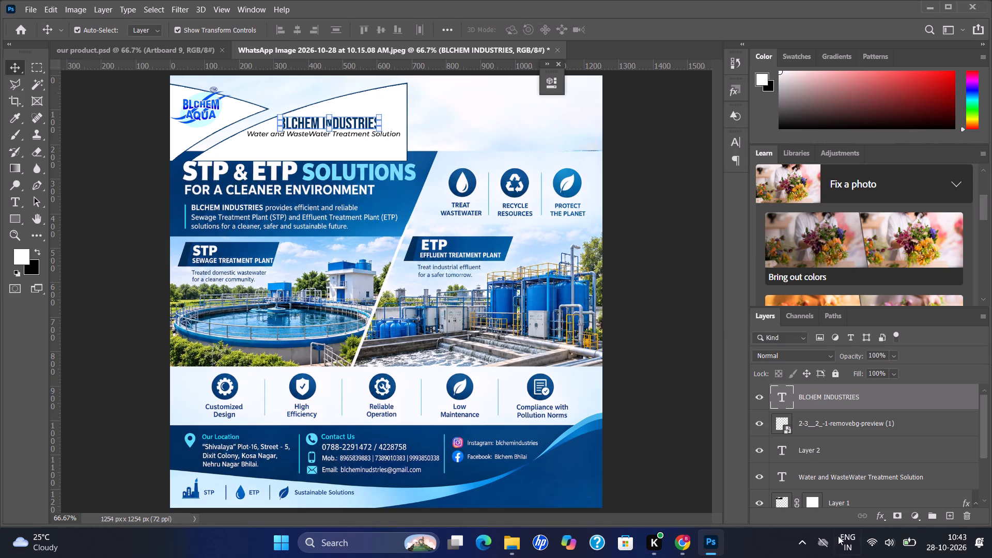
Nudge the "Water and WasteWater Treatment Solution" tagline down slightly to leave space beneath the BLCHEM INDUSTRIES title.
{"action": "left_click", "coordinate": [854, 476]}
{"action": "key", "text": "Down"}
{"action": "key", "text": "Down"}
{"action": "key", "text": "Down"}
{"action": "key", "text": "Down"}
{"action": "key", "text": "Down"}
{"action": "key", "text": "Down"}
{"action": "key", "text": "Down"}
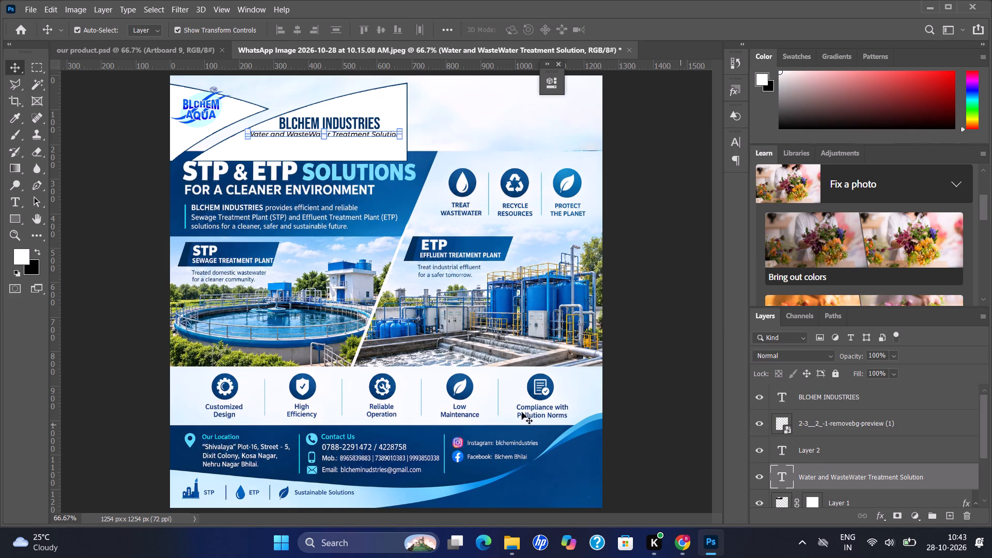
{"action": "key", "text": "Down"}
{"action": "key", "text": "Down"}
{"action": "key", "text": "Down"}
{"action": "key", "text": "Down"}
{"action": "key", "text": "Down"}
{"action": "key", "text": "Down"}
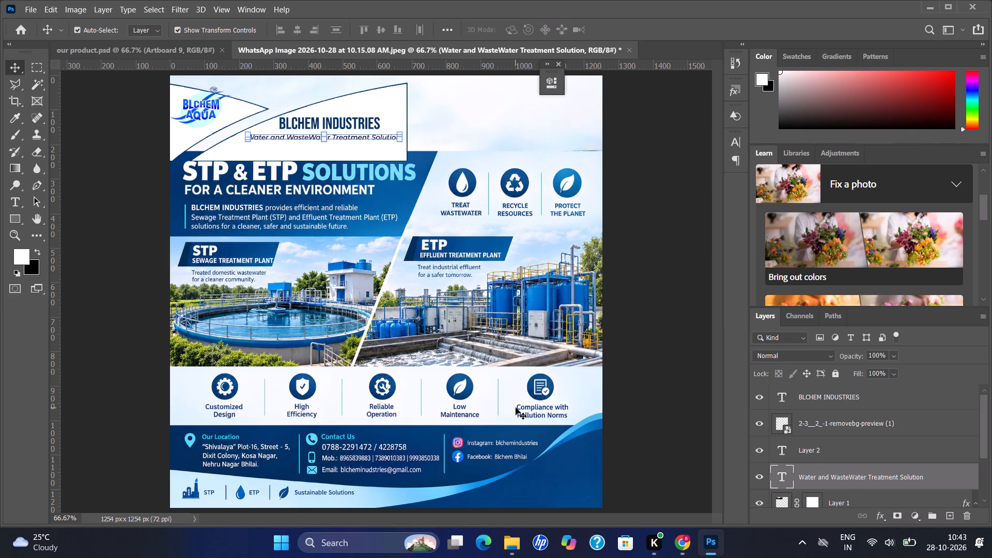
Nudge the BLCHEM INDUSTRIES title slightly down and to the left, closer above the tagline.
{"action": "left_click", "coordinate": [826, 397]}
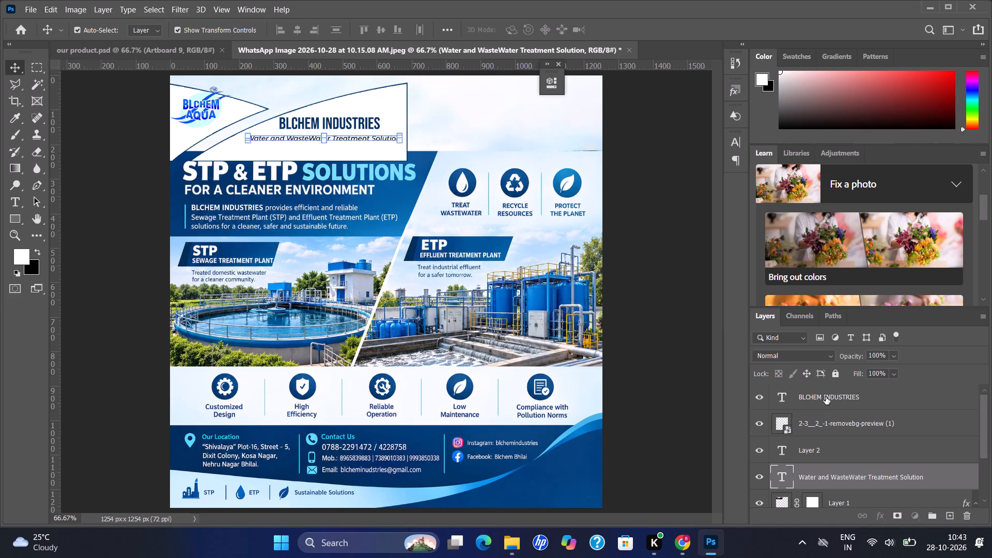
{"action": "key", "text": "Down"}
{"action": "key", "text": "Down"}
{"action": "key", "text": "Down"}
{"action": "key", "text": "Down"}
{"action": "key", "text": "Down"}
{"action": "key", "text": "Down"}
{"action": "key", "text": "Down"}
{"action": "key", "text": "Left"}
{"action": "key", "text": "Left"}
{"action": "key", "text": "Left"}
{"action": "key", "text": "Left"}
{"action": "key", "text": "Left"}
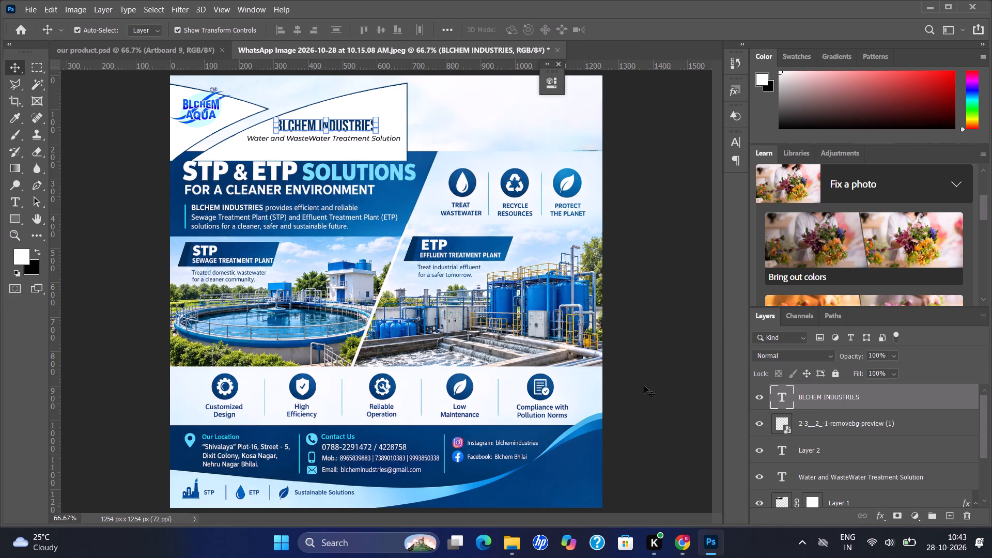
{"action": "left_click", "coordinate": [623, 297]}
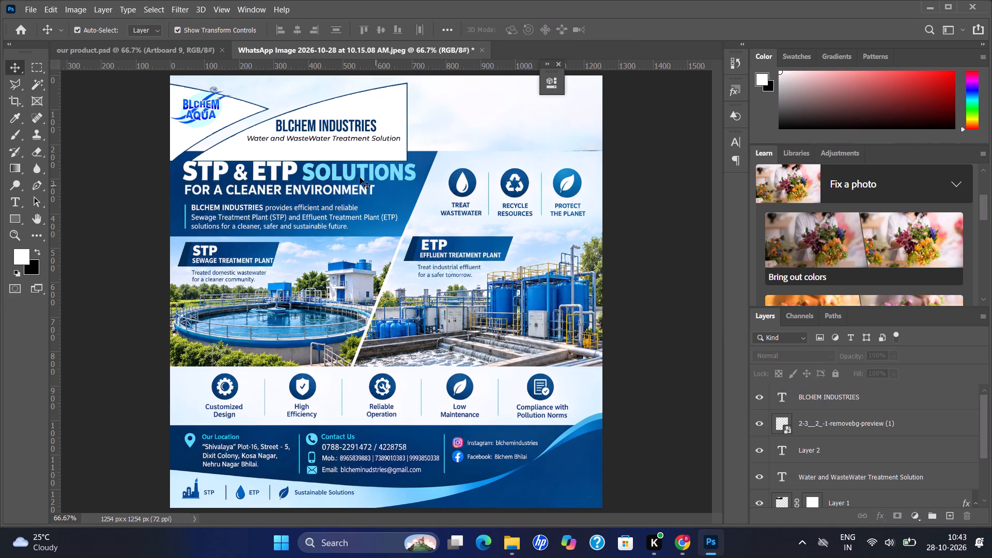
Raise the white Layer 1 header shape until its bottom edge meets the top of the blue banner.
{"action": "left_click", "coordinate": [342, 147]}
{"action": "key", "text": "Up"}
{"action": "key", "text": "Up"}
{"action": "key", "text": "Up"}
{"action": "key", "text": "Up"}
{"action": "key", "text": "Up"}
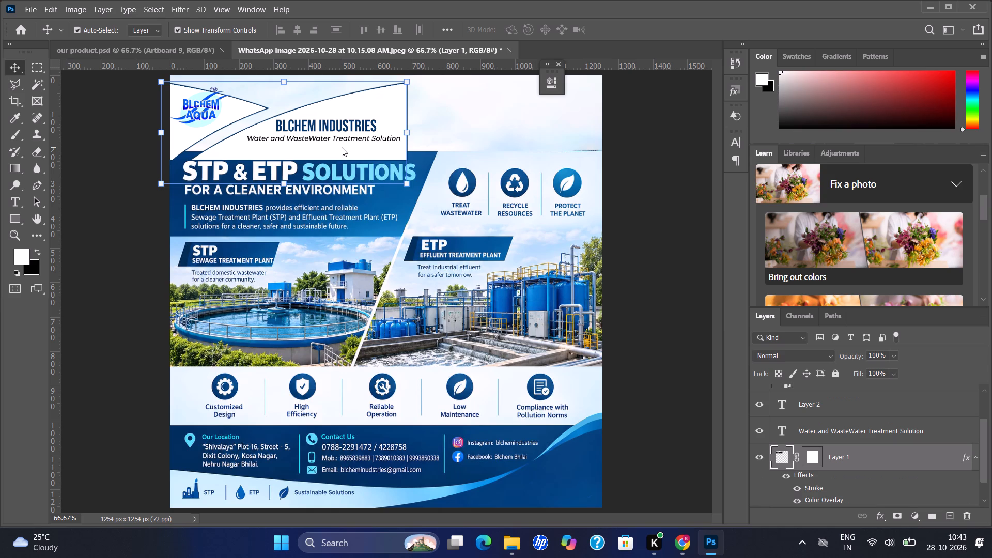
{"action": "key", "text": "Up"}
{"action": "key", "text": "Up"}
{"action": "key", "text": "Up"}
{"action": "key", "text": "Up"}
{"action": "key", "text": "Up"}
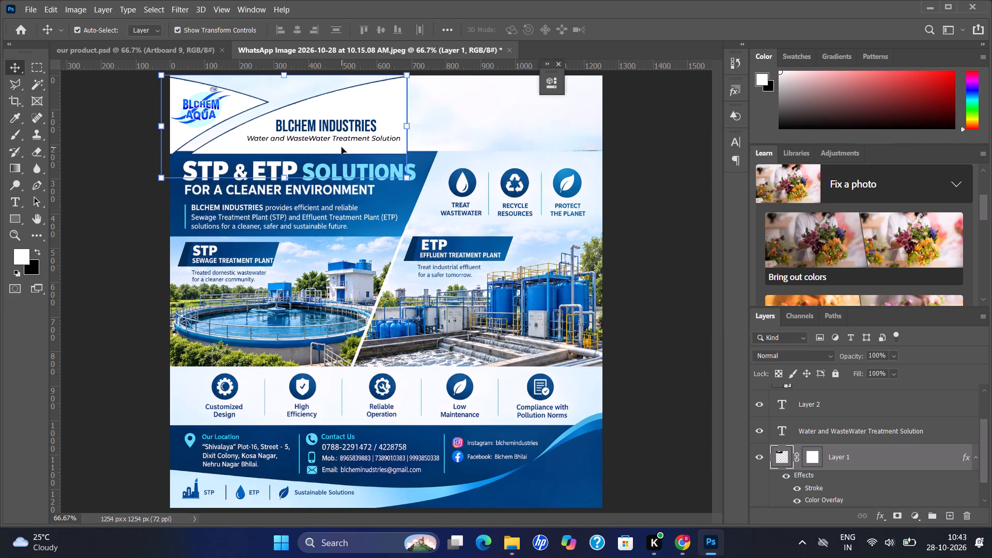
{"action": "key", "text": "Up"}
{"action": "key", "text": "Up"}
{"action": "key", "text": "Up"}
{"action": "key", "text": "Up"}
{"action": "key", "text": "Up"}
{"action": "key", "text": "Down"}
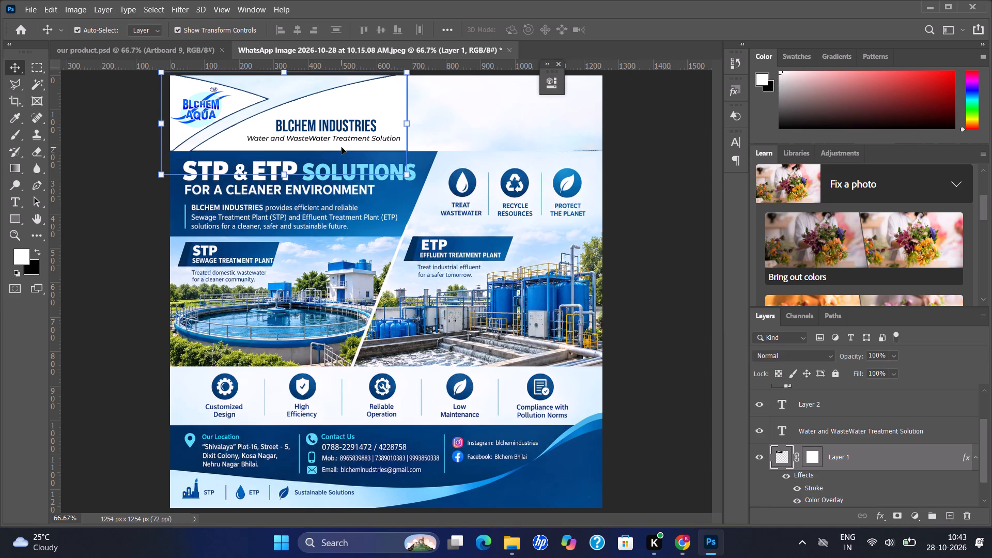
{"action": "left_click", "coordinate": [154, 210]}
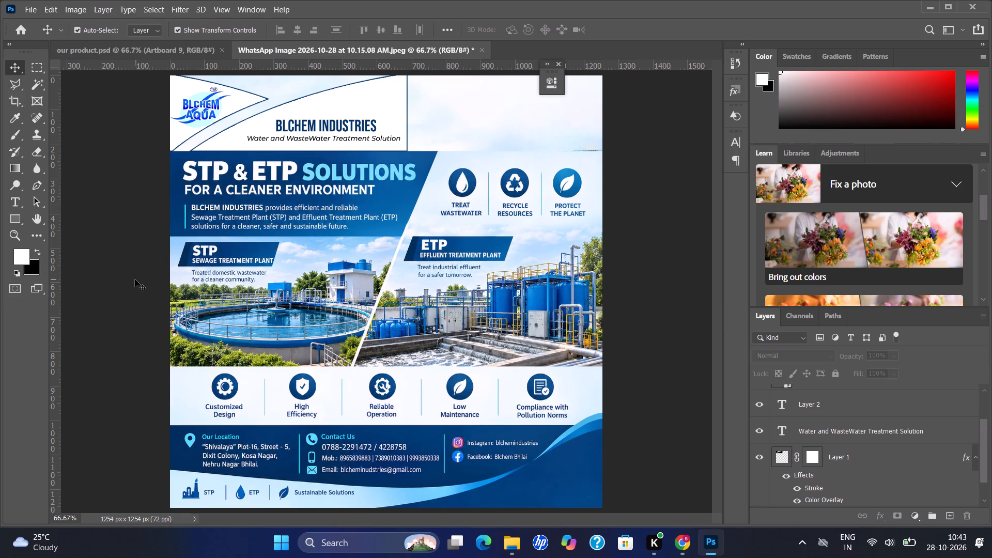
Switch to Pinterest in Chrome and open the pin showing a blue curved swoosh of tapered strokes.
{"action": "left_click", "coordinate": [688, 539]}
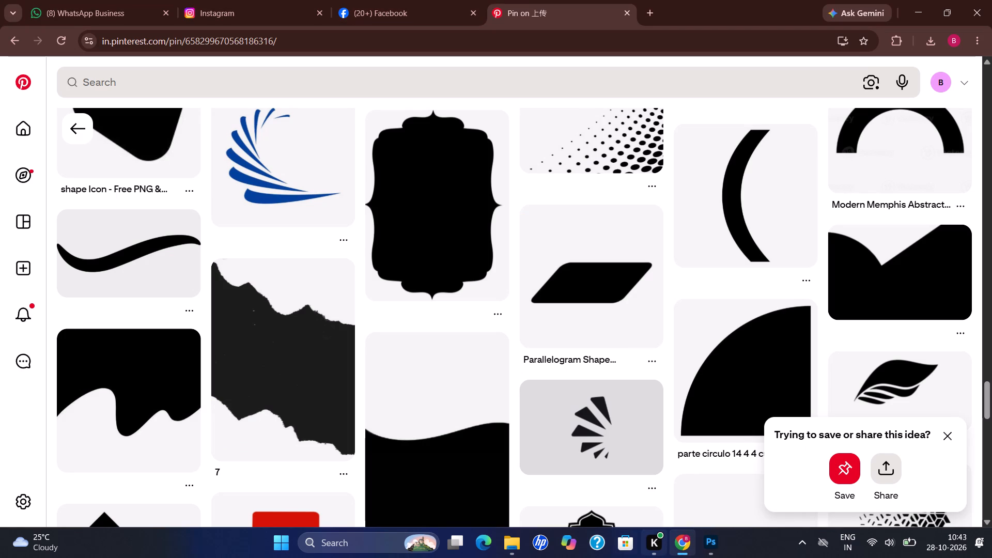
{"action": "left_click", "coordinate": [705, 548]}
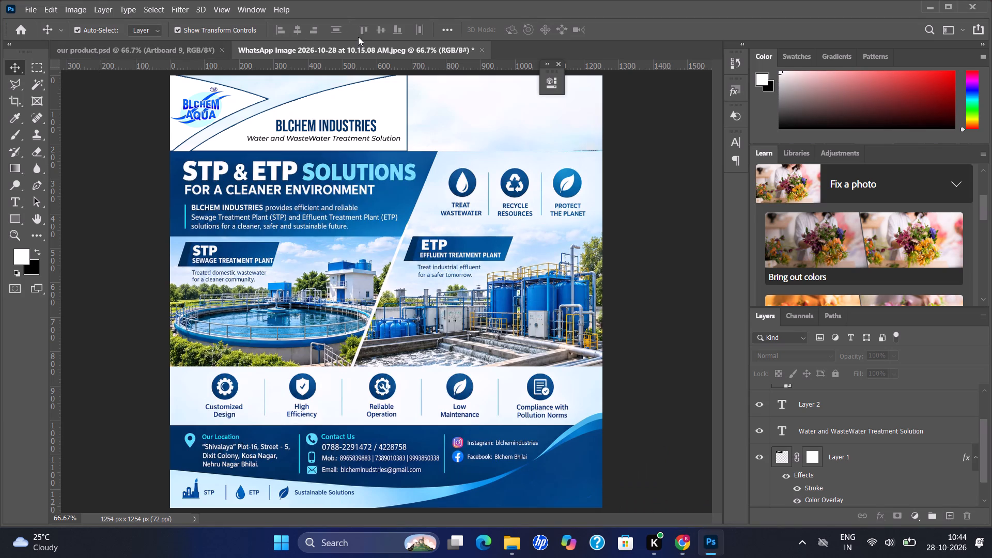
{"action": "left_click", "coordinate": [676, 534]}
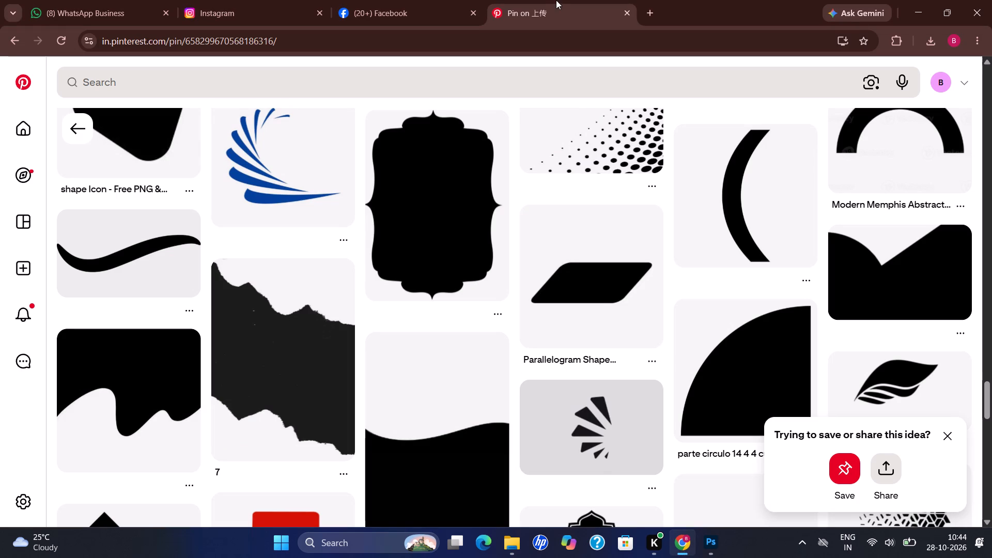
{"action": "left_click", "coordinate": [532, 31]}
{"action": "double_click", "coordinate": [532, 31]}
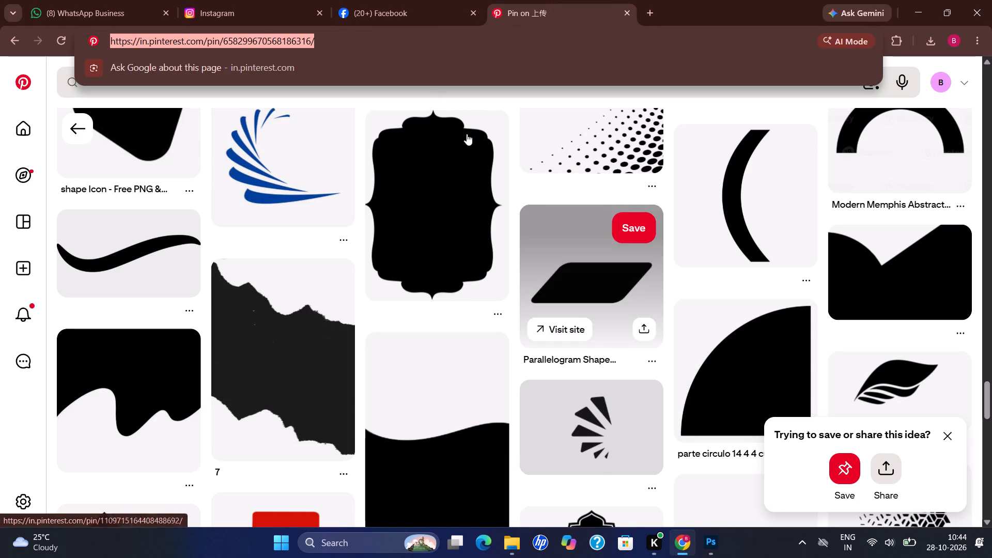
{"action": "left_click", "coordinate": [280, 156]}
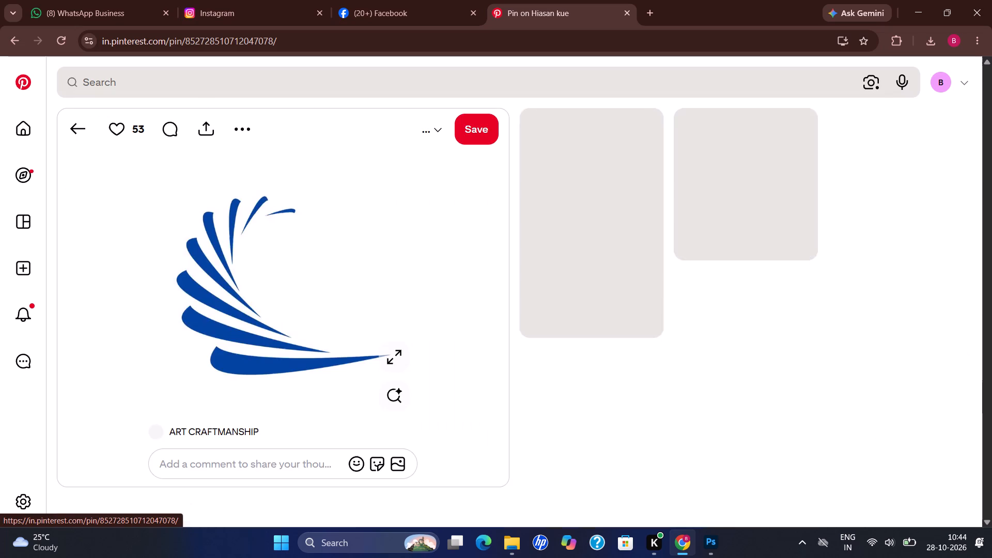
Search Pinterest for "water background".
{"action": "left_click", "coordinate": [177, 81]}
{"action": "key", "text": "s"}
{"action": "key", "text": "BackSpace"}
{"action": "type", "text": "water"}
{"action": "key", "text": "space"}
{"action": "type", "text": "reale"}
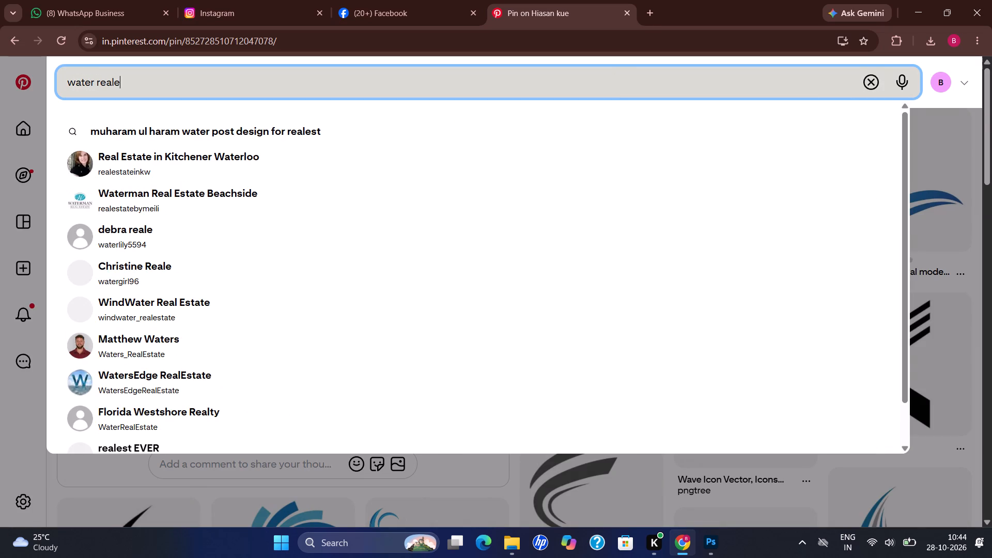
{"action": "key", "text": "BackSpace"}
{"action": "key", "text": "BackSpace"}
{"action": "key", "text": "BackSpace"}
{"action": "key", "text": "BackSpace"}
{"action": "key", "text": "BackSpace"}
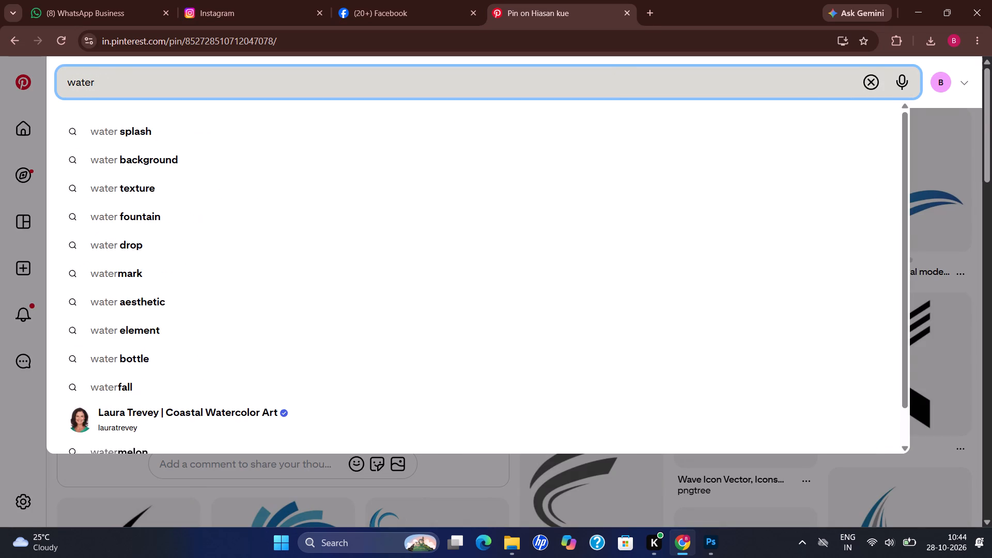
{"action": "type", "text": "bac"}
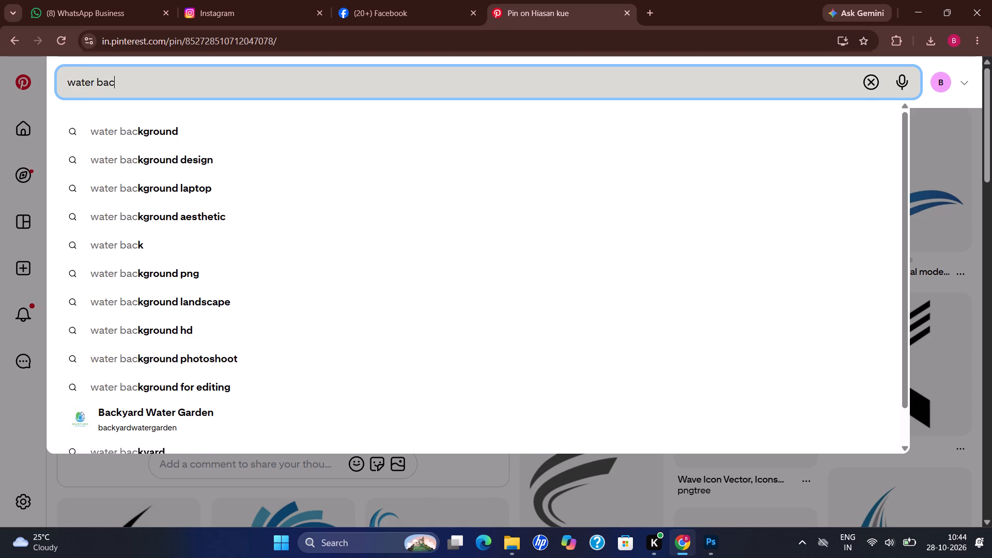
{"action": "left_click", "coordinate": [151, 133]}
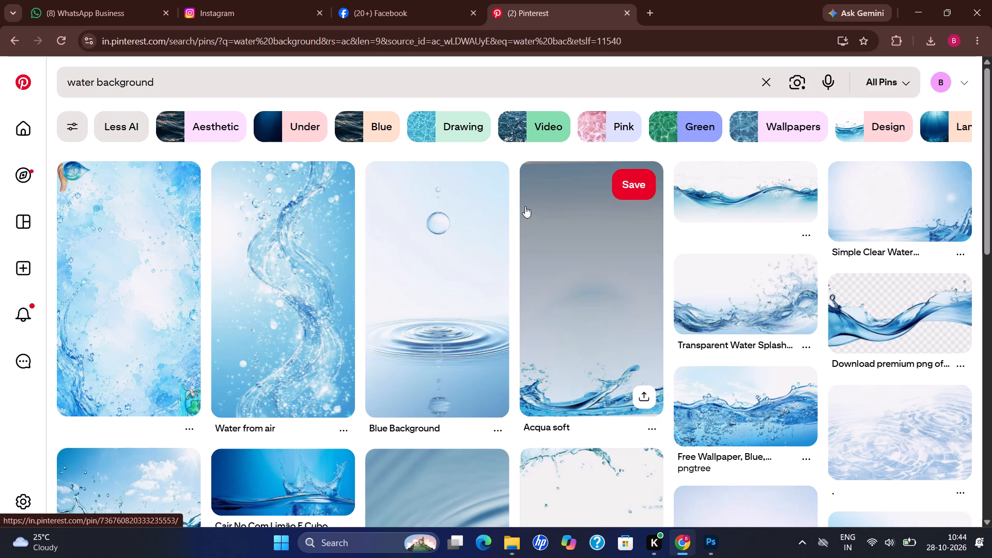
Browse the water background results and open the pin with a blue wave above a pale blue gradient.
{"action": "scroll", "coordinate": [524, 206], "scroll_direction": "down", "scroll_amount": 9}
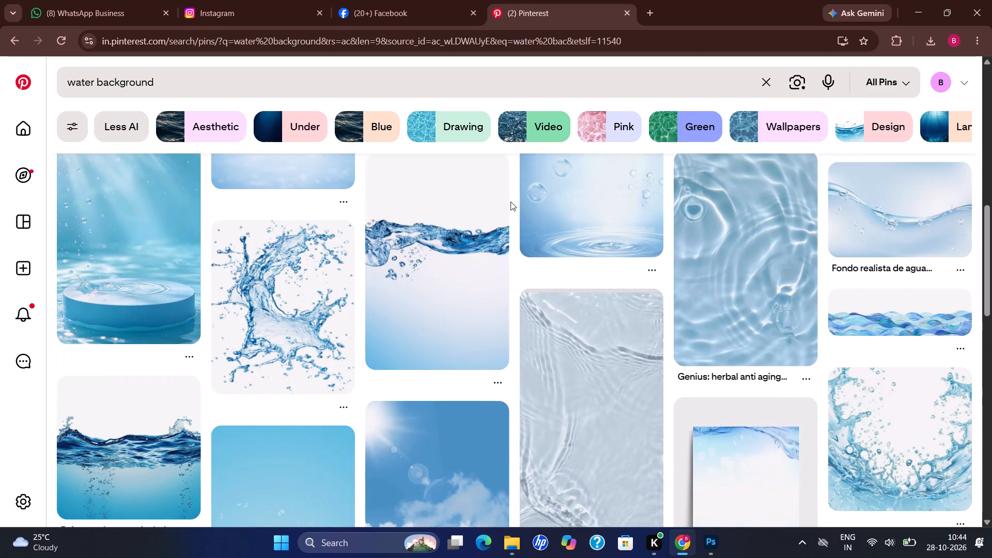
{"action": "scroll", "coordinate": [510, 202], "scroll_direction": "down", "scroll_amount": 4}
{"action": "scroll", "coordinate": [510, 202], "scroll_direction": "up", "scroll_amount": 4}
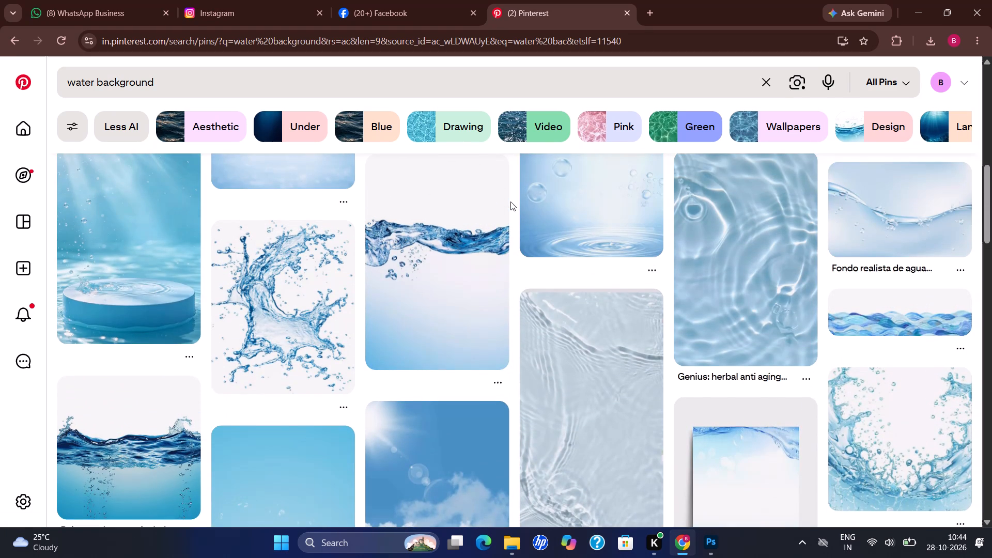
{"action": "scroll", "coordinate": [510, 202], "scroll_direction": "up", "scroll_amount": 3}
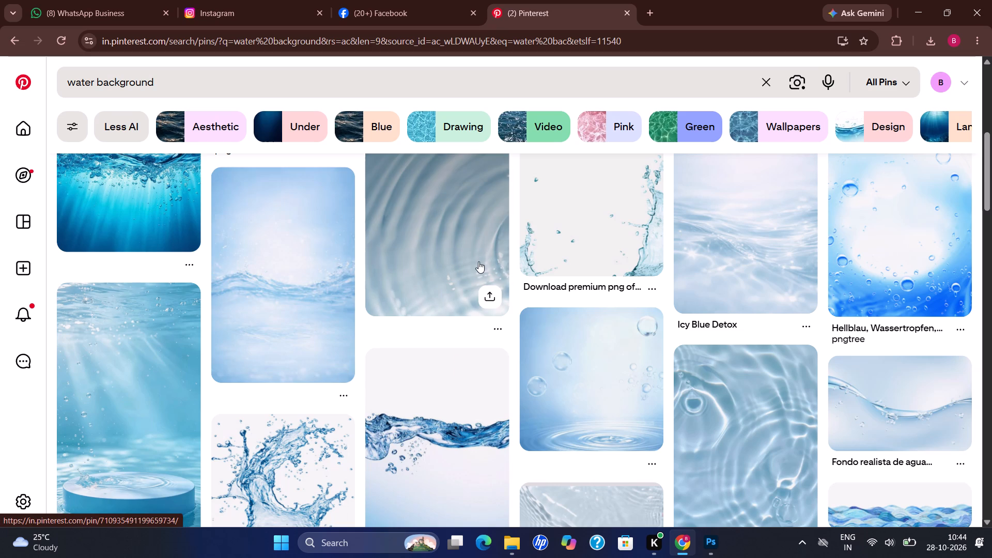
{"action": "left_click", "coordinate": [412, 385]}
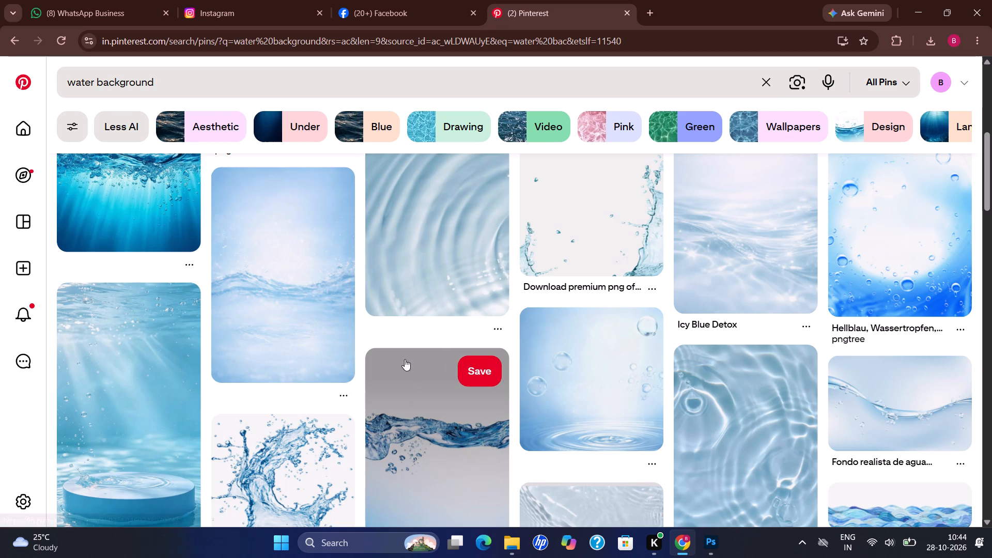
{"action": "left_click", "coordinate": [419, 382]}
{"action": "triple_click", "coordinate": [417, 381]}
{"action": "triple_click", "coordinate": [421, 442]}
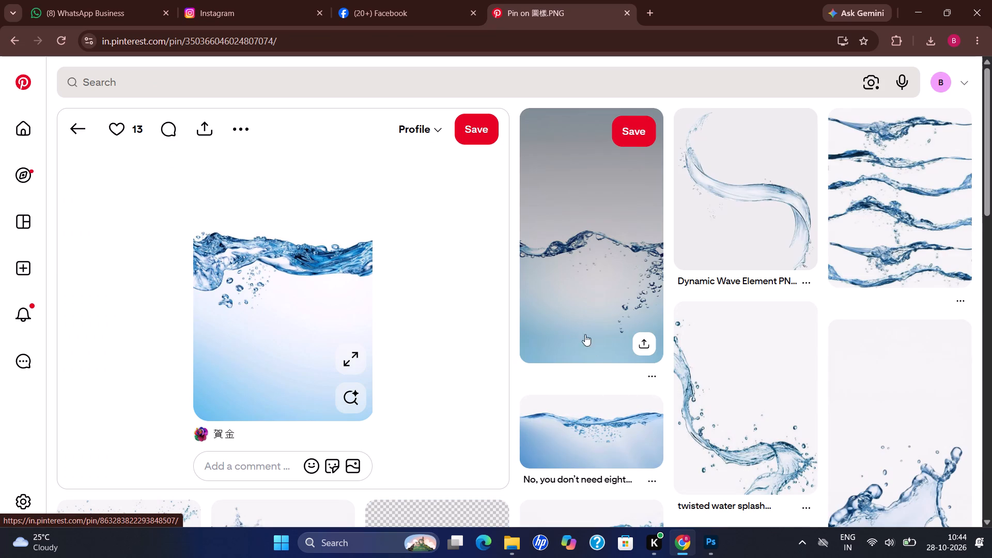
Open the related "Vector EPS 8" pin showing a diagonal curved stream of splashing water.
{"action": "scroll", "coordinate": [634, 340], "scroll_direction": "down", "scroll_amount": 4}
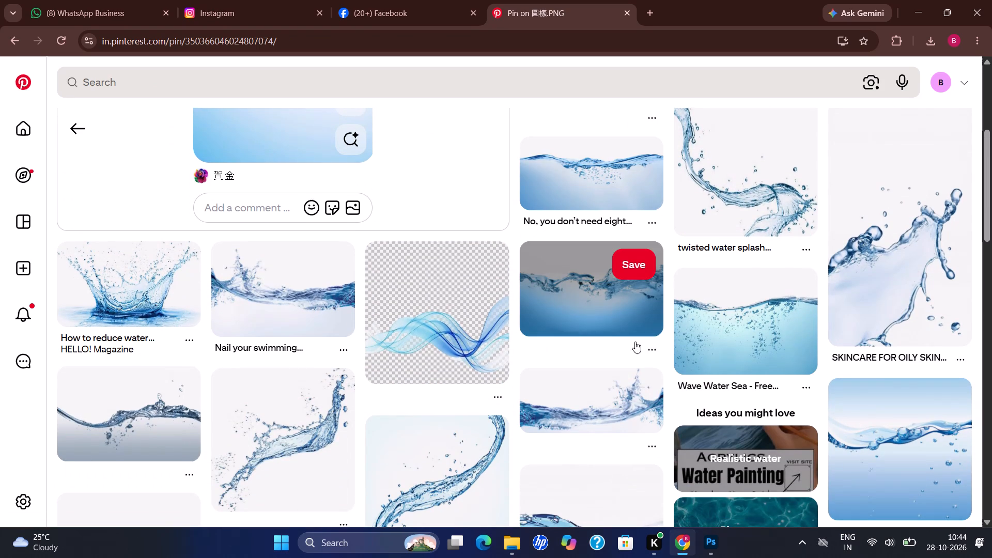
{"action": "scroll", "coordinate": [635, 342], "scroll_direction": "down", "scroll_amount": 1}
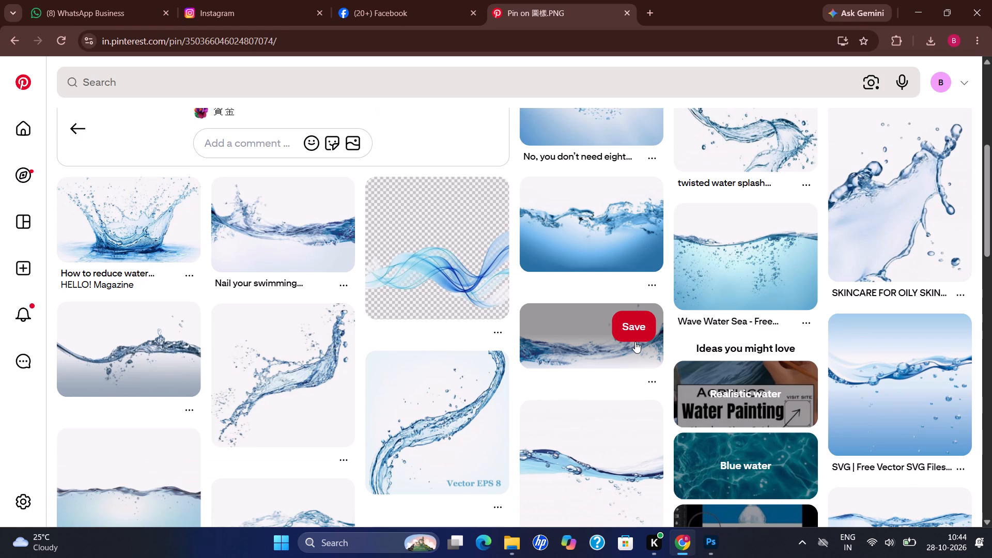
{"action": "left_click", "coordinate": [443, 397]}
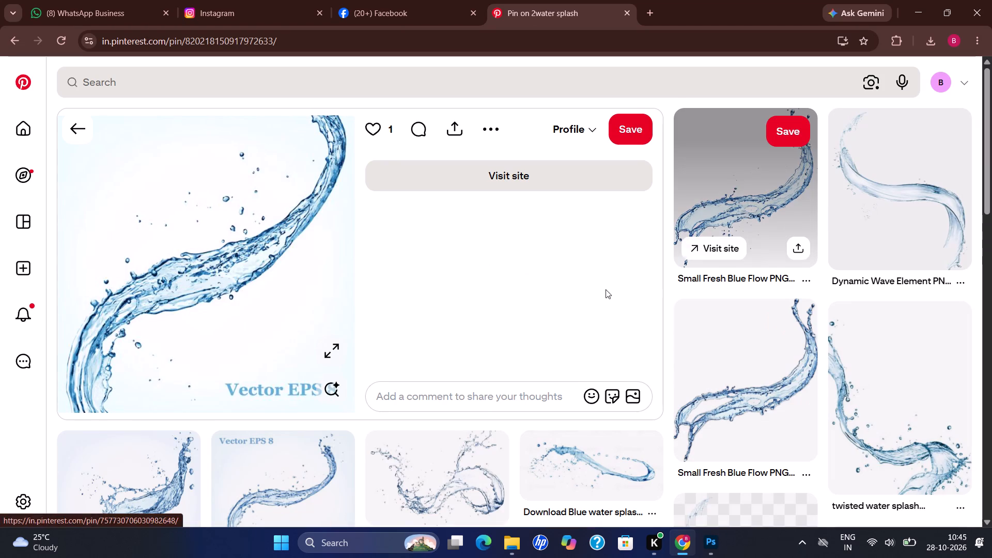
Examine the related water splash pins for a curved splash graphic suited to the poster header.
{"action": "scroll", "coordinate": [602, 288], "scroll_direction": "down", "scroll_amount": 5}
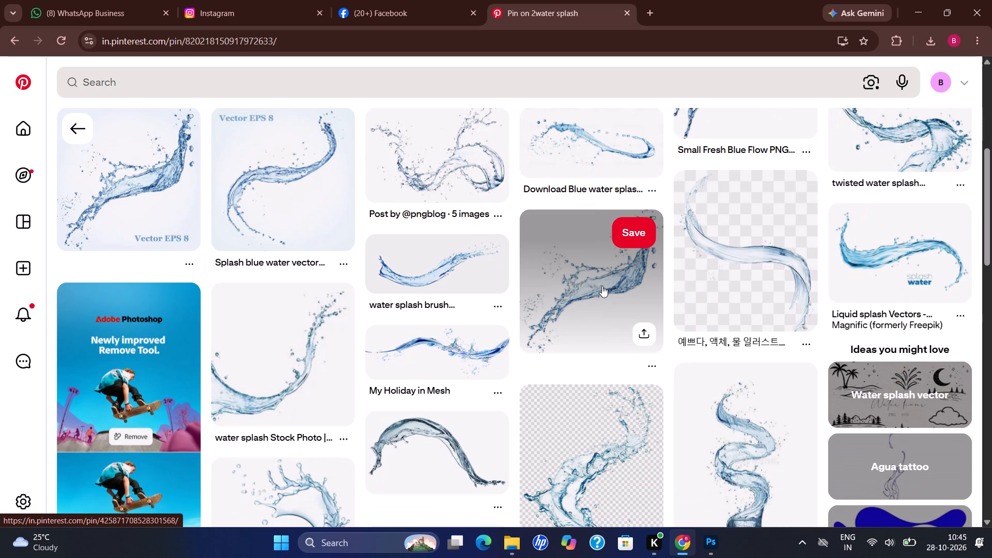
{"action": "scroll", "coordinate": [602, 286], "scroll_direction": "down", "scroll_amount": 8}
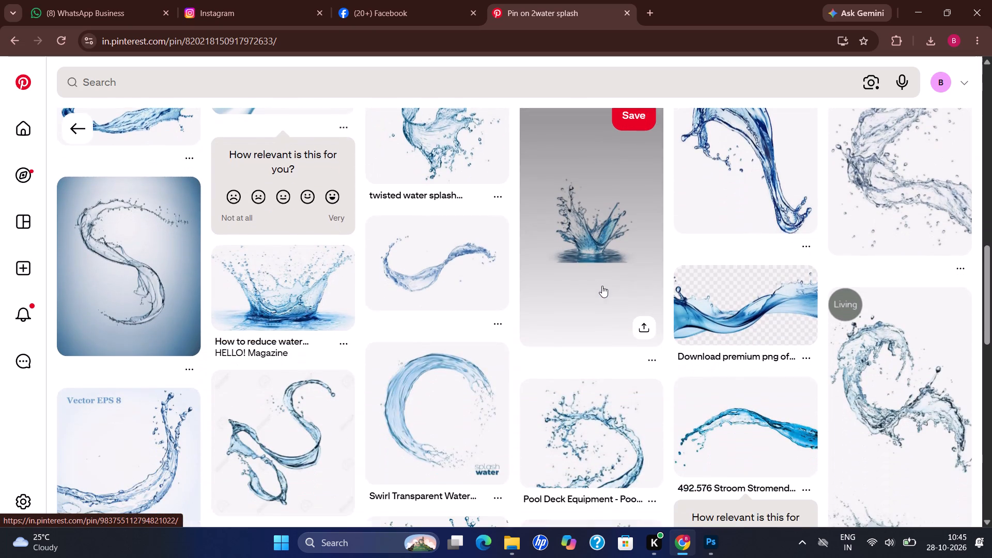
{"action": "scroll", "coordinate": [602, 286], "scroll_direction": "down", "scroll_amount": 5}
{"action": "scroll", "coordinate": [602, 286], "scroll_direction": "up", "scroll_amount": 5}
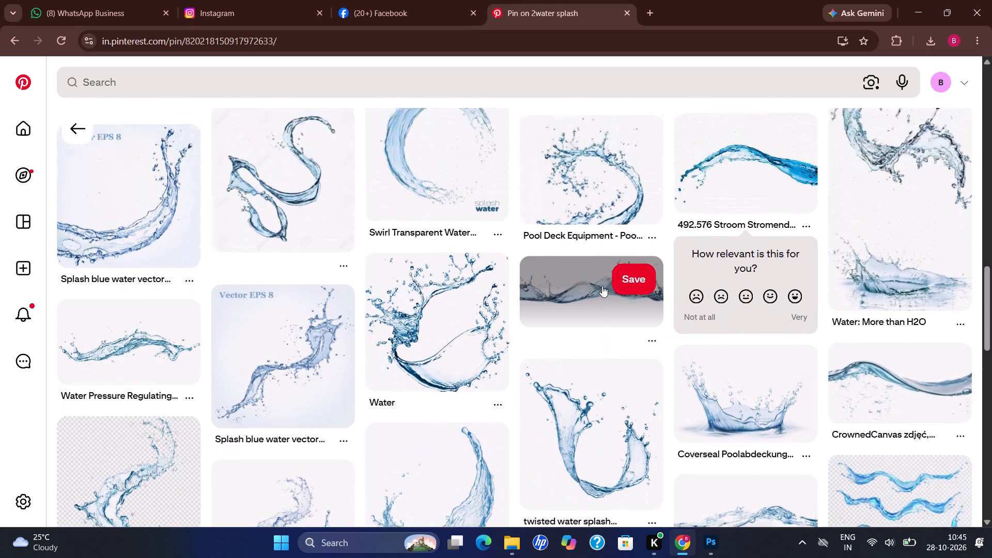
{"action": "scroll", "coordinate": [602, 286], "scroll_direction": "up", "scroll_amount": 19}
{"action": "scroll", "coordinate": [602, 286], "scroll_direction": "up", "scroll_amount": 2}
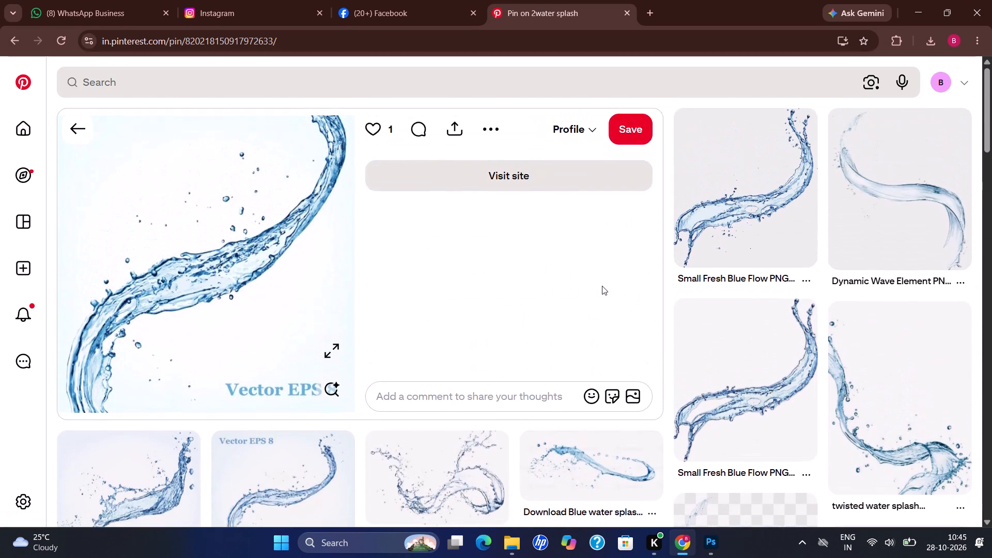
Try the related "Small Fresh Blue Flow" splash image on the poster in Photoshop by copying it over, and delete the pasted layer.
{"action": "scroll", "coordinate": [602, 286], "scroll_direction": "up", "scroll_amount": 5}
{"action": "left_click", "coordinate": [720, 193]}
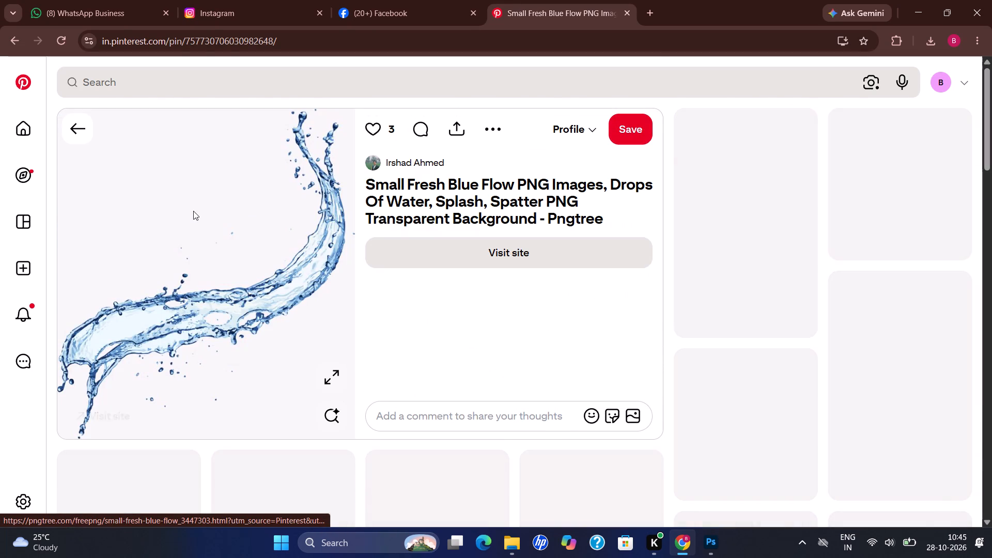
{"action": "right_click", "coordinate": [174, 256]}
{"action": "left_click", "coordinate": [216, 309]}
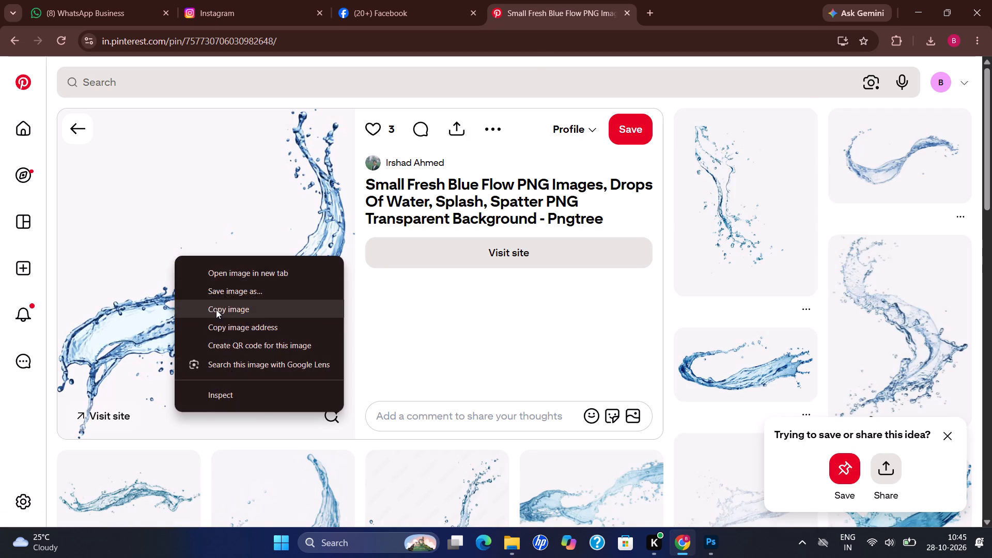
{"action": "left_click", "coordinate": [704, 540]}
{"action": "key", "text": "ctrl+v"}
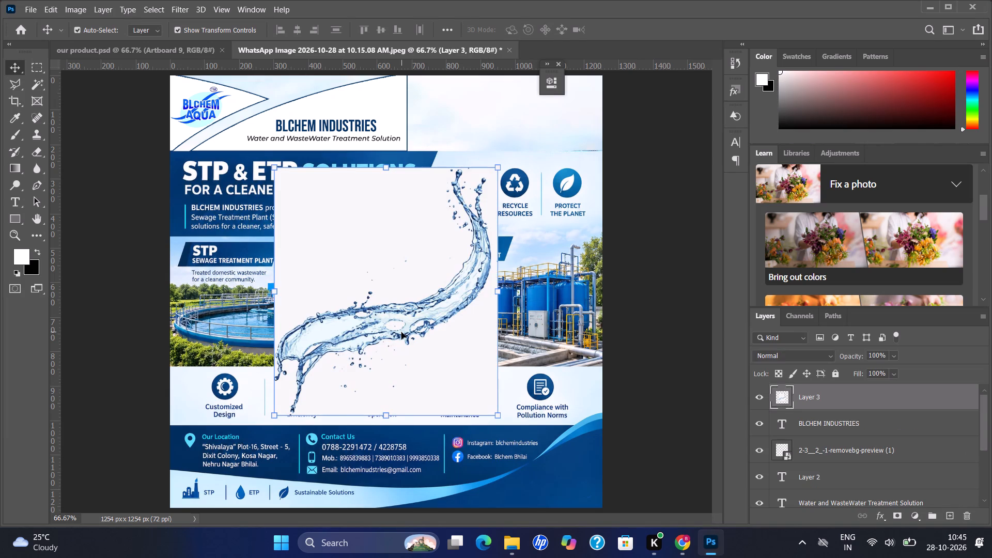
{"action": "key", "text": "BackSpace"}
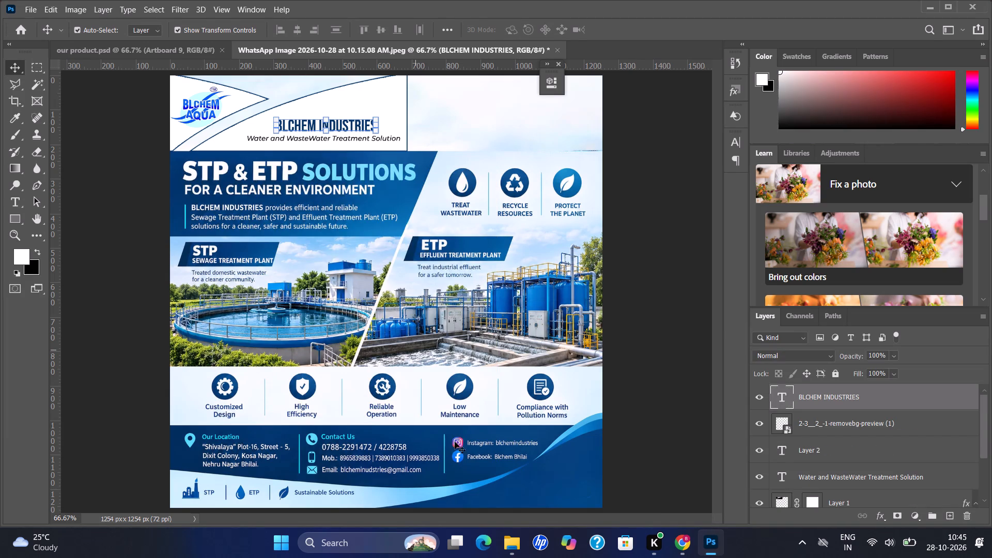
Return to the "Vector EPS 8" water stream pin in Chrome, copy its image and paste it into the Photoshop poster.
{"action": "left_click", "coordinate": [683, 548]}
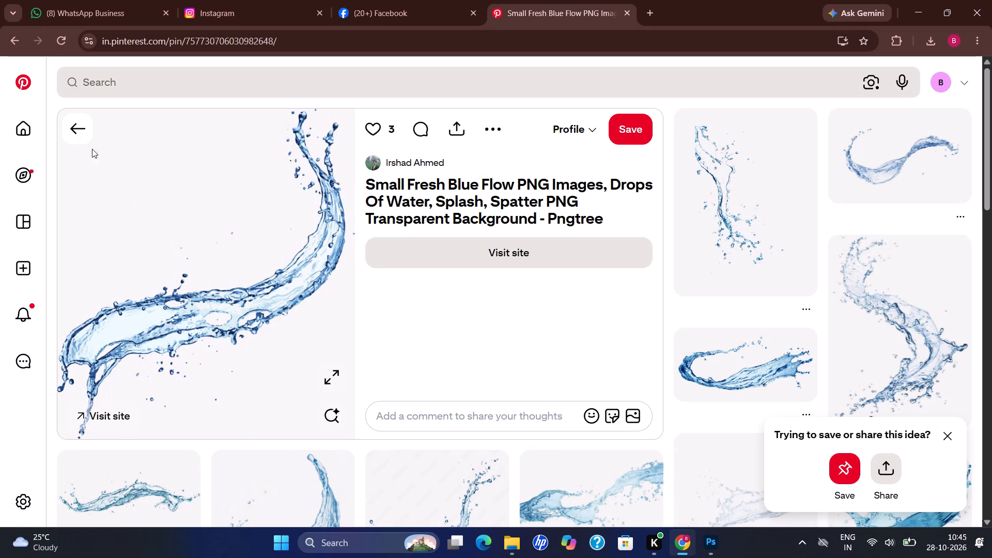
{"action": "left_click", "coordinate": [11, 39]}
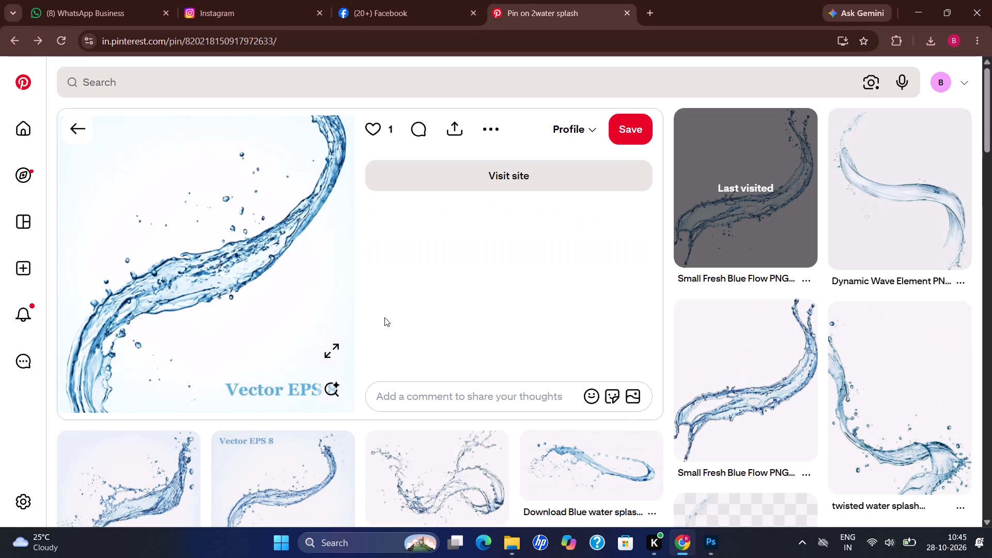
{"action": "right_click", "coordinate": [305, 234]}
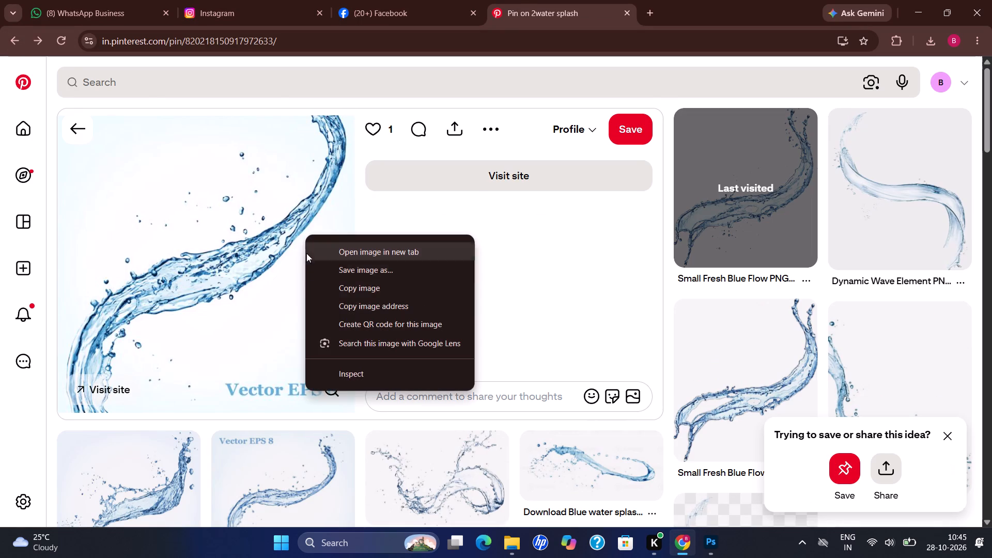
{"action": "left_click", "coordinate": [331, 295]}
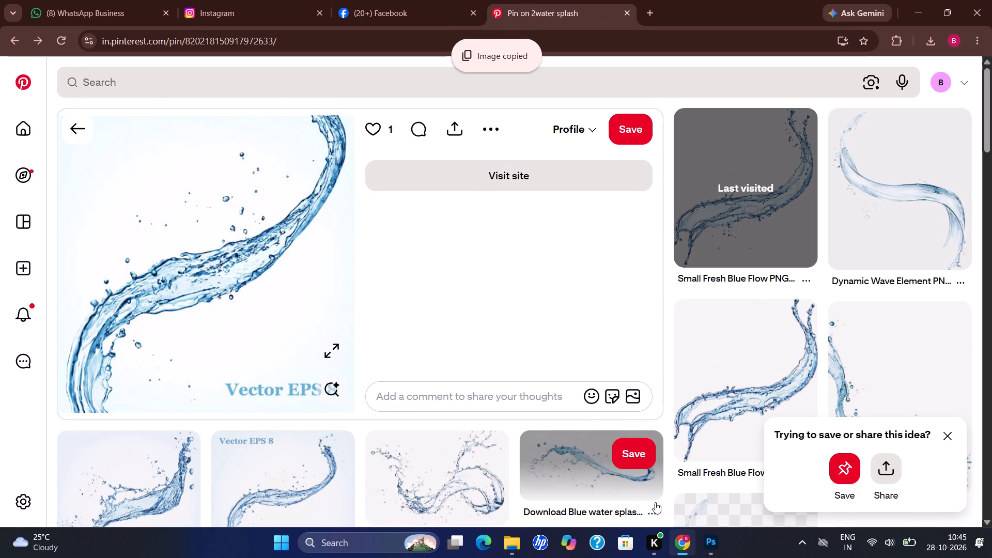
{"action": "left_click", "coordinate": [701, 547]}
{"action": "key", "text": "ctrl+v"}
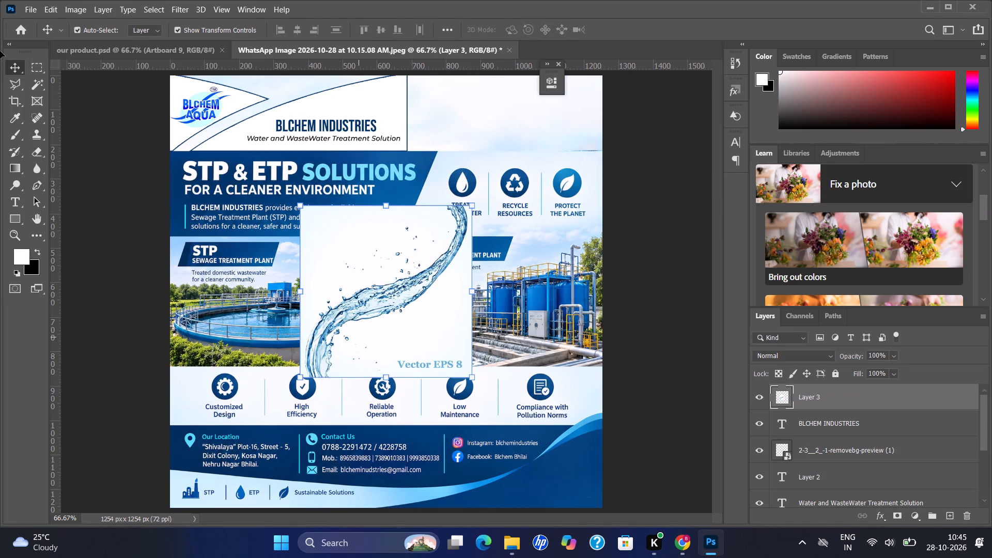
Remove the white background areas around the pasted water stream with the Magic Wand at tolerance 32.
{"action": "left_click", "coordinate": [31, 89]}
{"action": "left_click", "coordinate": [427, 347]}
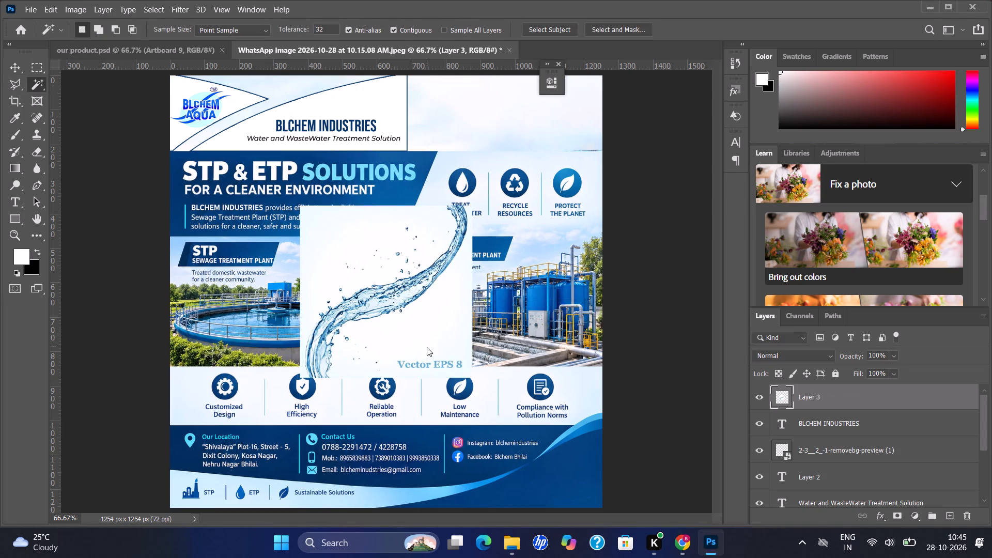
{"action": "key", "text": "Delete"}
{"action": "left_click", "coordinate": [364, 252]}
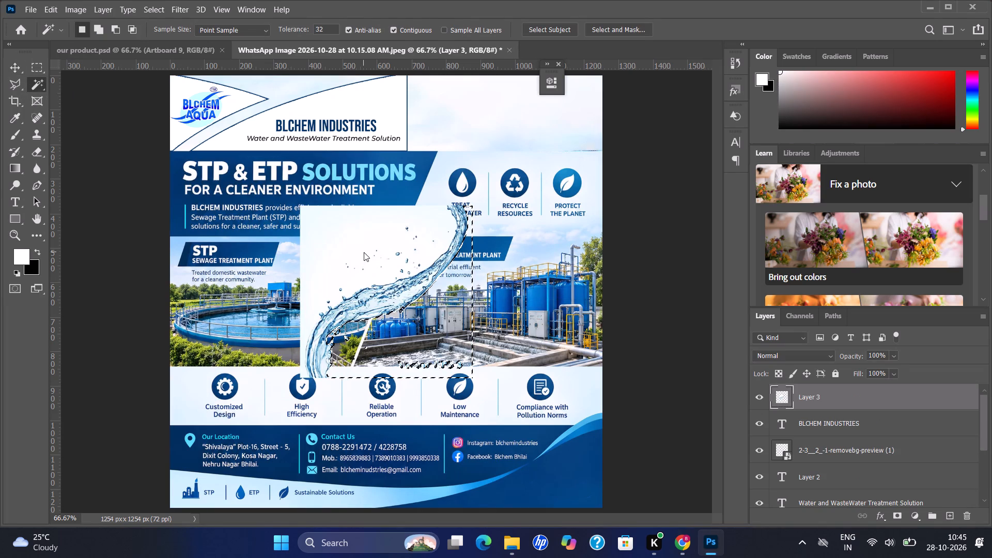
{"action": "key", "text": "Delete"}
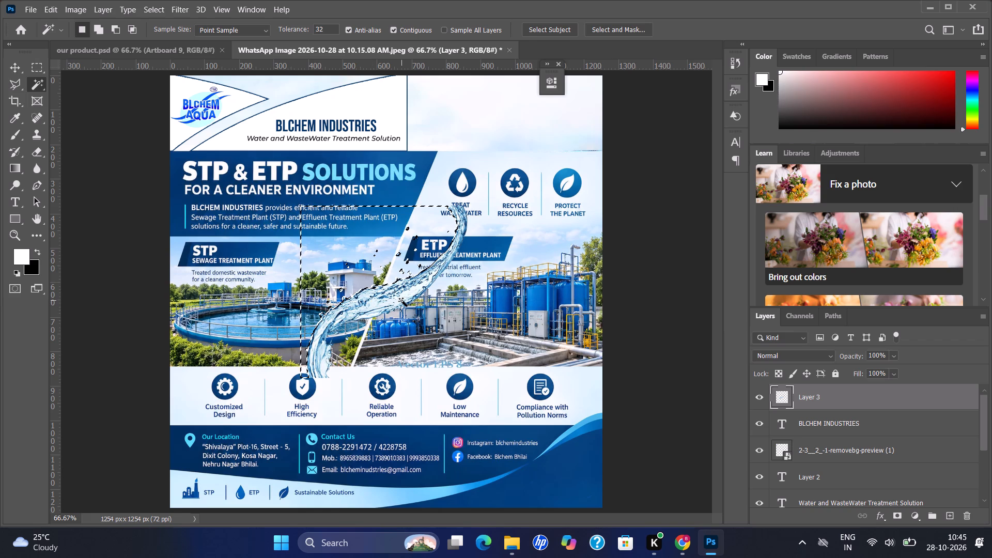
{"action": "left_click", "coordinate": [403, 299]}
{"action": "key", "text": "Delete"}
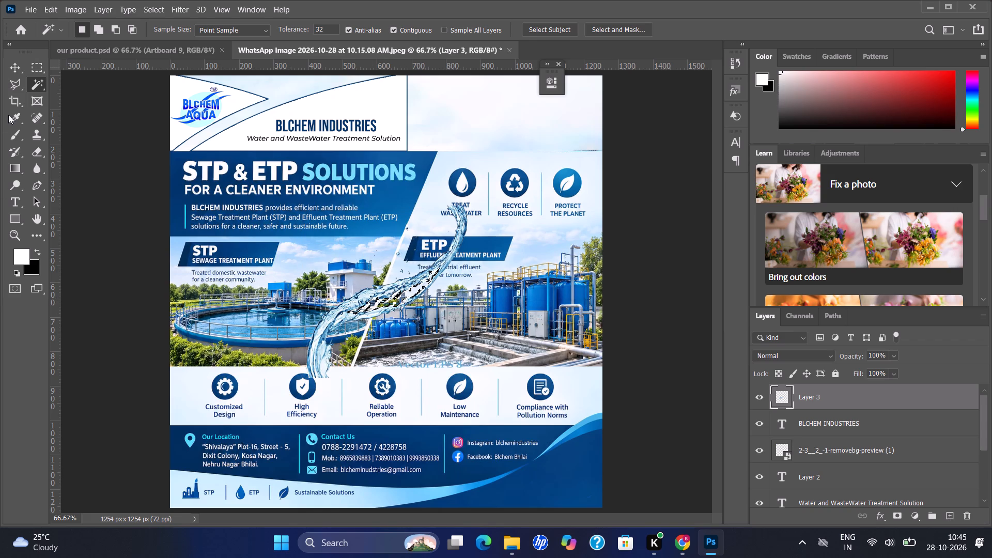
Erase the "Vector EPS 8" text from the water layer using a rectangular selection, and clear the selection.
{"action": "left_click", "coordinate": [36, 65]}
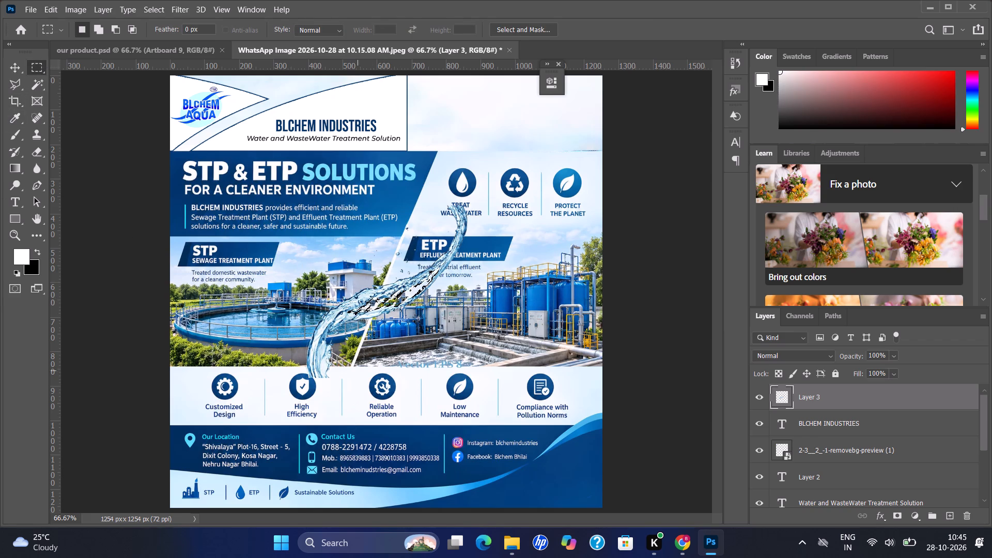
{"action": "left_click_drag", "start_coordinate": [364, 340], "coordinate": [511, 380]}
{"action": "key", "text": "Delete"}
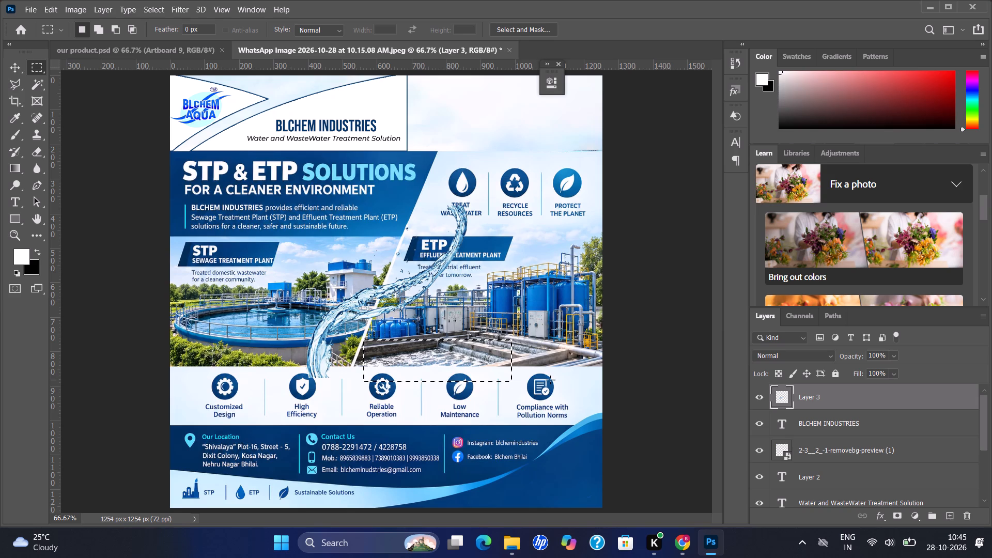
{"action": "key", "text": "ctrl+d"}
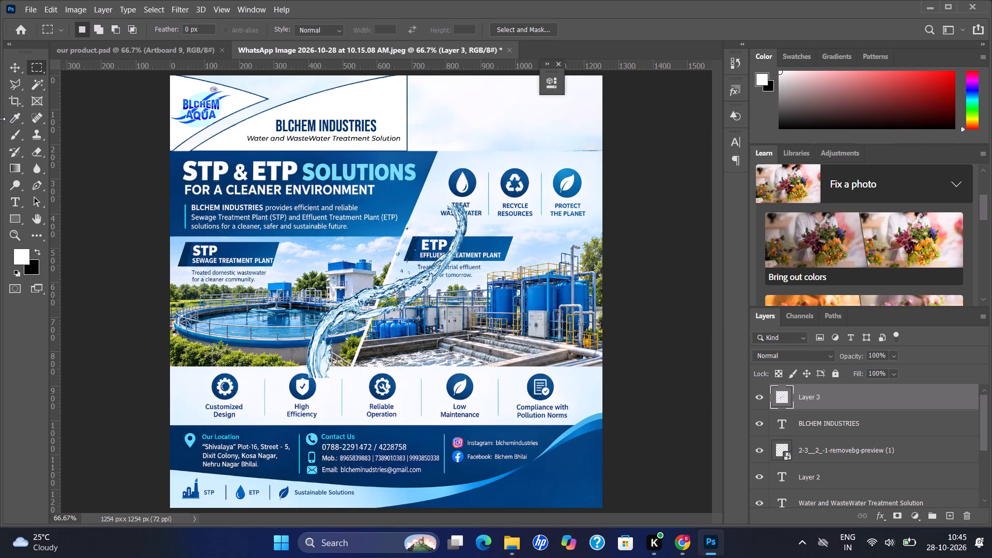
Move the water stream to the poster's upper-right corner.
{"action": "left_click", "coordinate": [13, 63]}
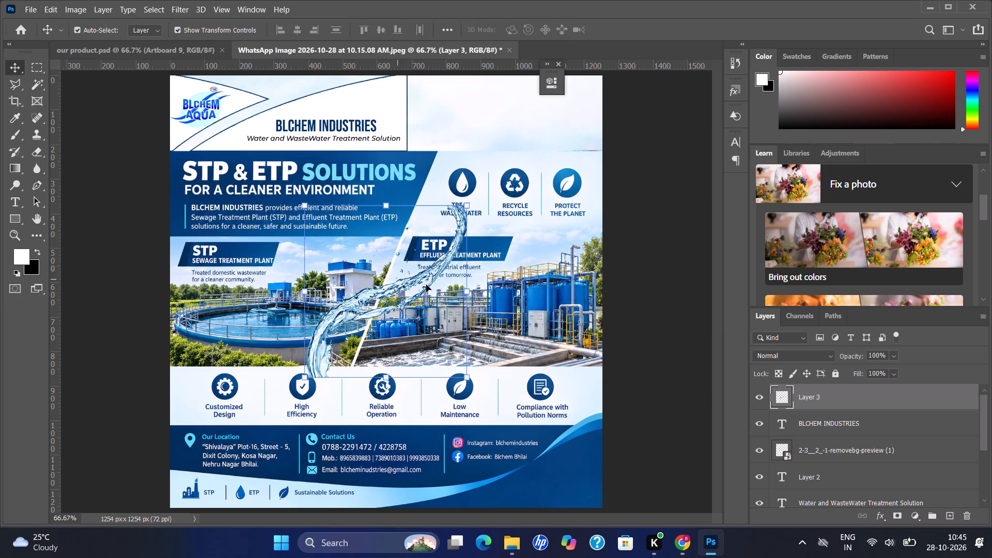
{"action": "left_click_drag", "start_coordinate": [426, 285], "coordinate": [559, 153]}
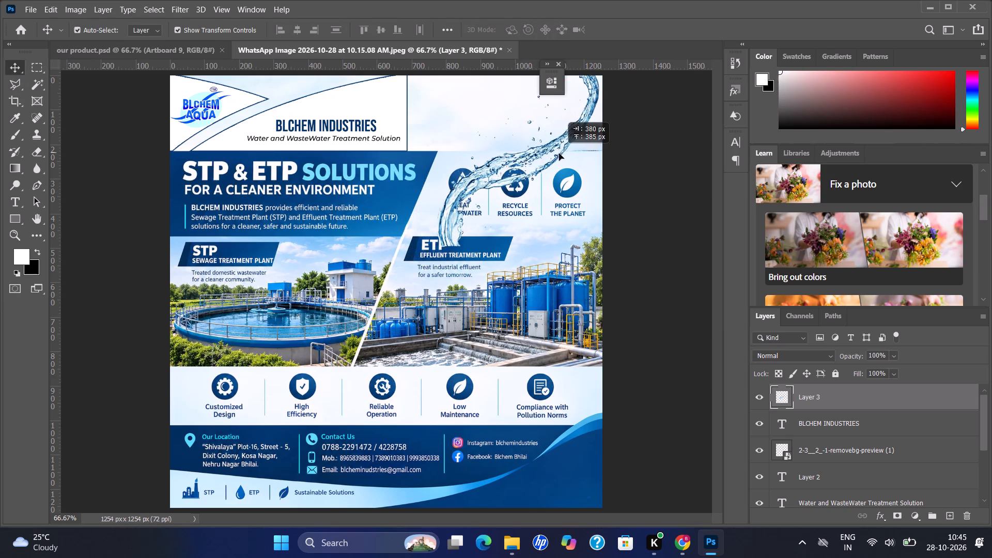
{"action": "left_click_drag", "start_coordinate": [559, 153], "coordinate": [560, 154]}
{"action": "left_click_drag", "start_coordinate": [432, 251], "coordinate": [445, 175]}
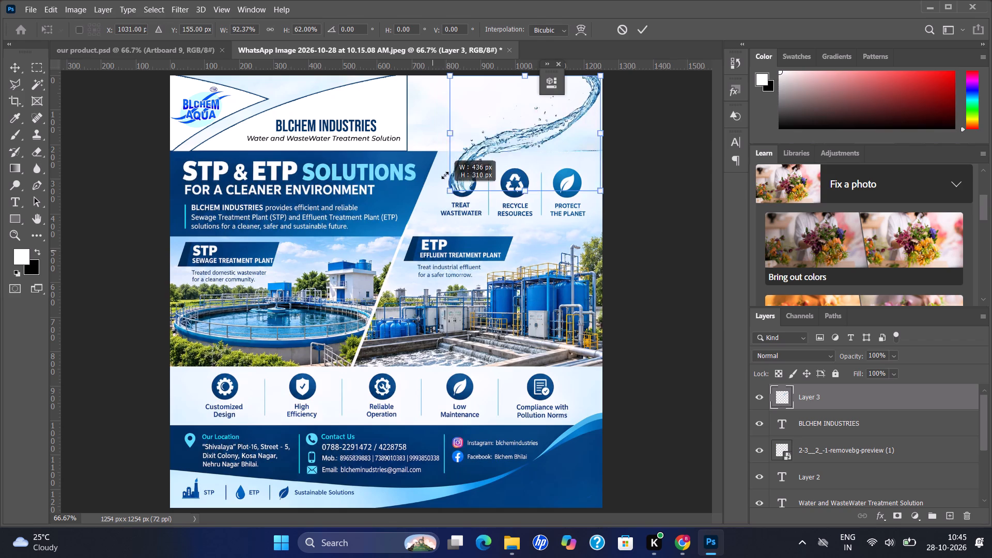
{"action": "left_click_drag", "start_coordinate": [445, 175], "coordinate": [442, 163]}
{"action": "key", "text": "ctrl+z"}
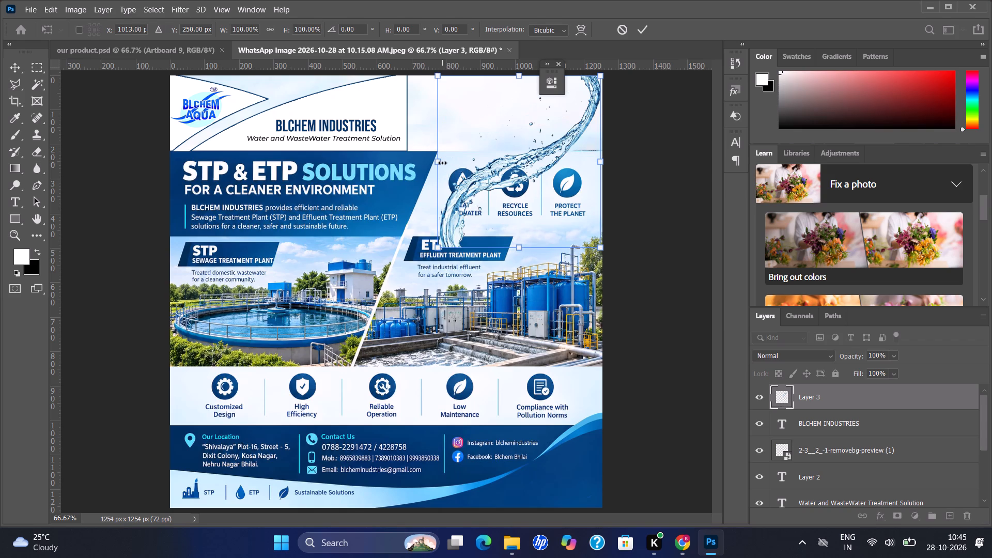
Link the width and height and scale the water stream proportionally to about 61%.
{"action": "left_click", "coordinate": [269, 29]}
{"action": "left_click_drag", "start_coordinate": [438, 252], "coordinate": [471, 157]}
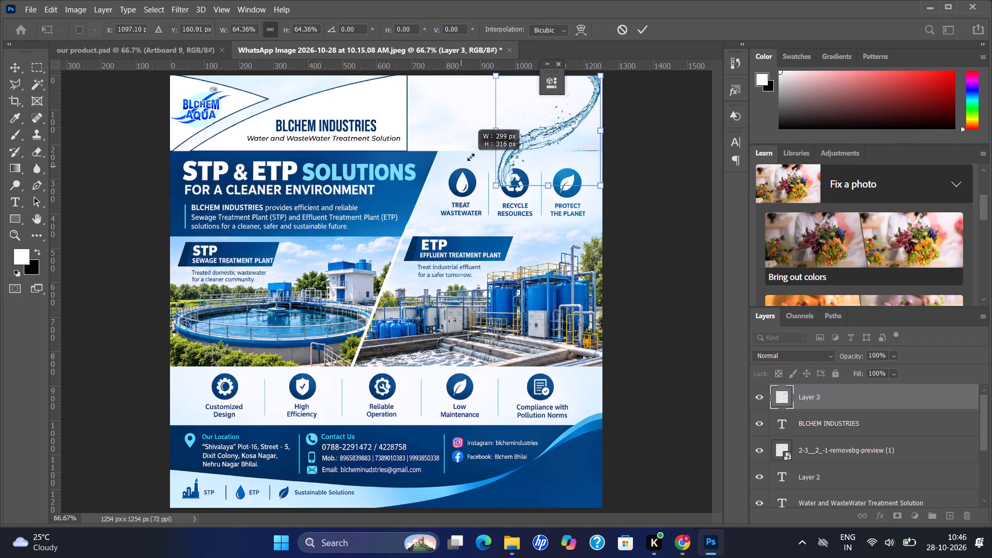
{"action": "left_click_drag", "start_coordinate": [471, 157], "coordinate": [472, 156]}
{"action": "left_click", "coordinate": [555, 156]}
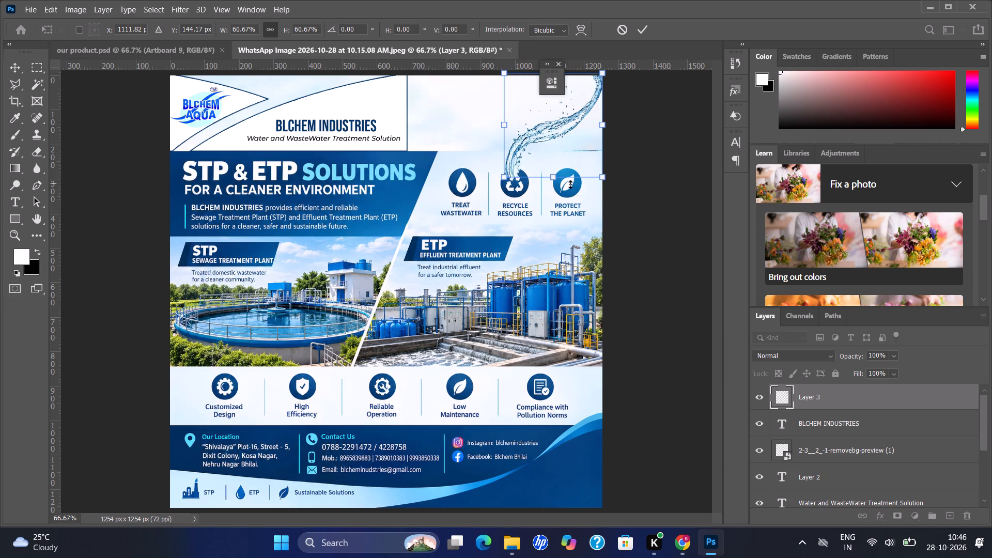
Rotate the water stream about 33° and position it in the header just above the BLCHEM INDUSTRIES title.
{"action": "left_click_drag", "start_coordinate": [606, 192], "coordinate": [552, 211]}
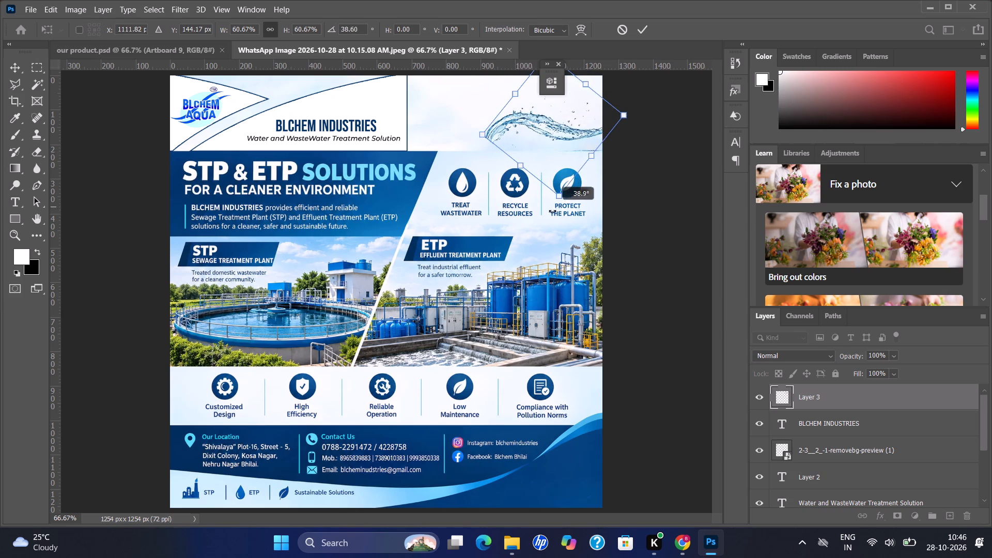
{"action": "left_click_drag", "start_coordinate": [552, 211], "coordinate": [561, 215]}
{"action": "left_click_drag", "start_coordinate": [520, 133], "coordinate": [519, 132]}
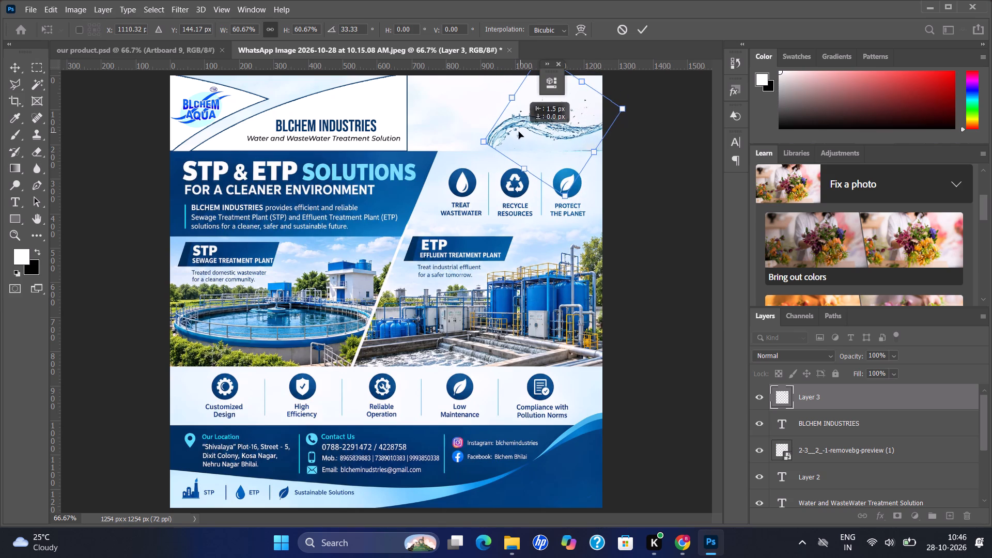
{"action": "left_click_drag", "start_coordinate": [519, 132], "coordinate": [378, 95]}
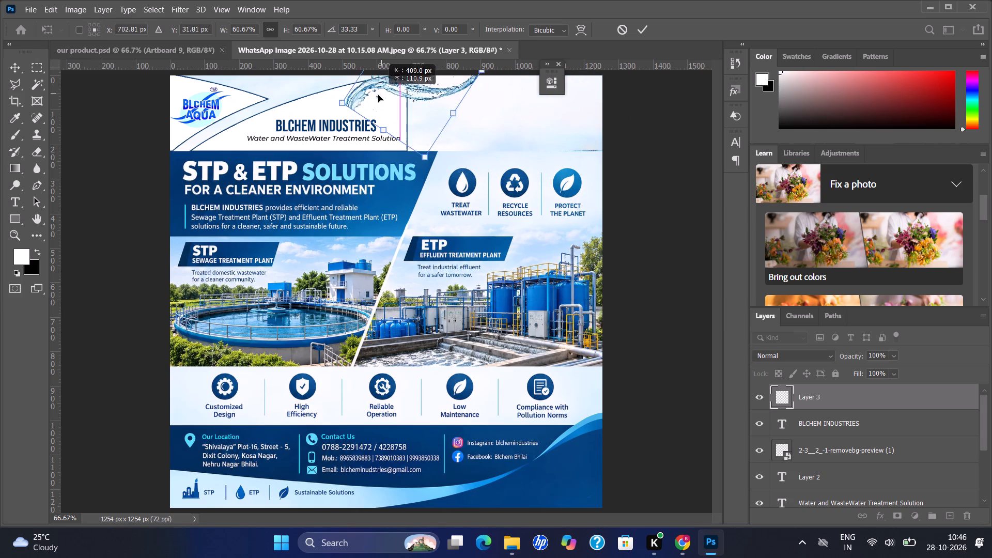
{"action": "left_click_drag", "start_coordinate": [378, 95], "coordinate": [346, 103]}
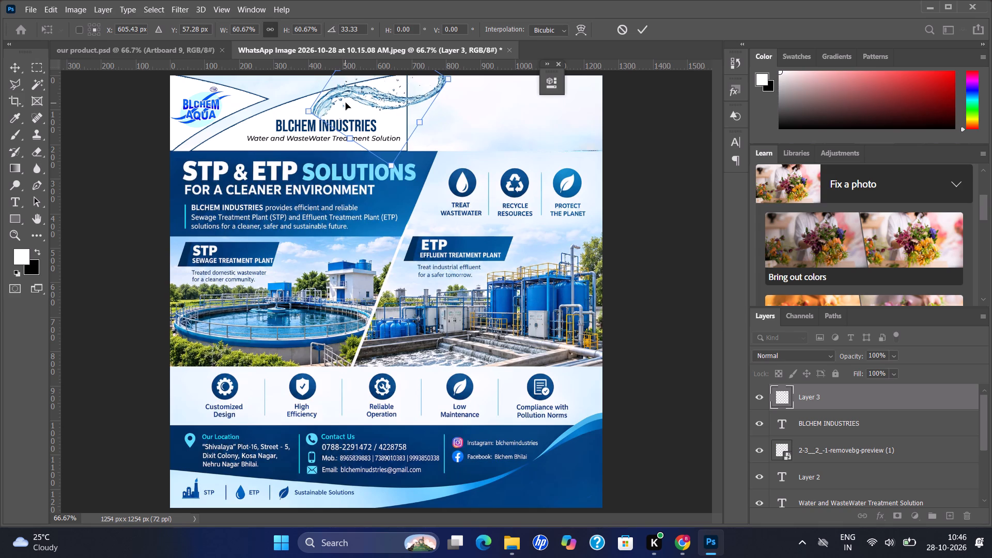
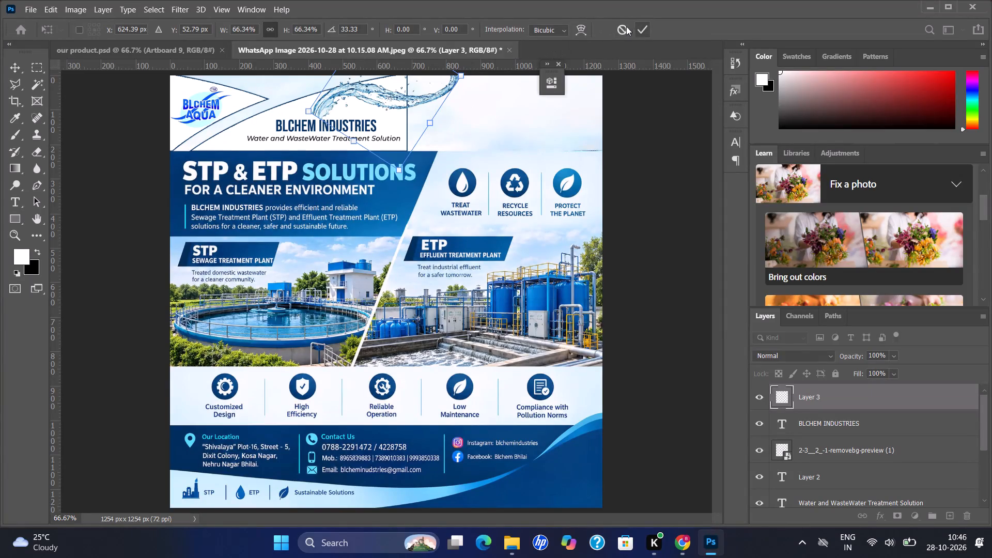
Cancel the pending transform and delete the water stream layer from the poster header.
{"action": "left_click", "coordinate": [623, 26]}
{"action": "key", "text": "BackSpace"}
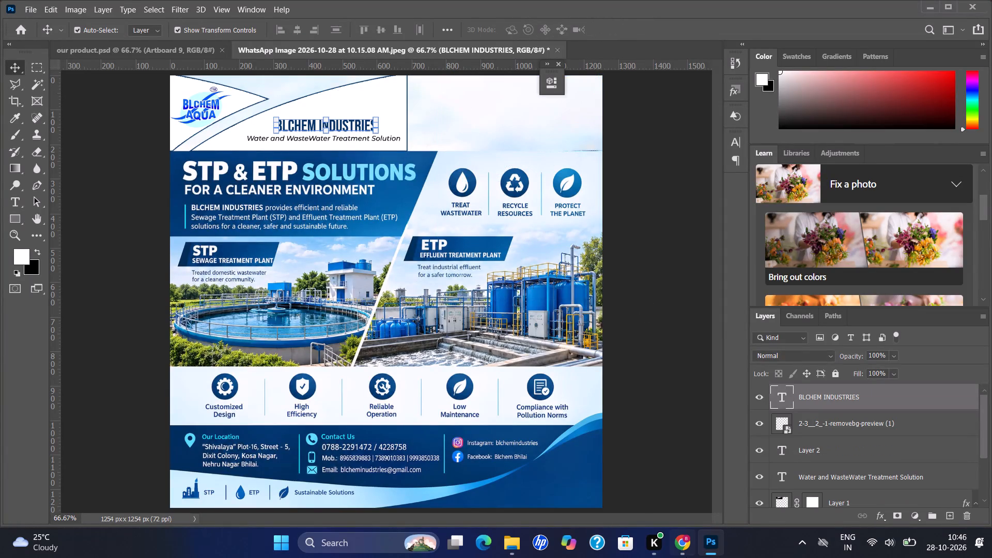
Switch to Pinterest in Chrome, browse the related water splashes and open the "Water Pressure Regulating Technologies" pin.
{"action": "left_click", "coordinate": [681, 554]}
{"action": "scroll", "coordinate": [607, 376], "scroll_direction": "down", "scroll_amount": 4}
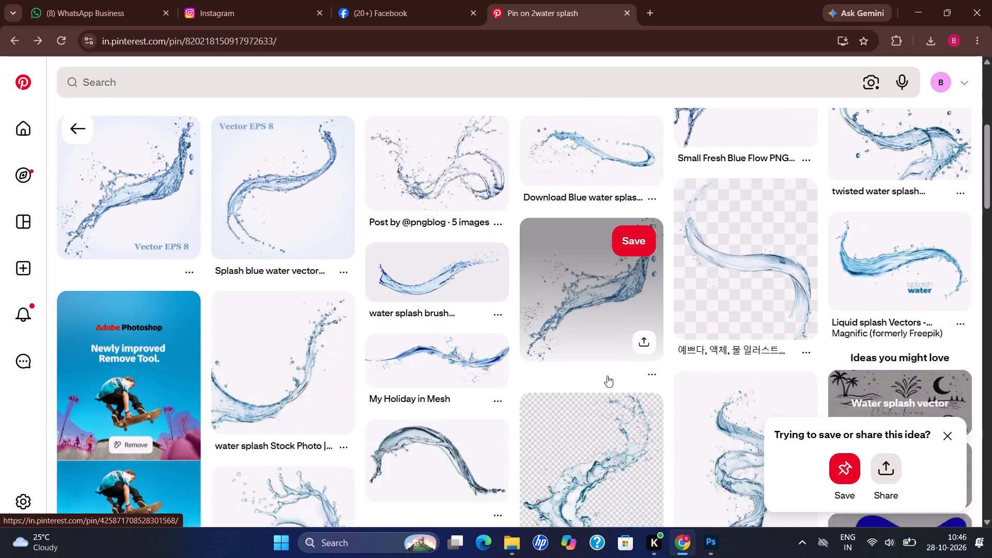
{"action": "scroll", "coordinate": [607, 376], "scroll_direction": "down", "scroll_amount": 2}
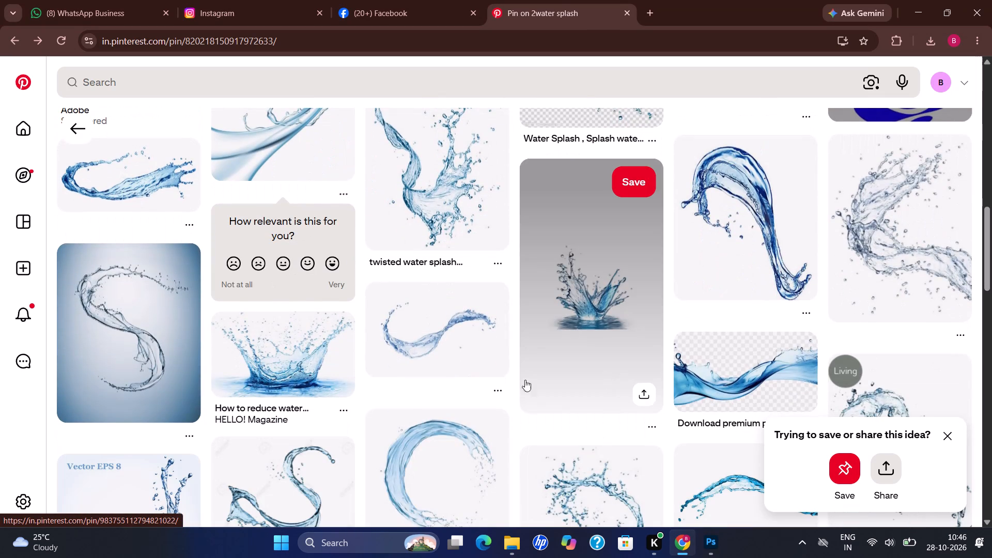
{"action": "scroll", "coordinate": [506, 362], "scroll_direction": "down", "scroll_amount": 5}
{"action": "scroll", "coordinate": [483, 545], "scroll_direction": "down", "scroll_amount": 2}
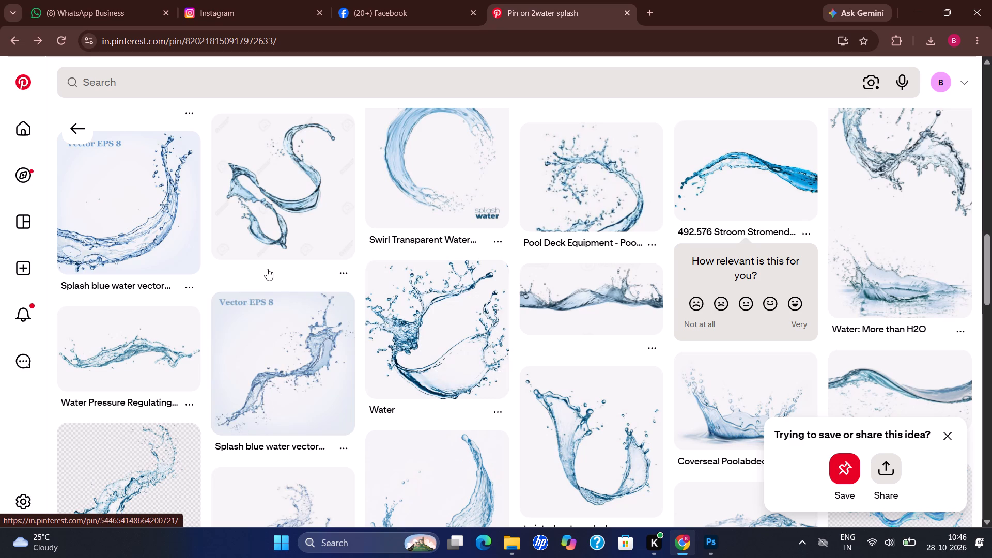
{"action": "left_click", "coordinate": [125, 330]}
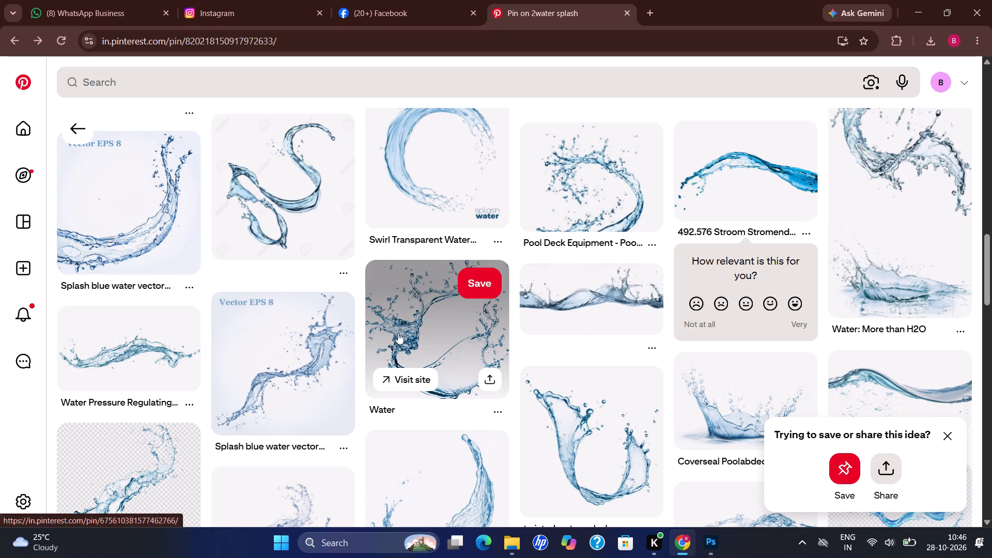
{"action": "left_click", "coordinate": [115, 384]}
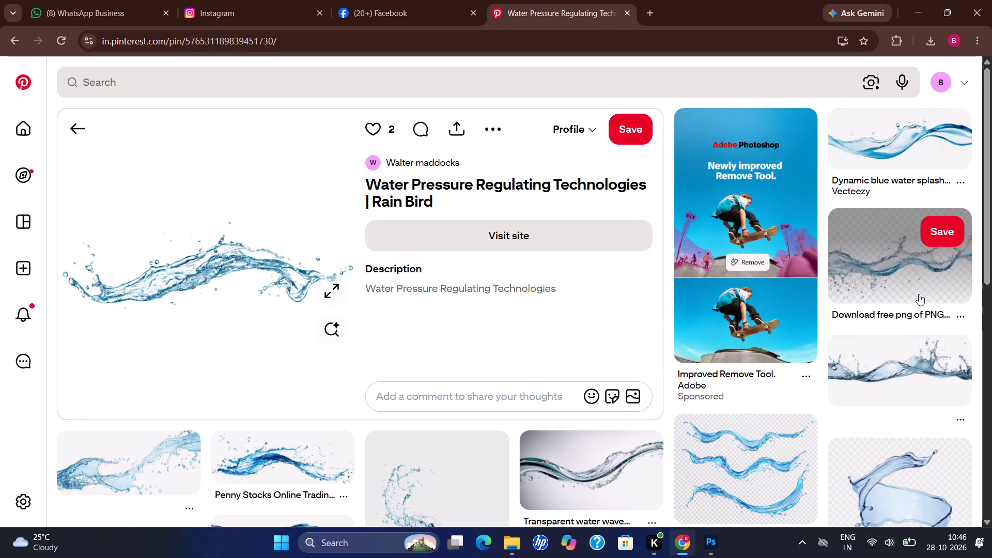
Browse the pins related to the opened splash image for a replacement water graphic suited to the poster header.
{"action": "scroll", "coordinate": [660, 319], "scroll_direction": "down", "scroll_amount": 4}
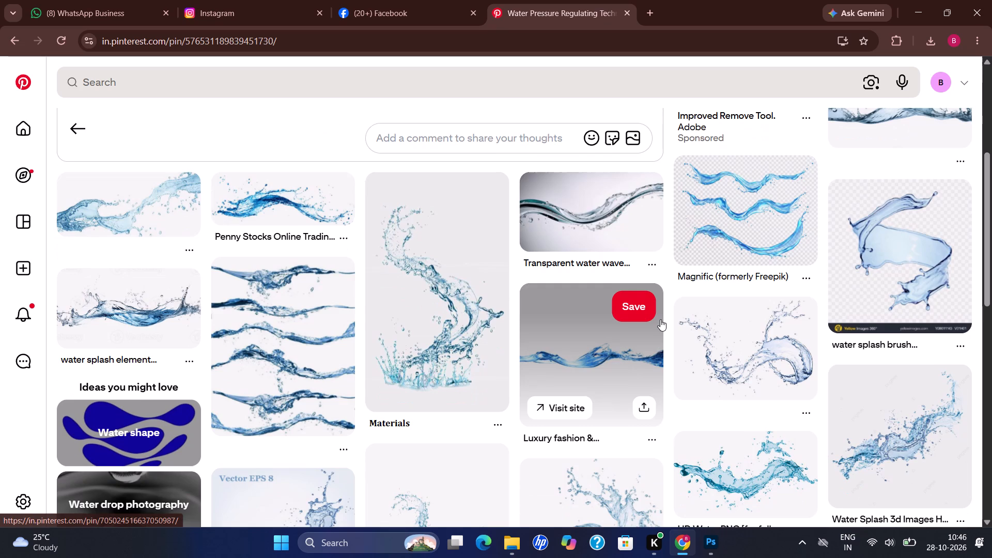
{"action": "scroll", "coordinate": [660, 319], "scroll_direction": "down", "scroll_amount": 3}
{"action": "scroll", "coordinate": [660, 319], "scroll_direction": "up", "scroll_amount": 6}
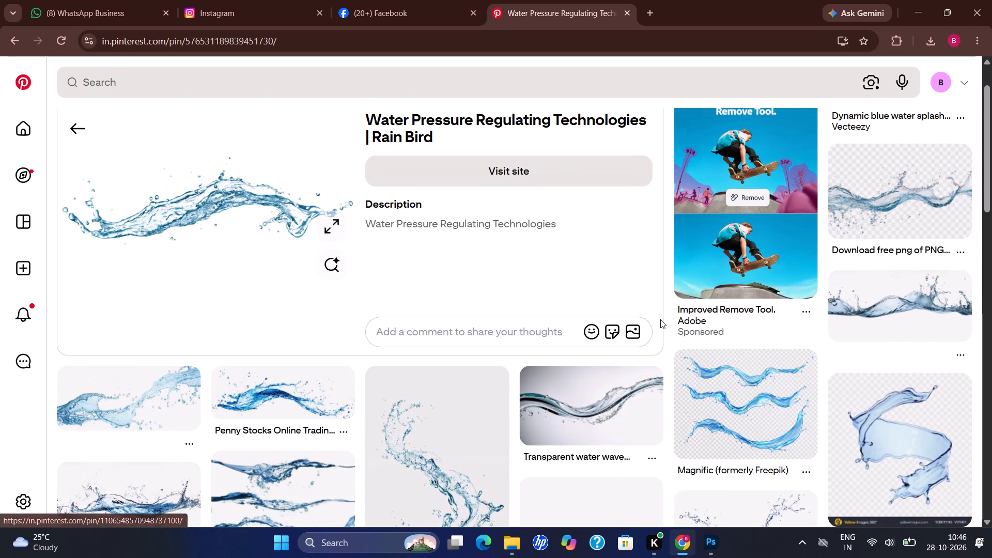
{"action": "scroll", "coordinate": [660, 319], "scroll_direction": "down", "scroll_amount": 14}
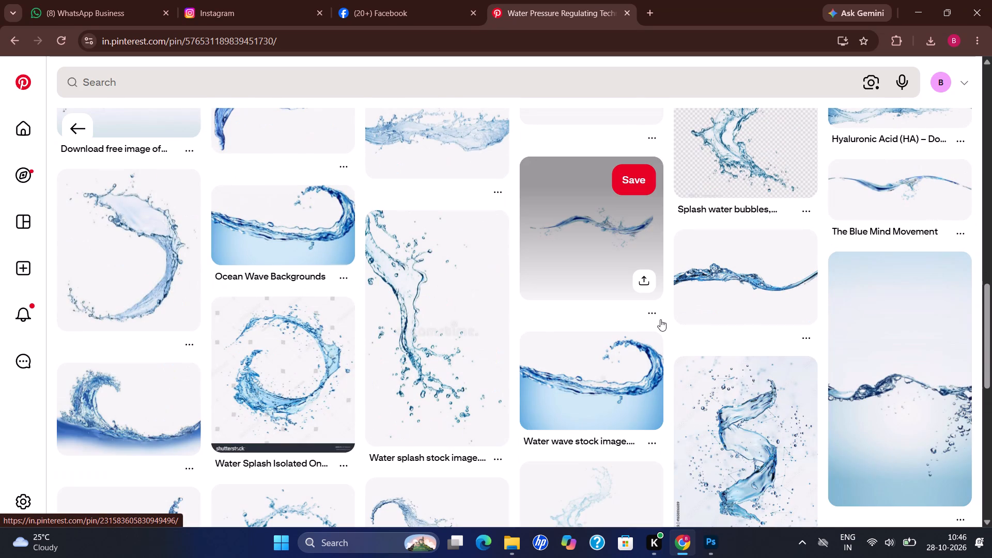
{"action": "scroll", "coordinate": [660, 319], "scroll_direction": "down", "scroll_amount": 1}
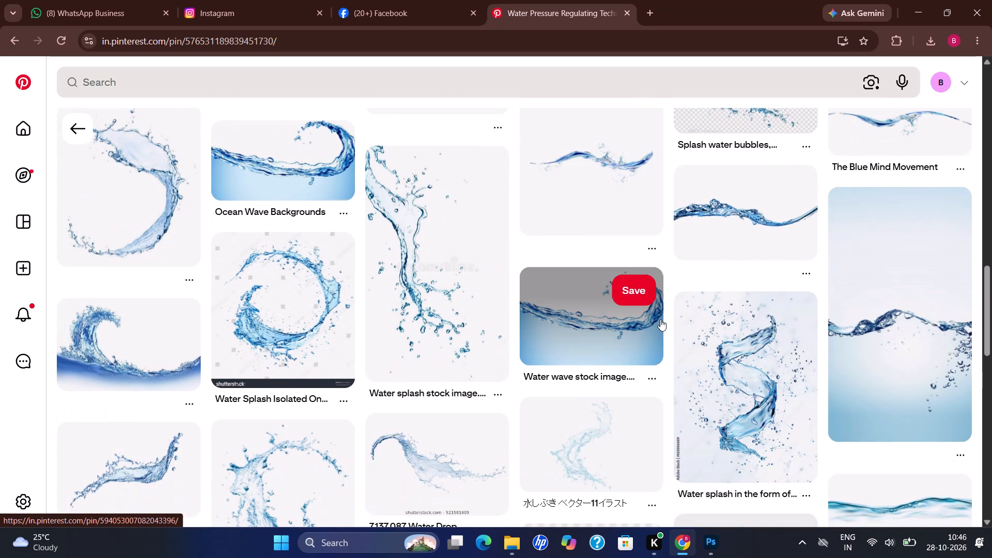
{"action": "scroll", "coordinate": [772, 320], "scroll_direction": "down", "scroll_amount": 5}
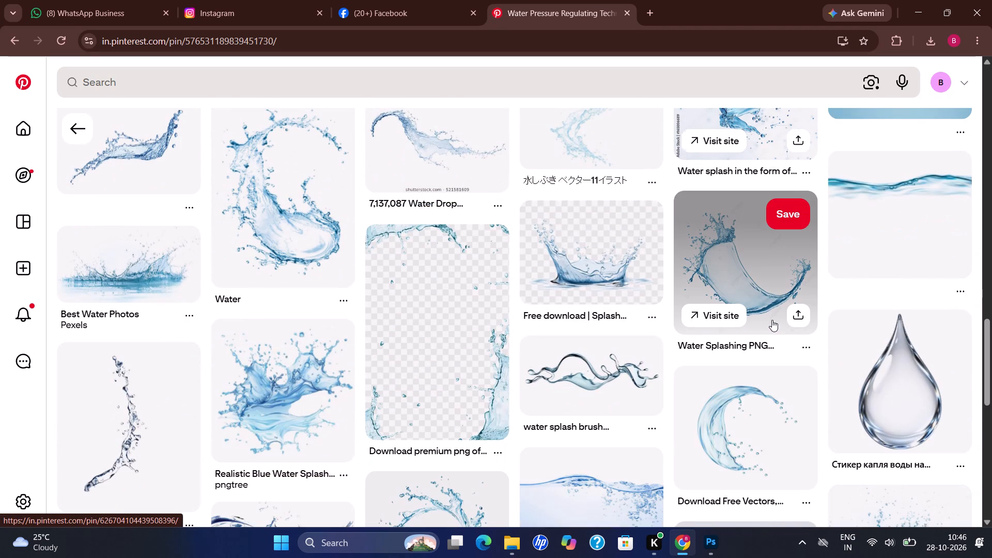
{"action": "scroll", "coordinate": [772, 320], "scroll_direction": "down", "scroll_amount": 5}
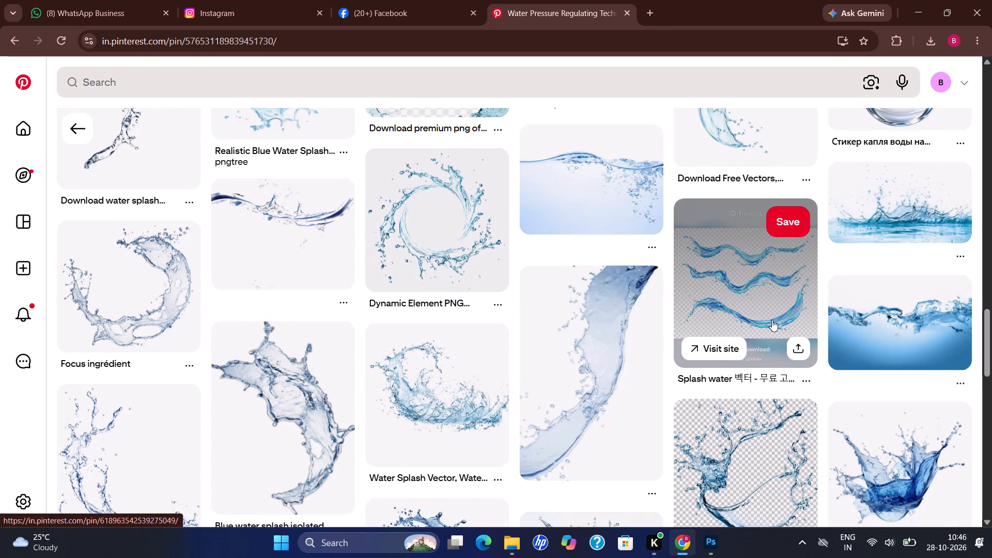
{"action": "scroll", "coordinate": [772, 320], "scroll_direction": "down", "scroll_amount": 4}
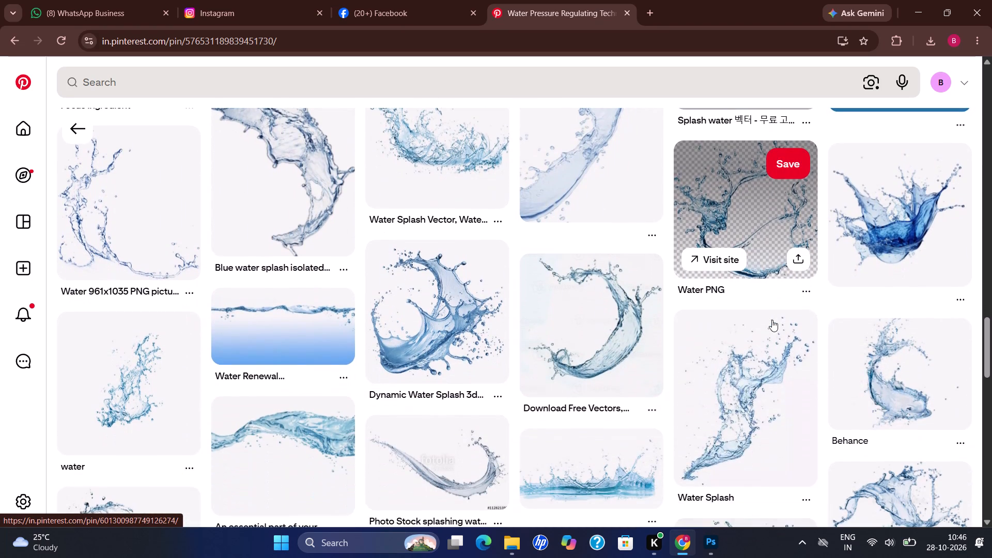
{"action": "scroll", "coordinate": [772, 320], "scroll_direction": "down", "scroll_amount": 4}
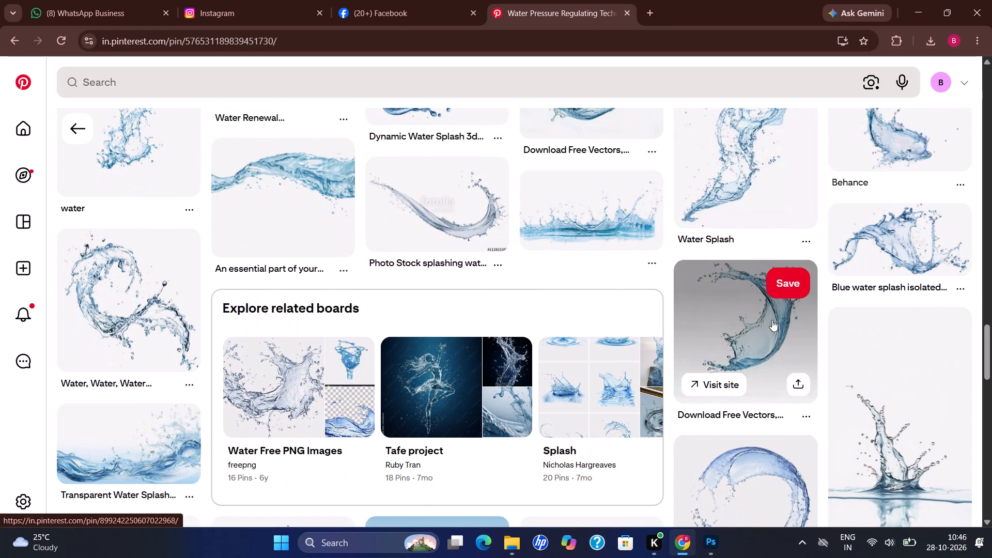
{"action": "scroll", "coordinate": [772, 320], "scroll_direction": "down", "scroll_amount": 6}
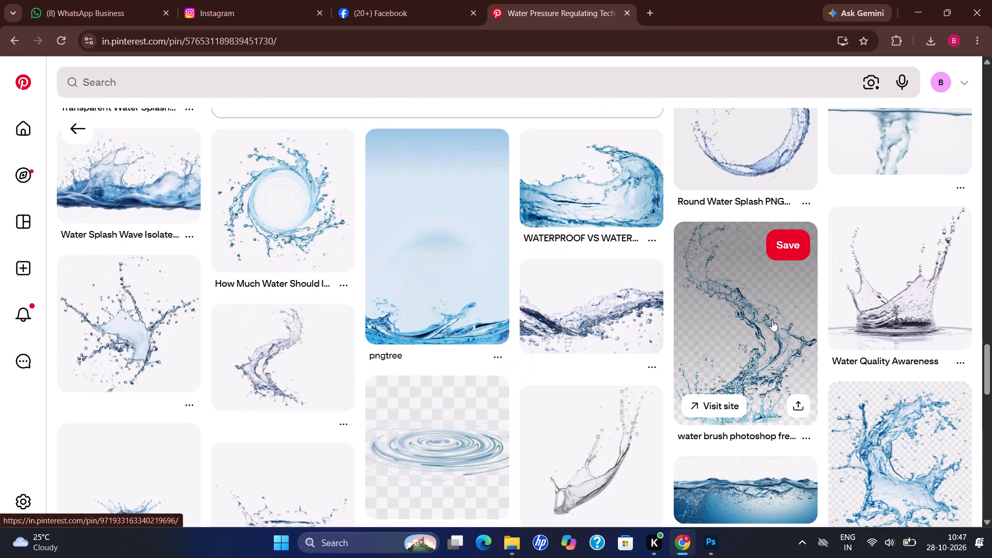
{"action": "scroll", "coordinate": [772, 320], "scroll_direction": "down", "scroll_amount": 8}
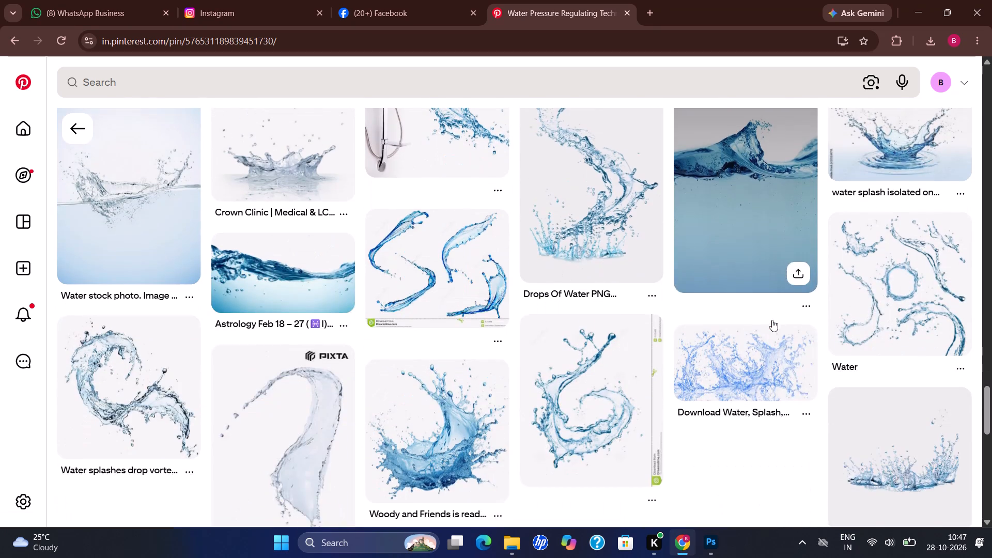
{"action": "scroll", "coordinate": [772, 320], "scroll_direction": "down", "scroll_amount": 16}
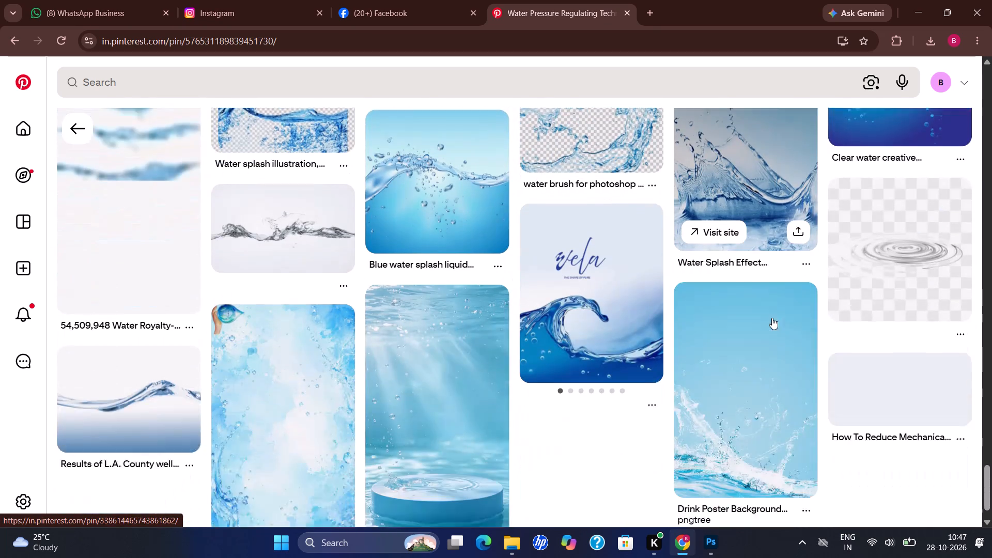
{"action": "scroll", "coordinate": [772, 300], "scroll_direction": "down", "scroll_amount": 5}
{"action": "scroll", "coordinate": [598, 275], "scroll_direction": "down", "scroll_amount": 2}
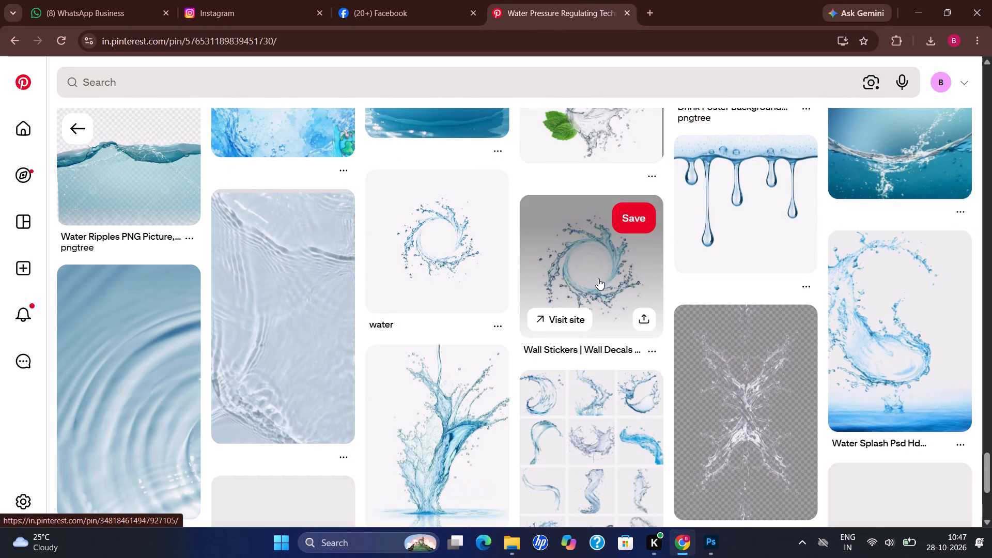
{"action": "scroll", "coordinate": [598, 278], "scroll_direction": "up", "scroll_amount": 15}
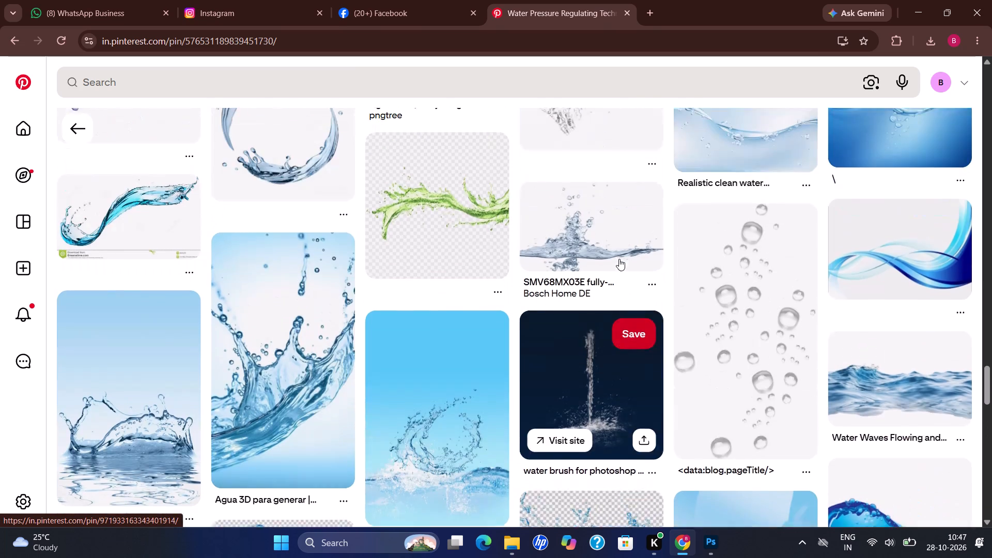
{"action": "scroll", "coordinate": [619, 259], "scroll_direction": "up", "scroll_amount": 10}
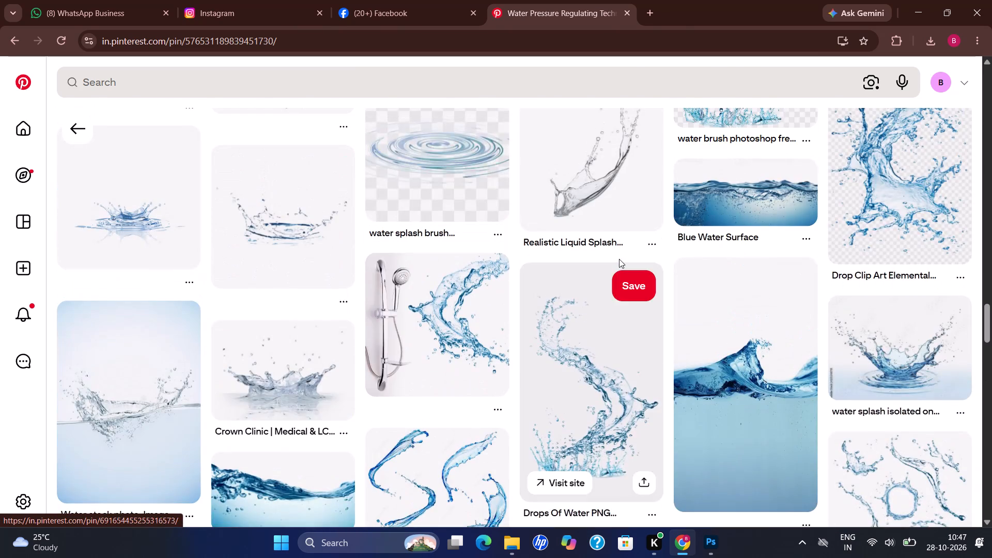
{"action": "scroll", "coordinate": [619, 259], "scroll_direction": "up", "scroll_amount": 13}
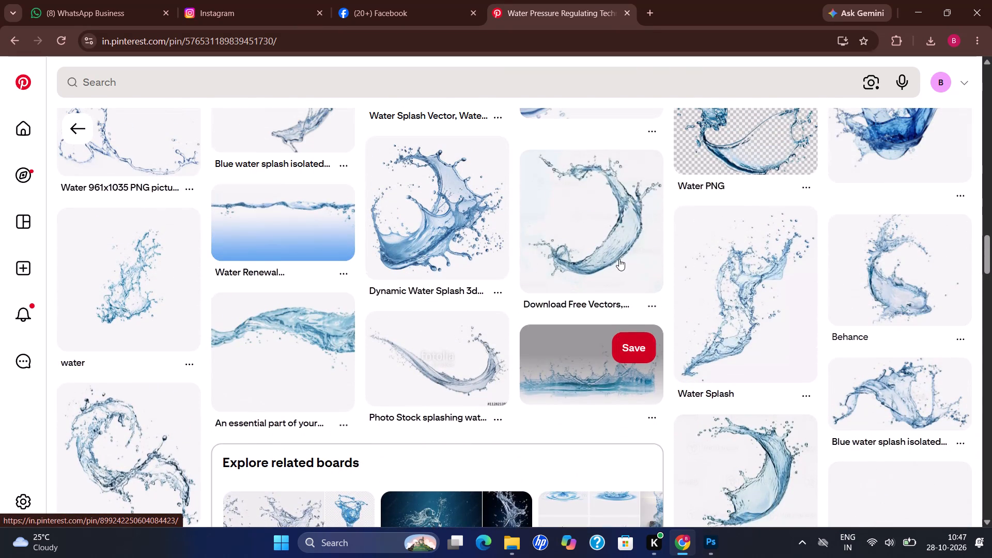
{"action": "scroll", "coordinate": [619, 259], "scroll_direction": "up", "scroll_amount": 13}
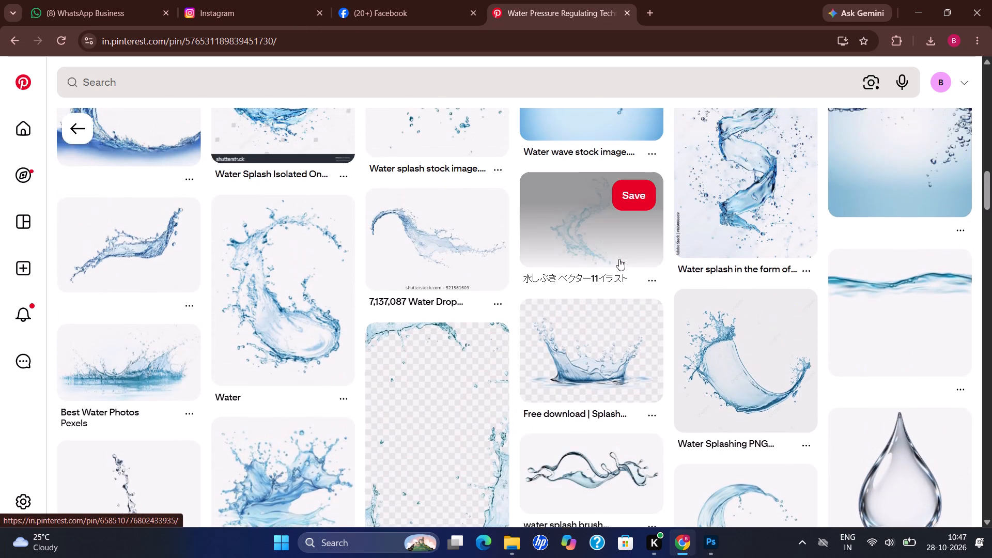
{"action": "scroll", "coordinate": [619, 259], "scroll_direction": "up", "scroll_amount": 8}
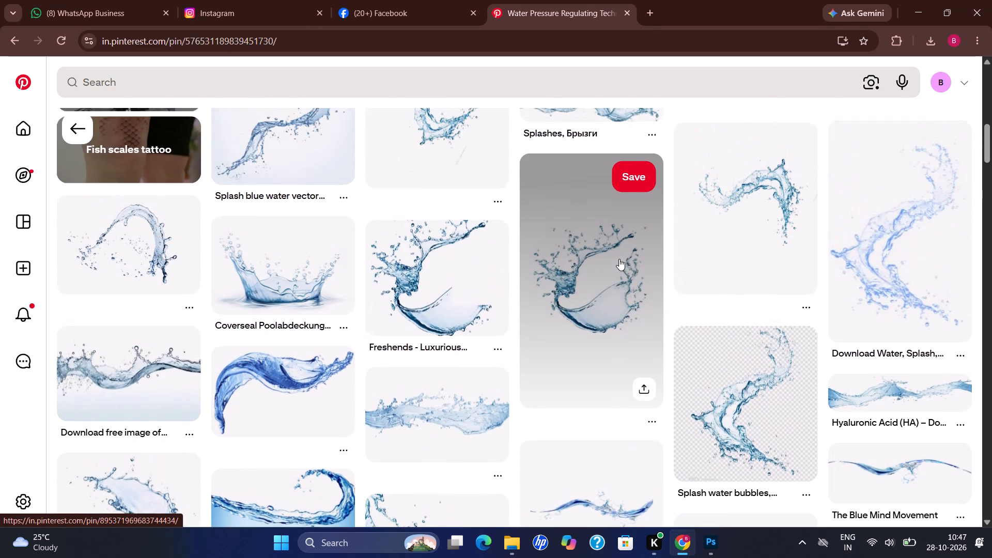
{"action": "scroll", "coordinate": [619, 259], "scroll_direction": "up", "scroll_amount": 8}
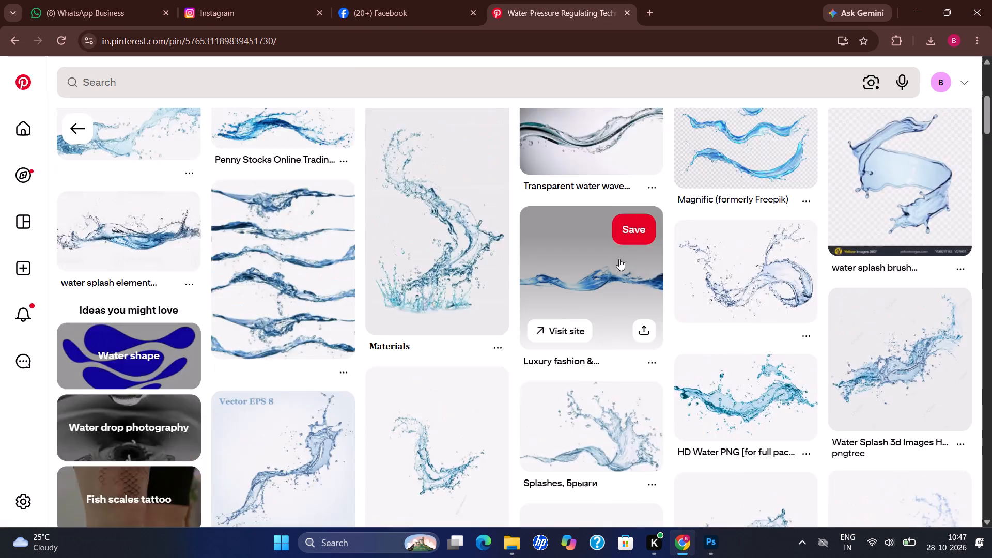
{"action": "scroll", "coordinate": [619, 259], "scroll_direction": "down", "scroll_amount": 1}
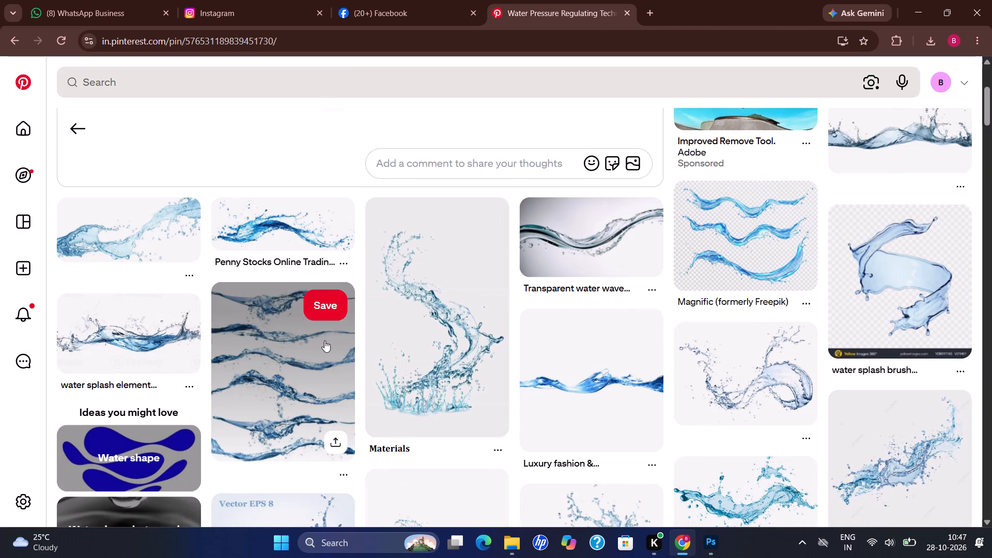
{"action": "scroll", "coordinate": [324, 340], "scroll_direction": "down", "scroll_amount": 19}
{"action": "scroll", "coordinate": [324, 340], "scroll_direction": "down", "scroll_amount": 6}
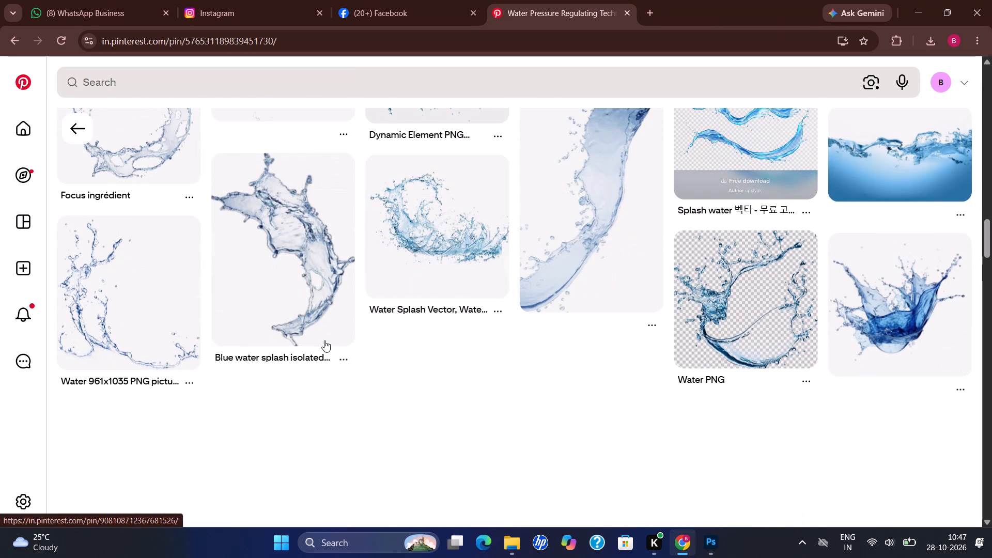
{"action": "scroll", "coordinate": [324, 340], "scroll_direction": "down", "scroll_amount": 8}
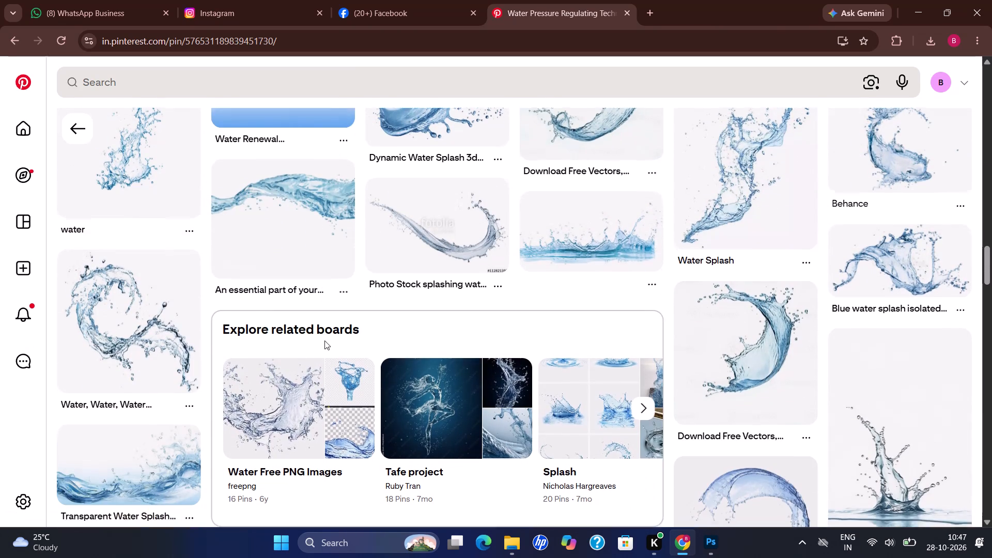
{"action": "scroll", "coordinate": [324, 340], "scroll_direction": "down", "scroll_amount": 4}
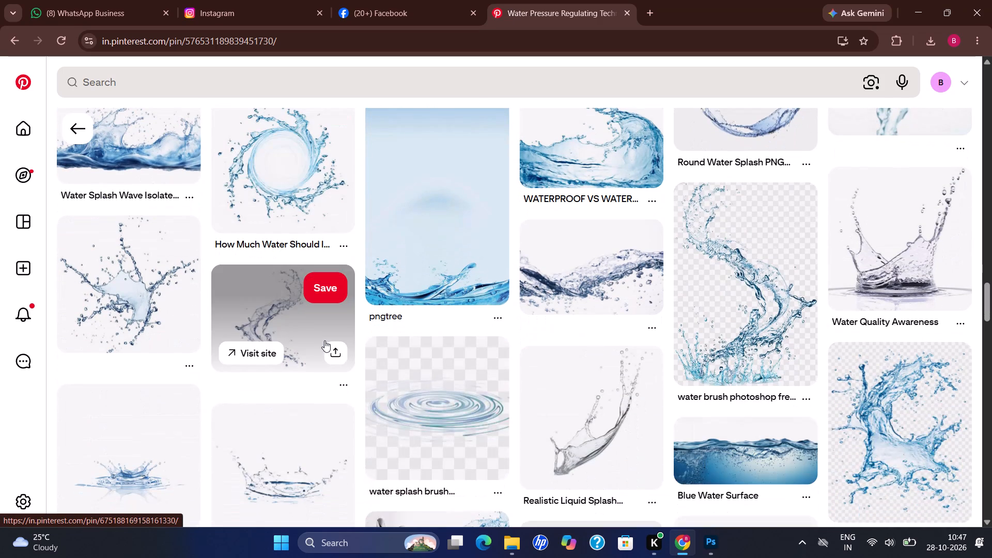
{"action": "scroll", "coordinate": [324, 340], "scroll_direction": "down", "scroll_amount": 2}
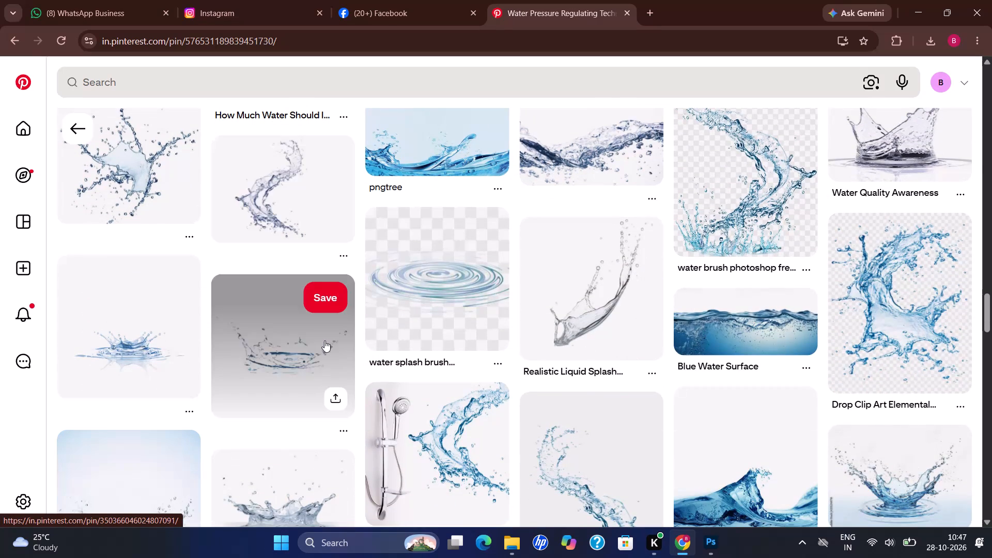
{"action": "scroll", "coordinate": [324, 340], "scroll_direction": "down", "scroll_amount": 3}
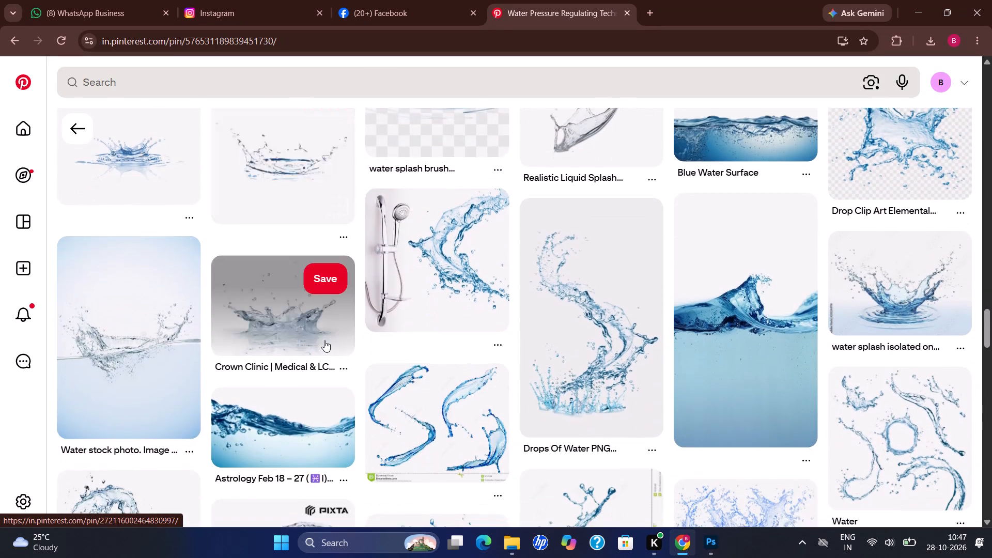
{"action": "scroll", "coordinate": [324, 340], "scroll_direction": "down", "scroll_amount": 8}
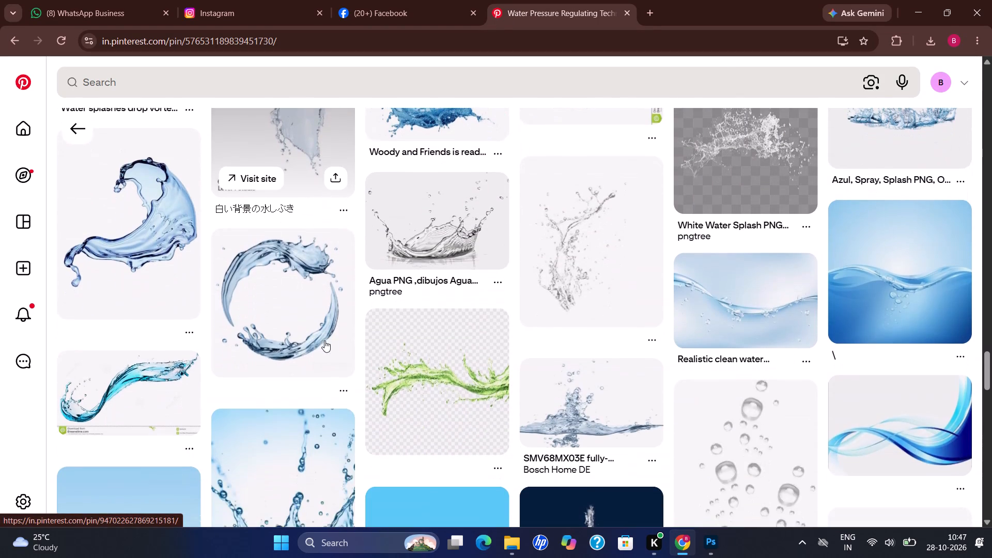
{"action": "scroll", "coordinate": [324, 340], "scroll_direction": "down", "scroll_amount": 5}
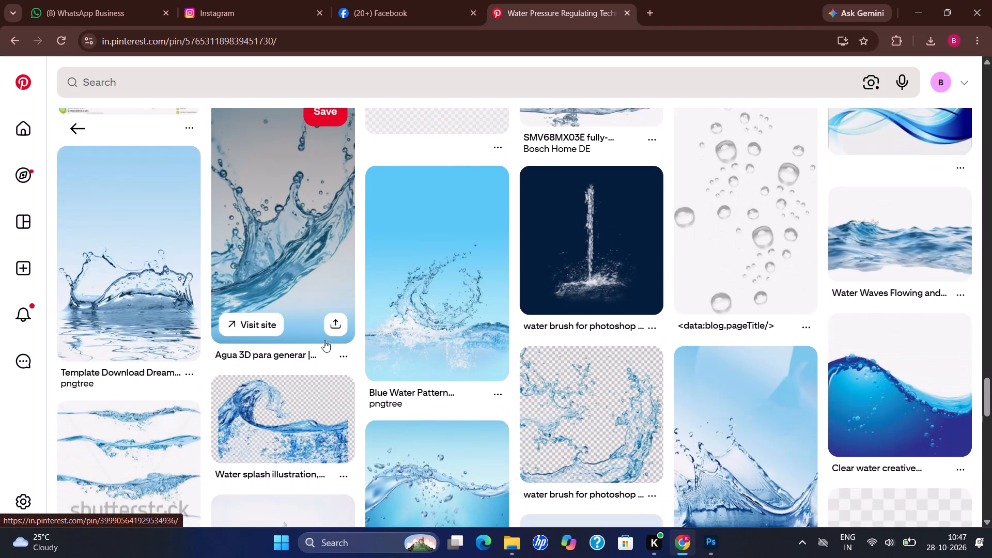
{"action": "scroll", "coordinate": [324, 340], "scroll_direction": "down", "scroll_amount": 2}
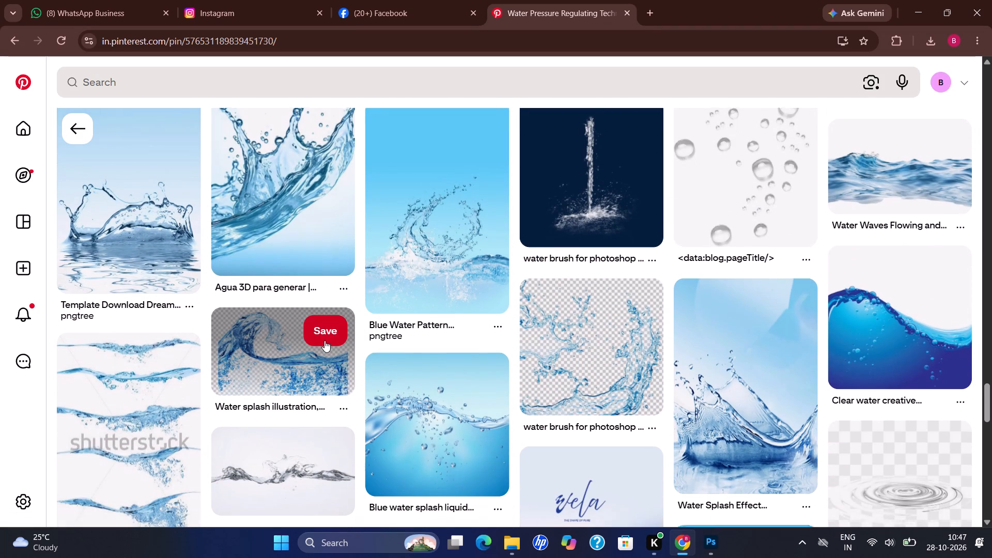
{"action": "scroll", "coordinate": [324, 340], "scroll_direction": "down", "scroll_amount": 1}
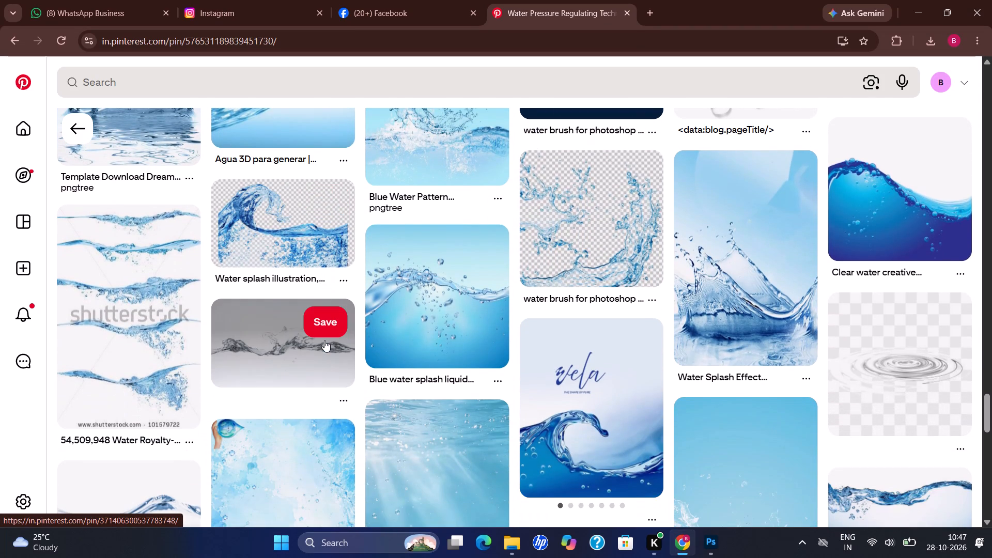
{"action": "scroll", "coordinate": [324, 340], "scroll_direction": "up", "scroll_amount": 3}
{"action": "scroll", "coordinate": [324, 340], "scroll_direction": "down", "scroll_amount": 3}
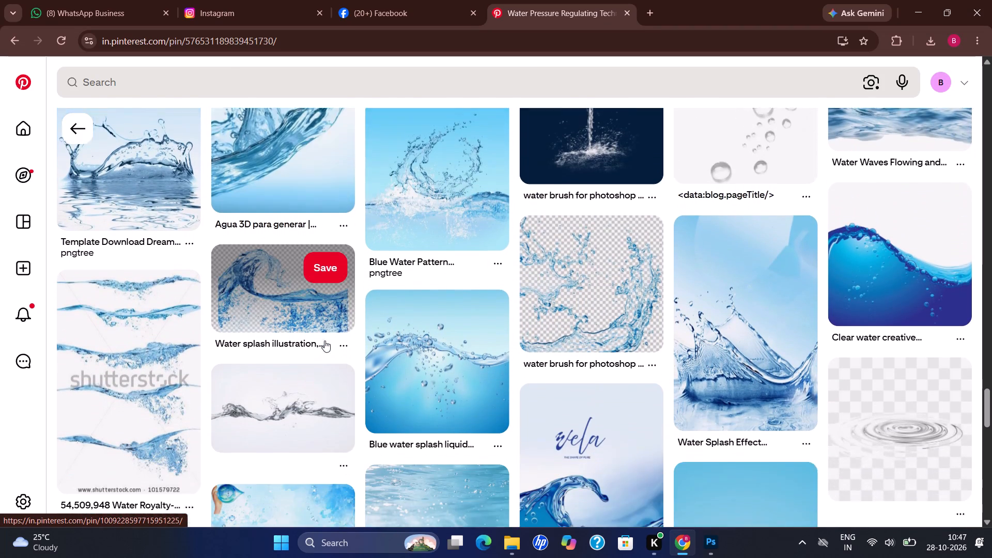
Browse further through the pins related to the opened water splash for a graphic suited to the poster header.
{"action": "scroll", "coordinate": [324, 340], "scroll_direction": "down", "scroll_amount": 1}
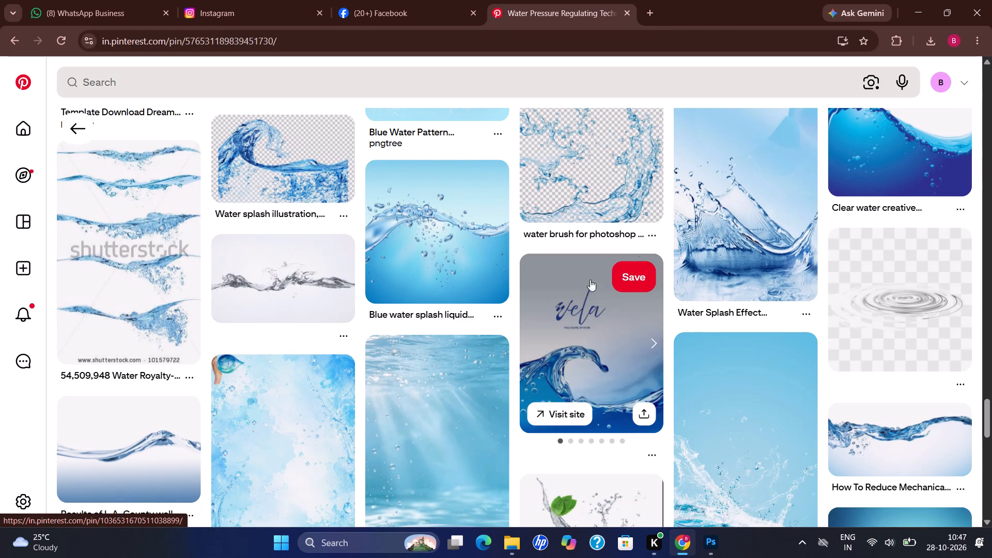
{"action": "scroll", "coordinate": [763, 219], "scroll_direction": "down", "scroll_amount": 7}
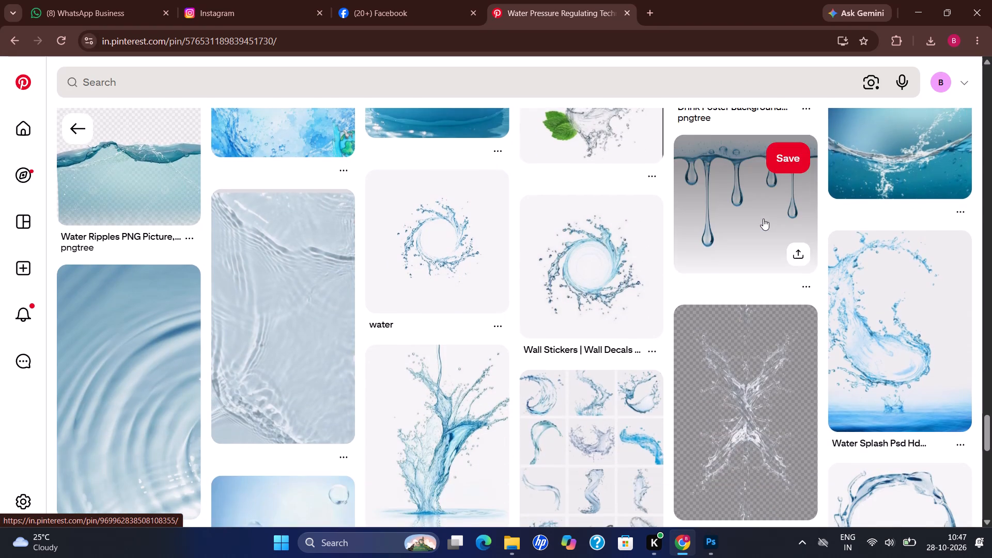
{"action": "scroll", "coordinate": [763, 219], "scroll_direction": "down", "scroll_amount": 2}
{"action": "scroll", "coordinate": [478, 259], "scroll_direction": "down", "scroll_amount": 4}
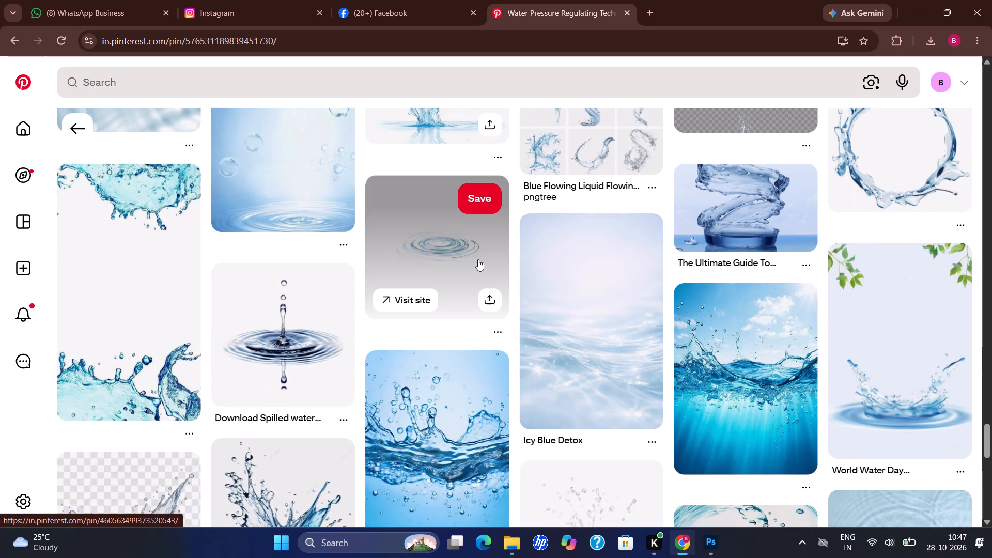
{"action": "scroll", "coordinate": [478, 259], "scroll_direction": "down", "scroll_amount": 2}
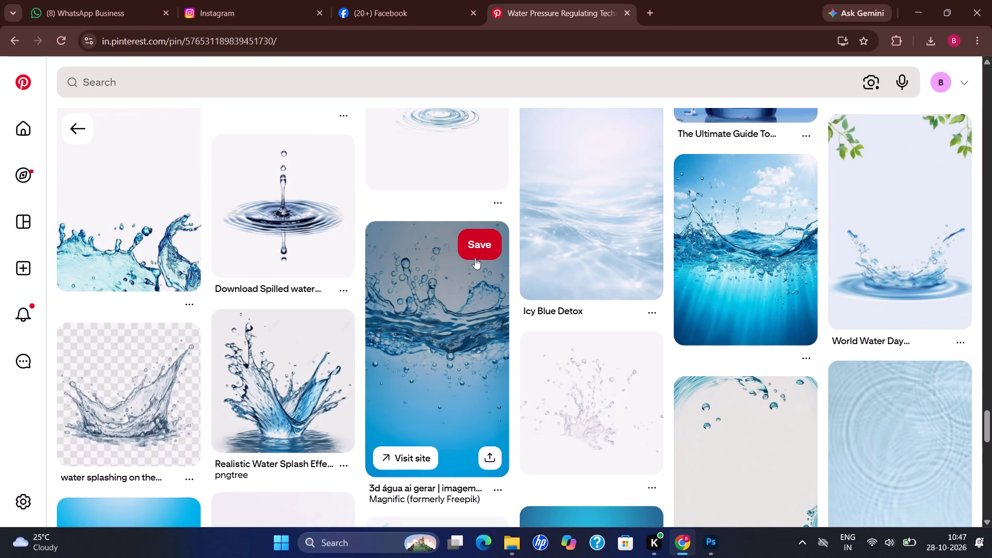
{"action": "scroll", "coordinate": [542, 282], "scroll_direction": "down", "scroll_amount": 4}
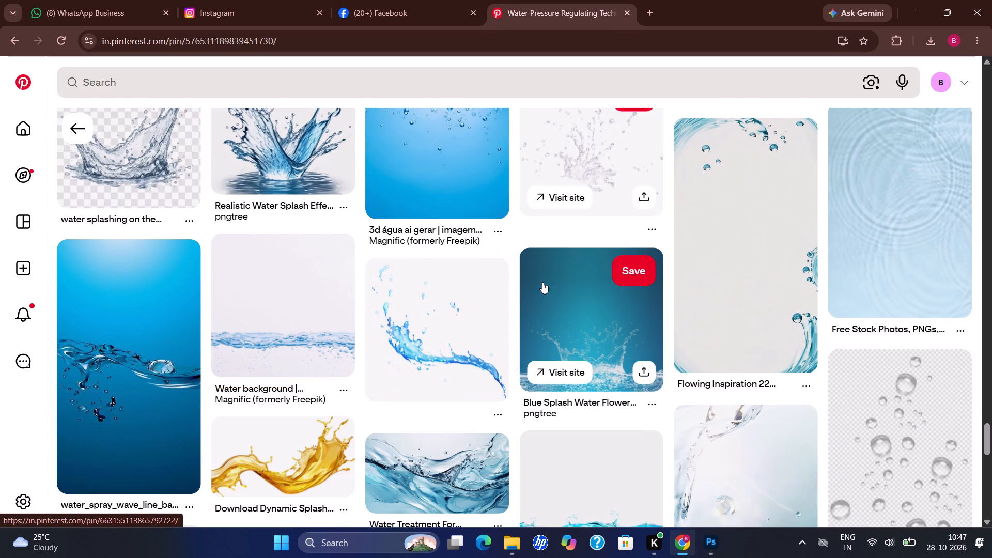
{"action": "scroll", "coordinate": [525, 309], "scroll_direction": "down", "scroll_amount": 11}
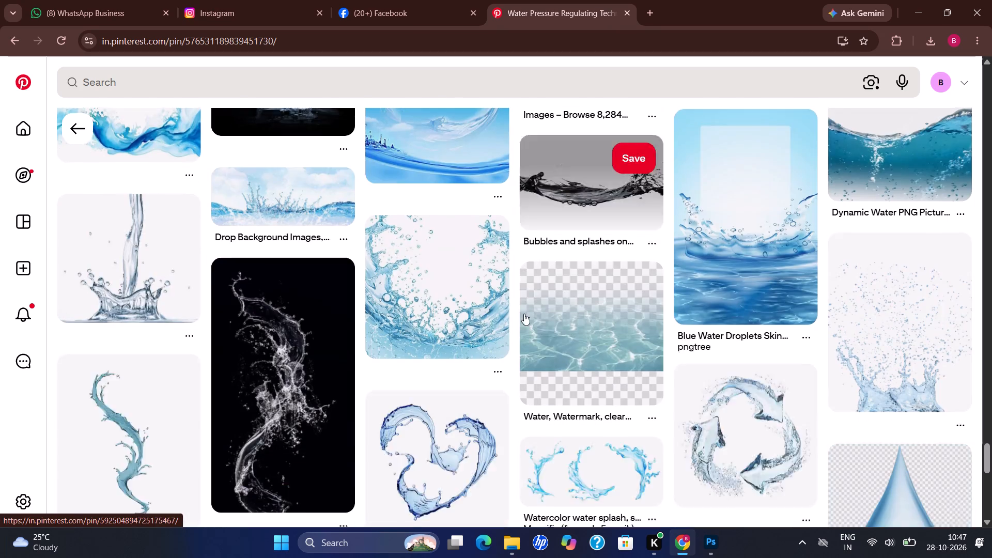
{"action": "scroll", "coordinate": [524, 314], "scroll_direction": "down", "scroll_amount": 4}
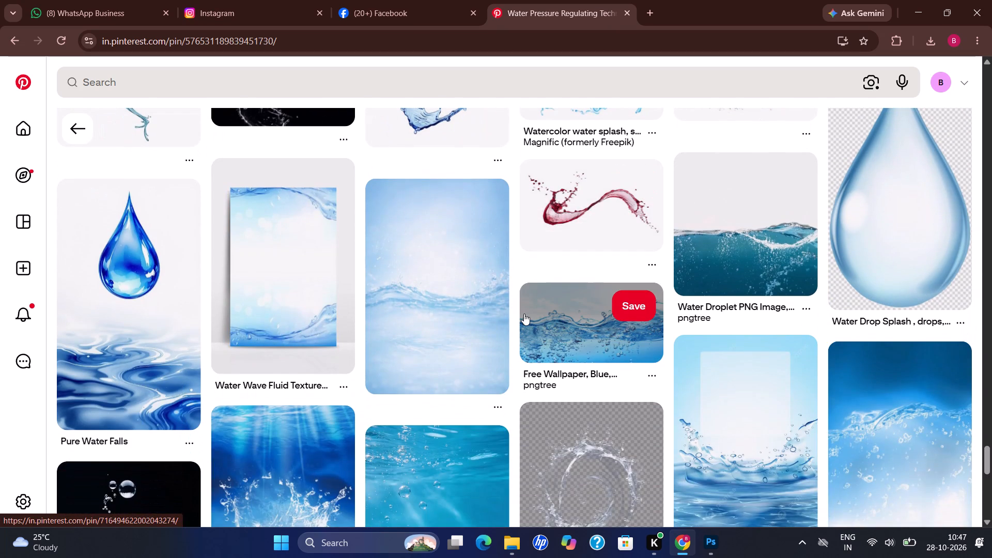
{"action": "scroll", "coordinate": [524, 314], "scroll_direction": "down", "scroll_amount": 19}
Review the related splash pins again, going back to the opened "Water Pressure Regulating Technologies" pin.
{"action": "scroll", "coordinate": [522, 313], "scroll_direction": "up", "scroll_amount": 6}
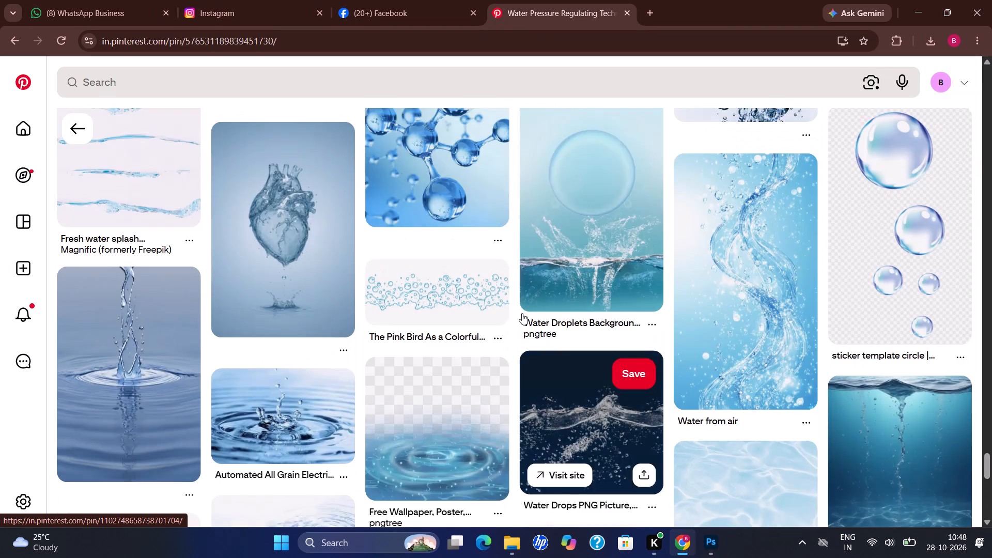
{"action": "scroll", "coordinate": [522, 313], "scroll_direction": "up", "scroll_amount": 15}
{"action": "scroll", "coordinate": [520, 311], "scroll_direction": "up", "scroll_amount": 9}
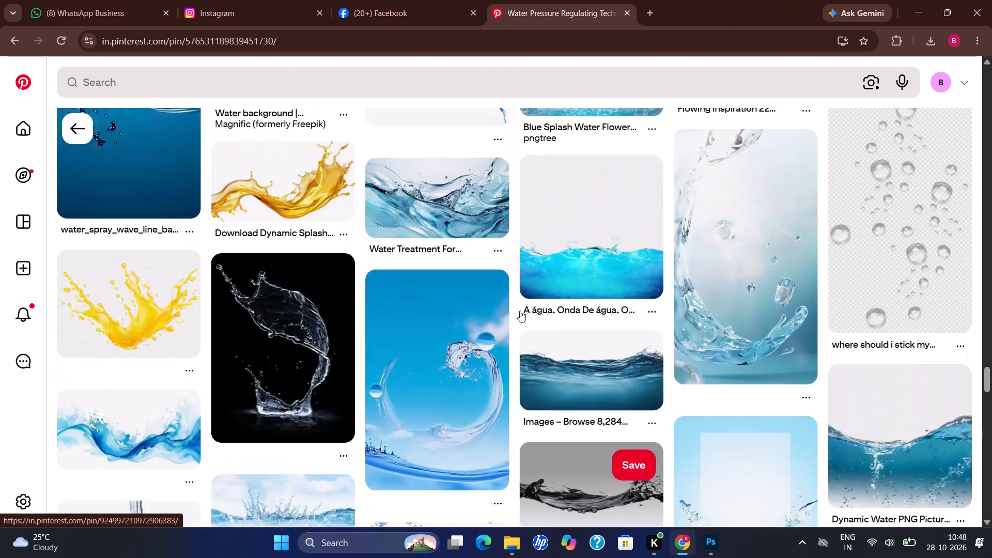
{"action": "scroll", "coordinate": [520, 311], "scroll_direction": "up", "scroll_amount": 16}
{"action": "scroll", "coordinate": [520, 311], "scroll_direction": "up", "scroll_amount": 6}
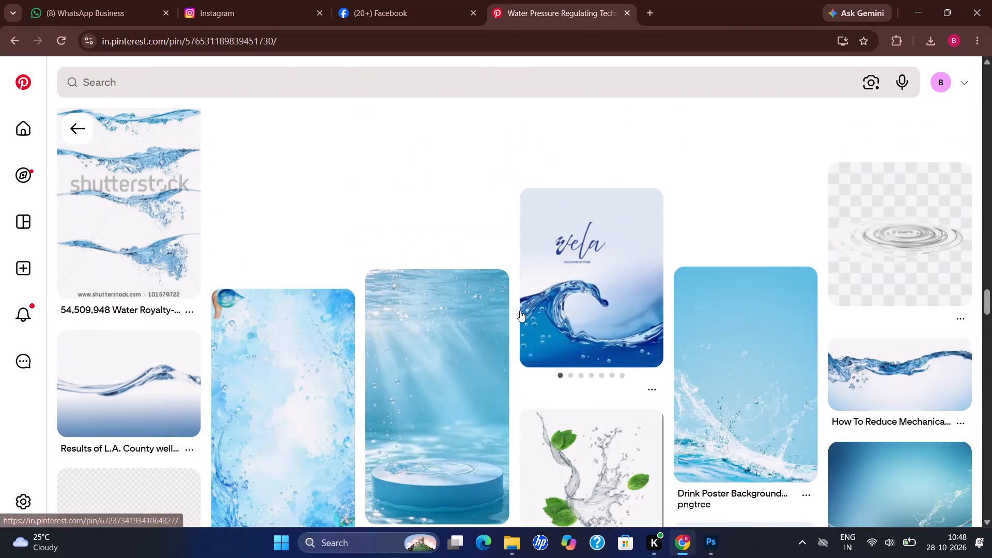
{"action": "scroll", "coordinate": [520, 311], "scroll_direction": "up", "scroll_amount": 11}
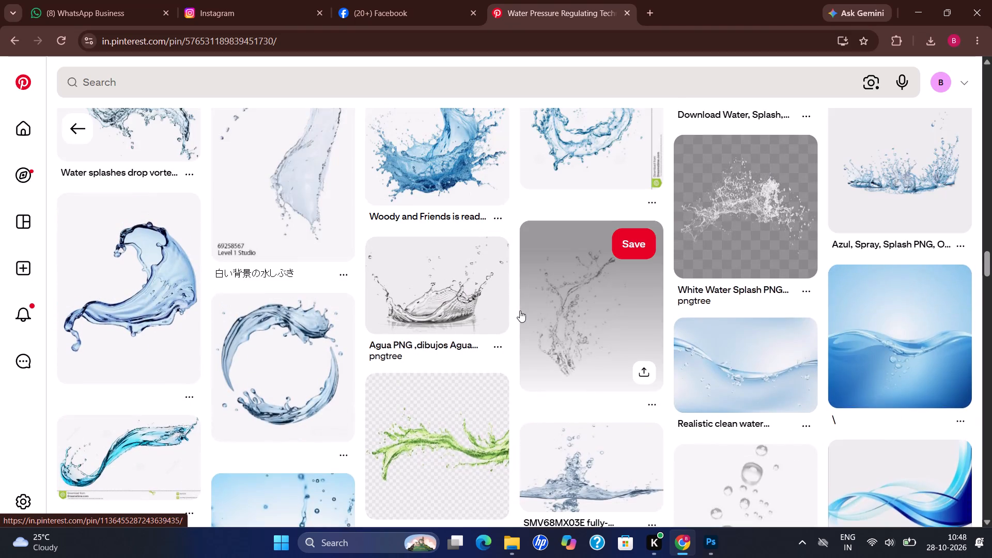
{"action": "scroll", "coordinate": [520, 311], "scroll_direction": "up", "scroll_amount": 17}
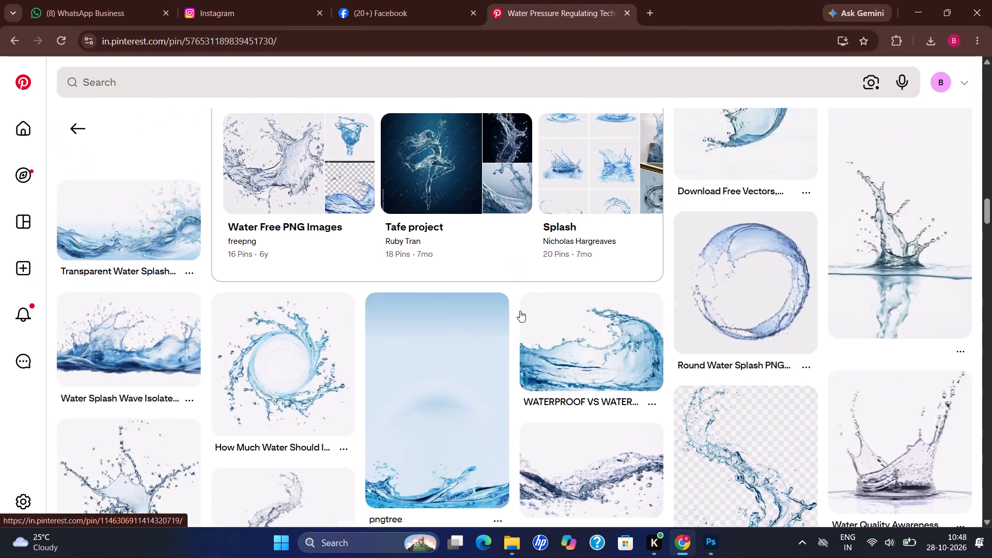
{"action": "scroll", "coordinate": [520, 311], "scroll_direction": "up", "scroll_amount": 9}
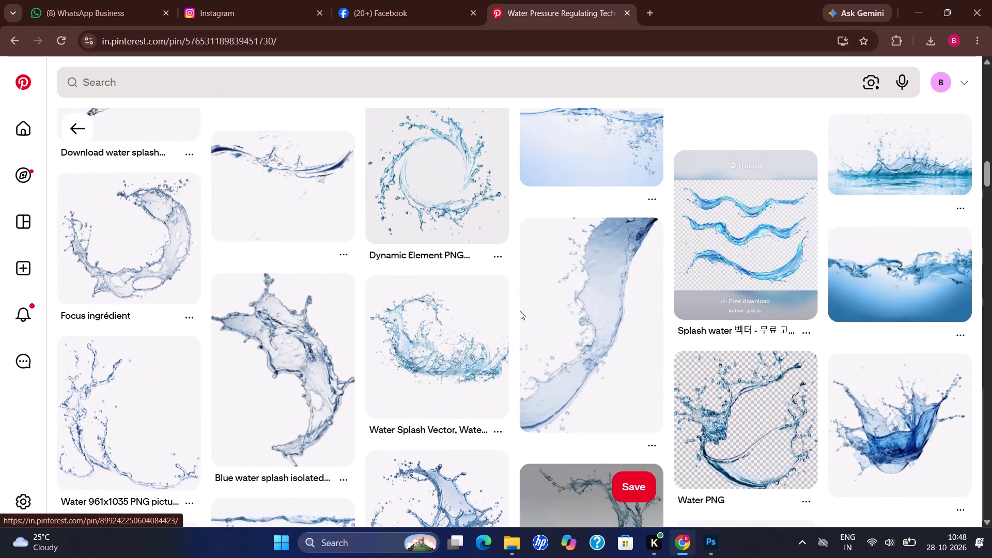
{"action": "scroll", "coordinate": [520, 311], "scroll_direction": "up", "scroll_amount": 11}
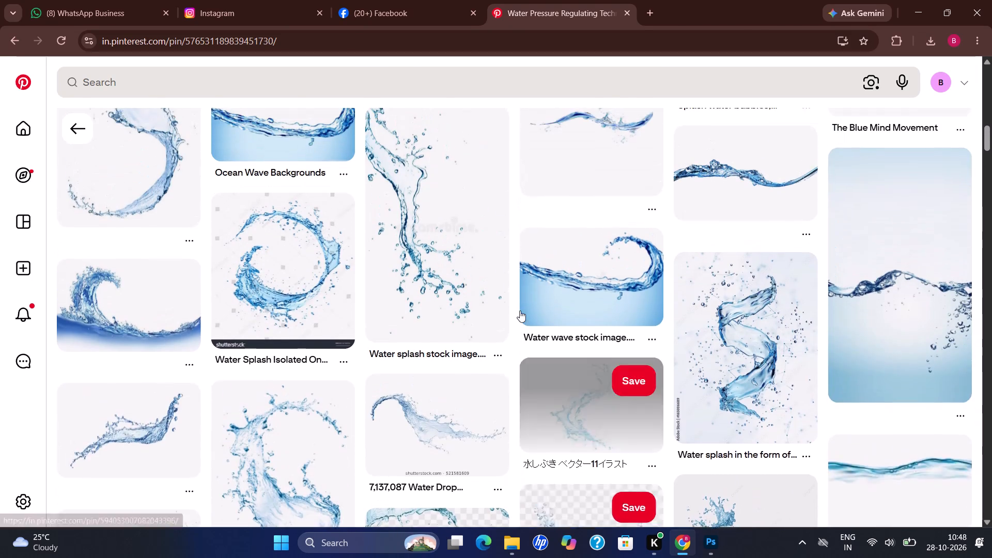
{"action": "scroll", "coordinate": [520, 311], "scroll_direction": "up", "scroll_amount": 9}
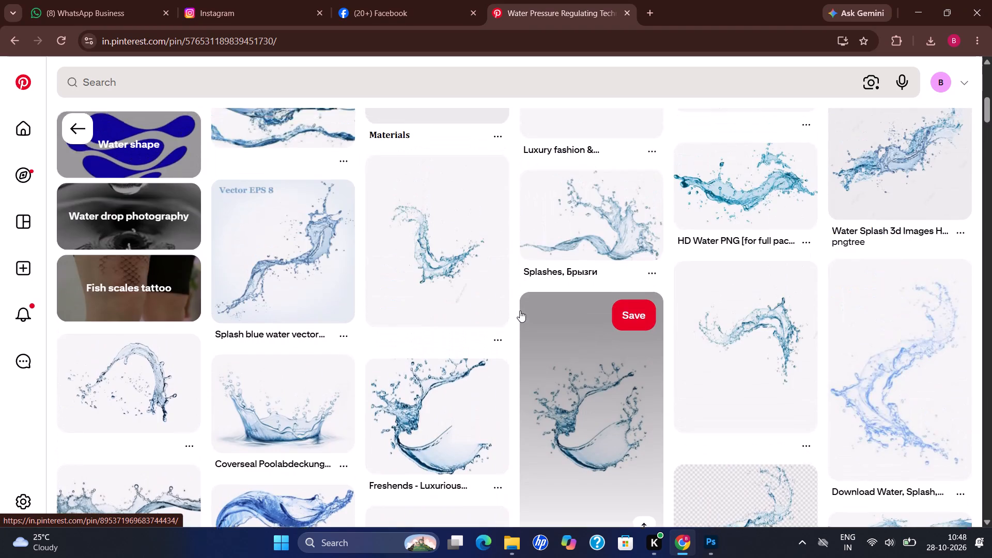
{"action": "scroll", "coordinate": [520, 311], "scroll_direction": "up", "scroll_amount": 6}
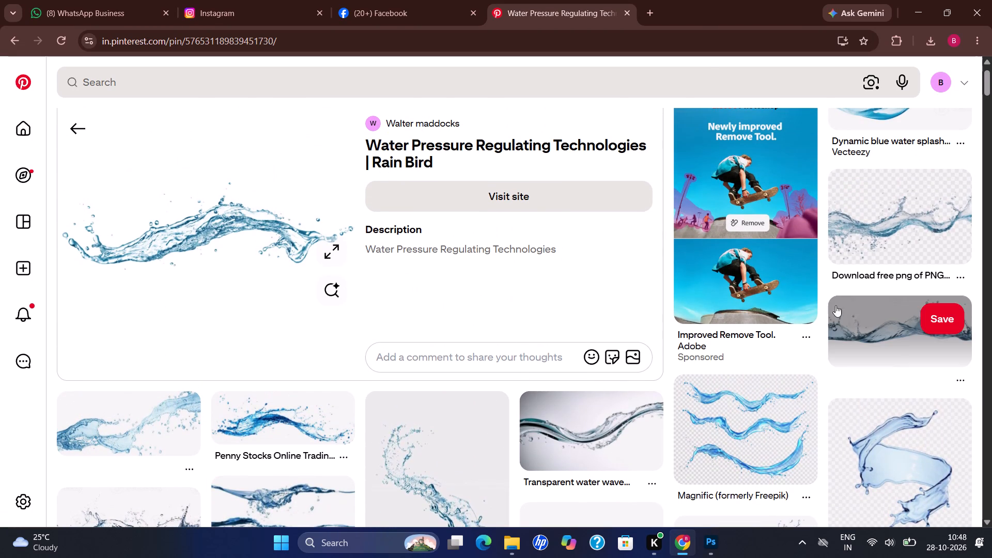
{"action": "scroll", "coordinate": [211, 307], "scroll_direction": "down", "scroll_amount": 1}
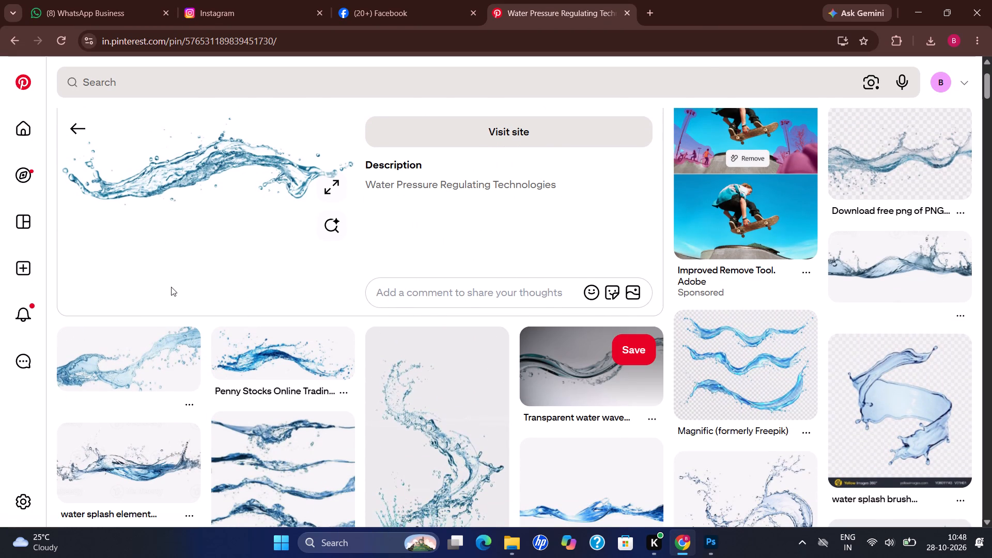
Search Pinterest again for the recent term "water background" and look through the results for a header graphic.
{"action": "left_click", "coordinate": [108, 90]}
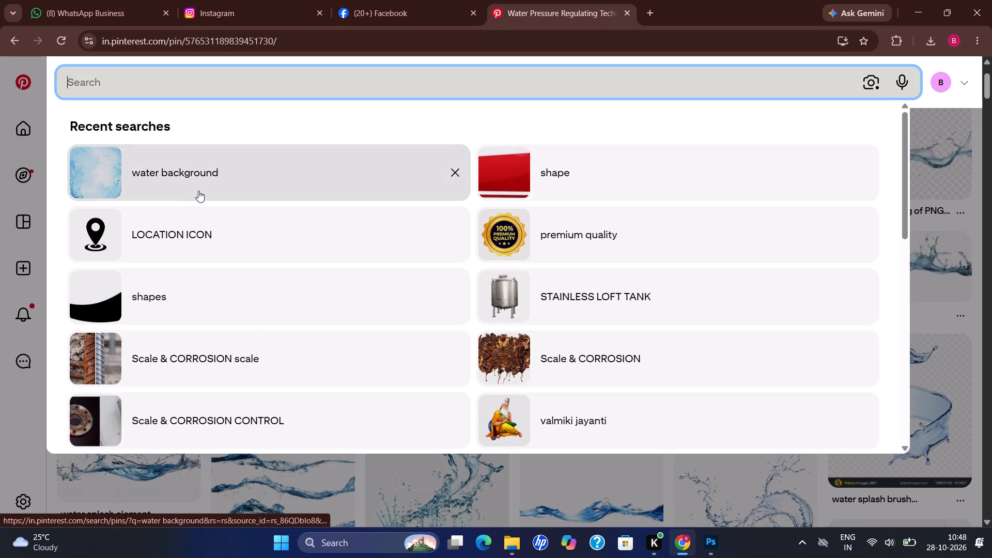
{"action": "left_click", "coordinate": [198, 178]}
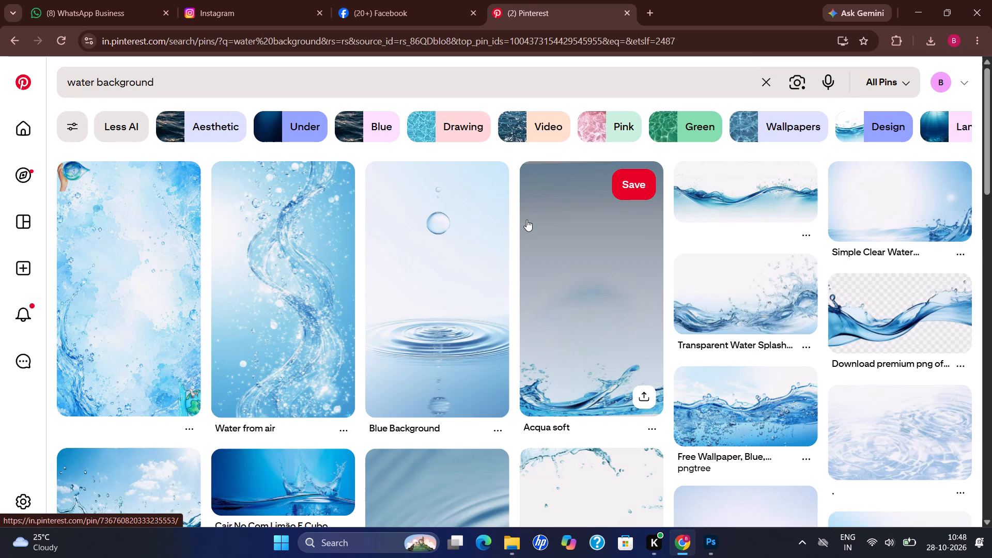
{"action": "scroll", "coordinate": [774, 223], "scroll_direction": "down", "scroll_amount": 10}
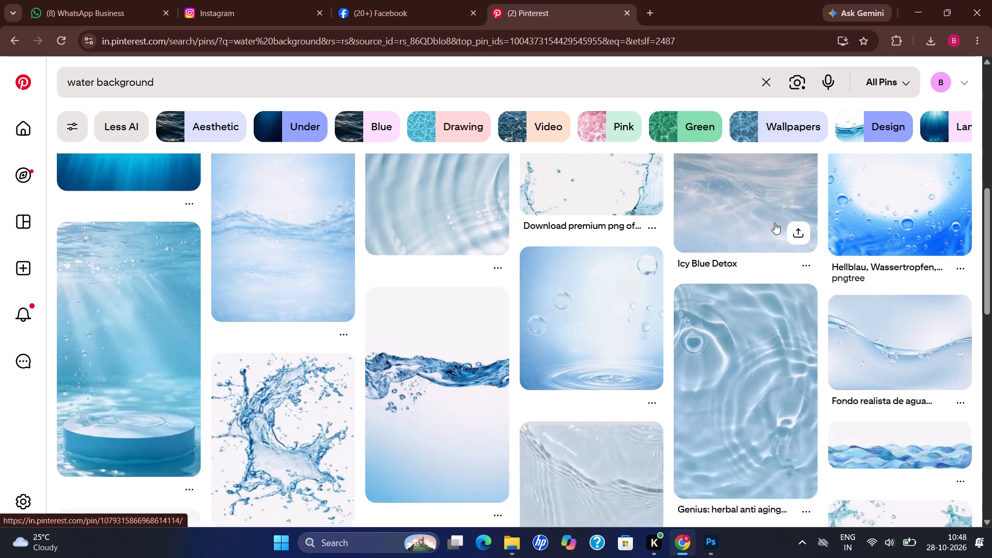
{"action": "scroll", "coordinate": [774, 223], "scroll_direction": "down", "scroll_amount": 13}
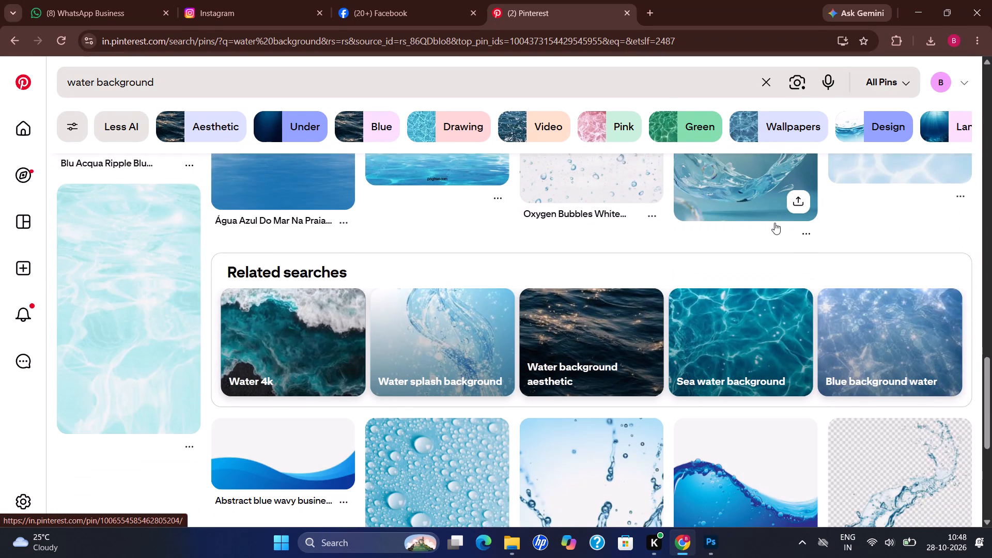
{"action": "scroll", "coordinate": [774, 223], "scroll_direction": "up", "scroll_amount": 11}
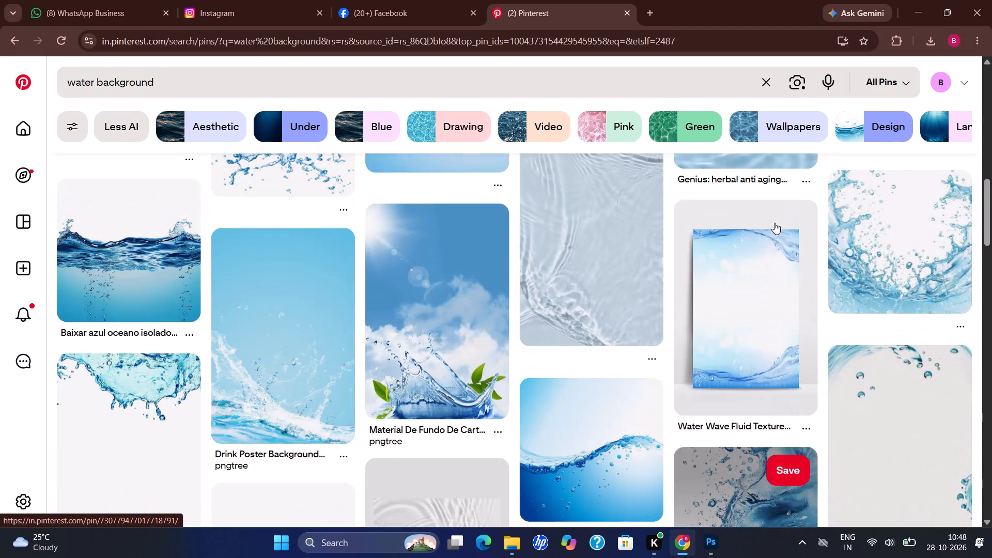
{"action": "scroll", "coordinate": [774, 223], "scroll_direction": "up", "scroll_amount": 10}
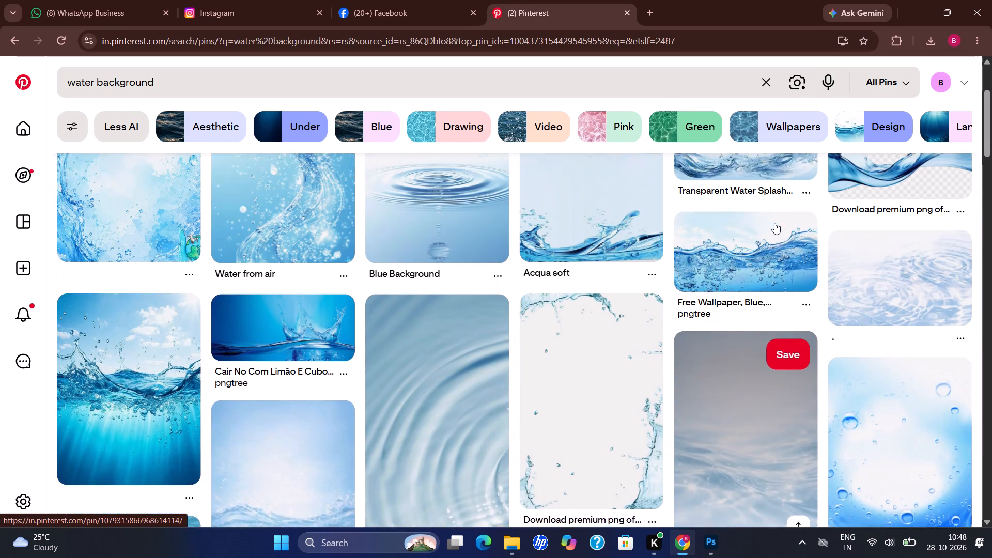
{"action": "scroll", "coordinate": [774, 223], "scroll_direction": "up", "scroll_amount": 1}
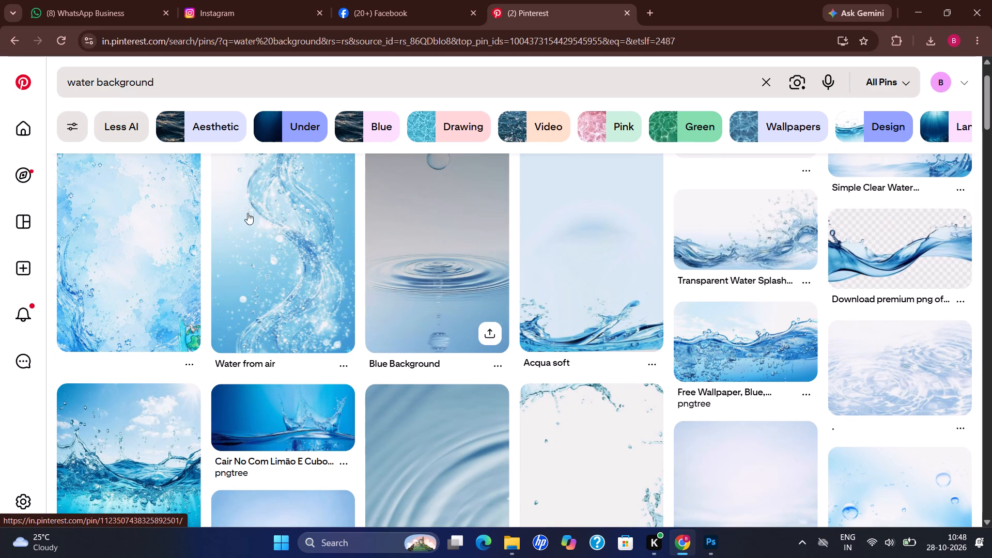
{"action": "scroll", "coordinate": [291, 221], "scroll_direction": "up", "scroll_amount": 10}
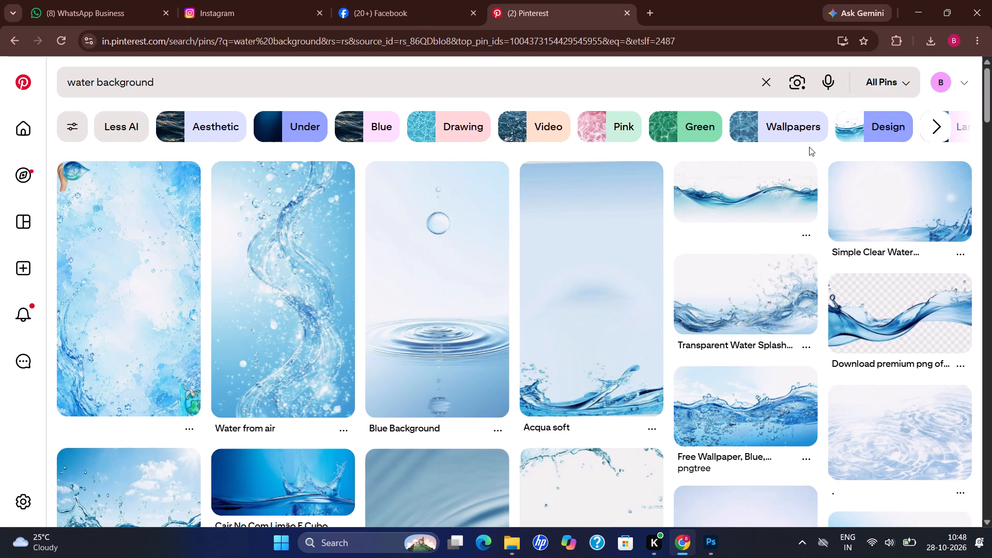
Narrow the water background search to wallpapers and look through the resulting pins.
{"action": "left_click", "coordinate": [783, 133]}
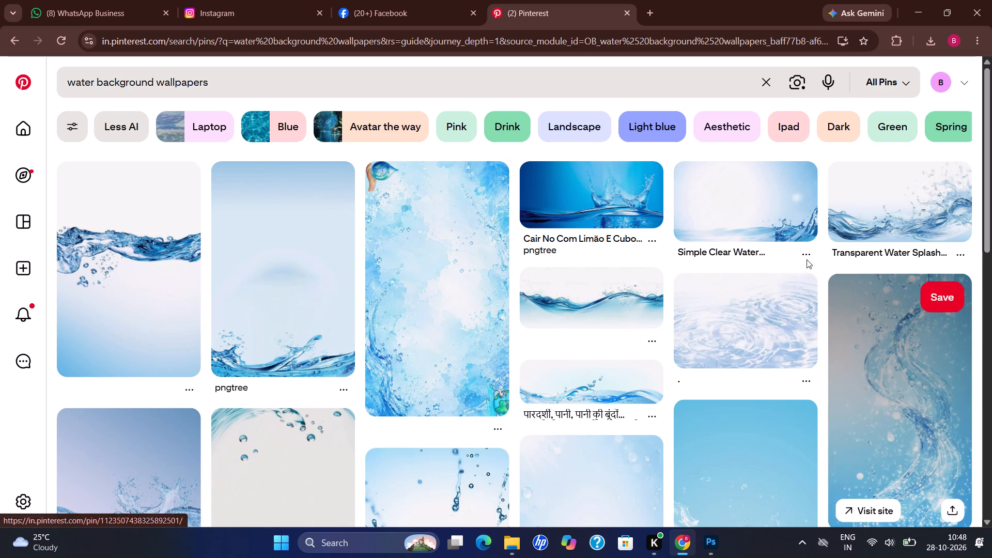
{"action": "scroll", "coordinate": [478, 258], "scroll_direction": "down", "scroll_amount": 6}
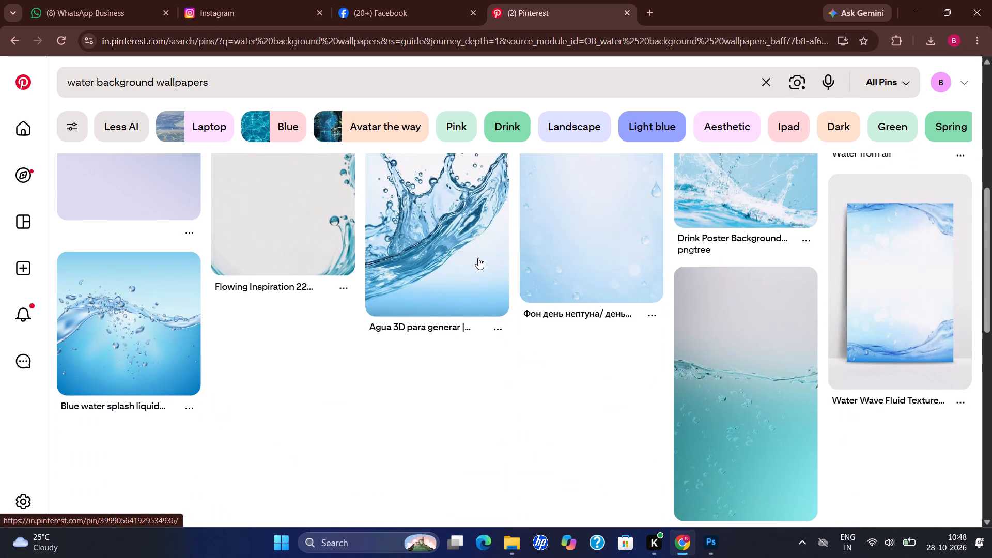
{"action": "scroll", "coordinate": [478, 258], "scroll_direction": "down", "scroll_amount": 7}
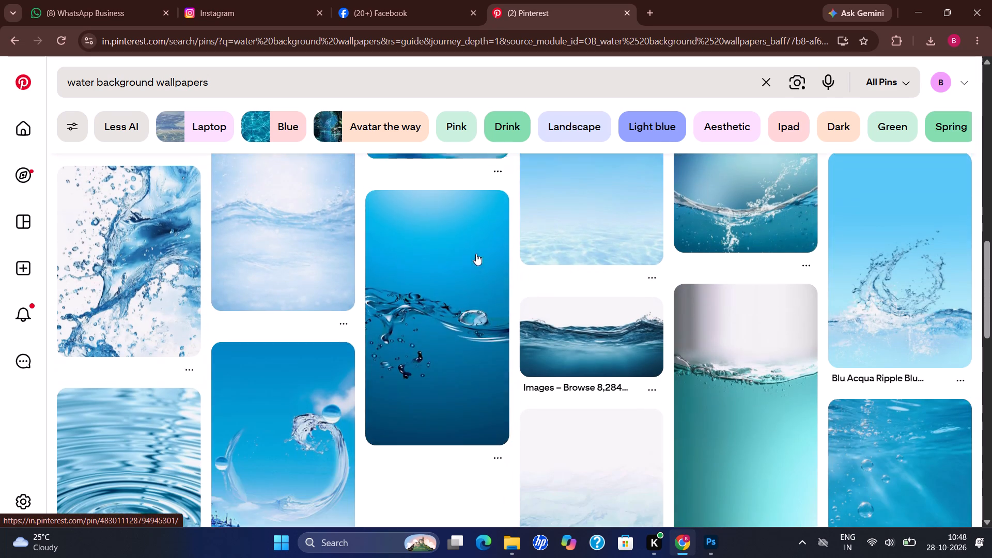
Return to the "Water Pressure Regulating Technologies" pin and open its related "PNG Water line splash liquid blue wave" pin.
{"action": "left_click", "coordinate": [6, 40]}
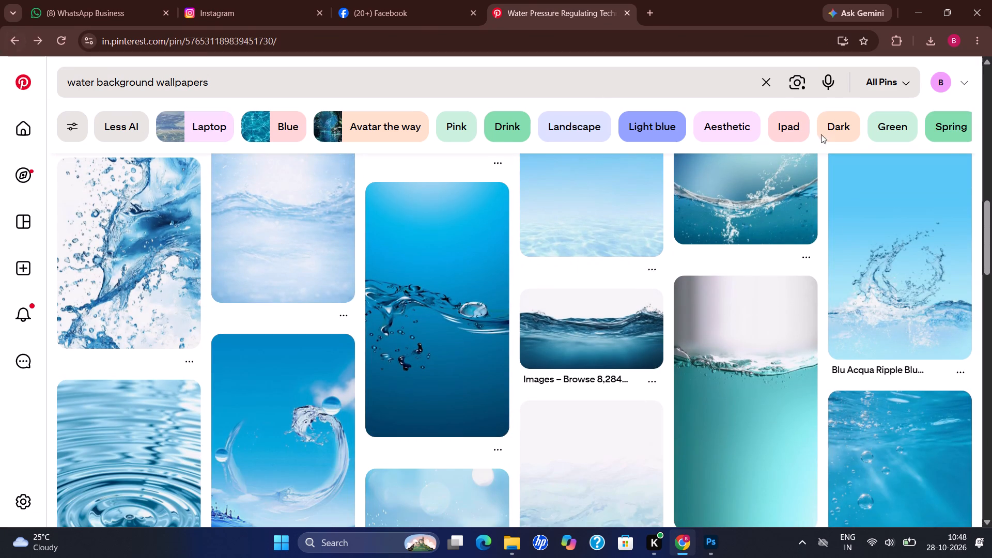
{"action": "scroll", "coordinate": [672, 329], "scroll_direction": "down", "scroll_amount": 5}
{"action": "scroll", "coordinate": [672, 329], "scroll_direction": "up", "scroll_amount": 11}
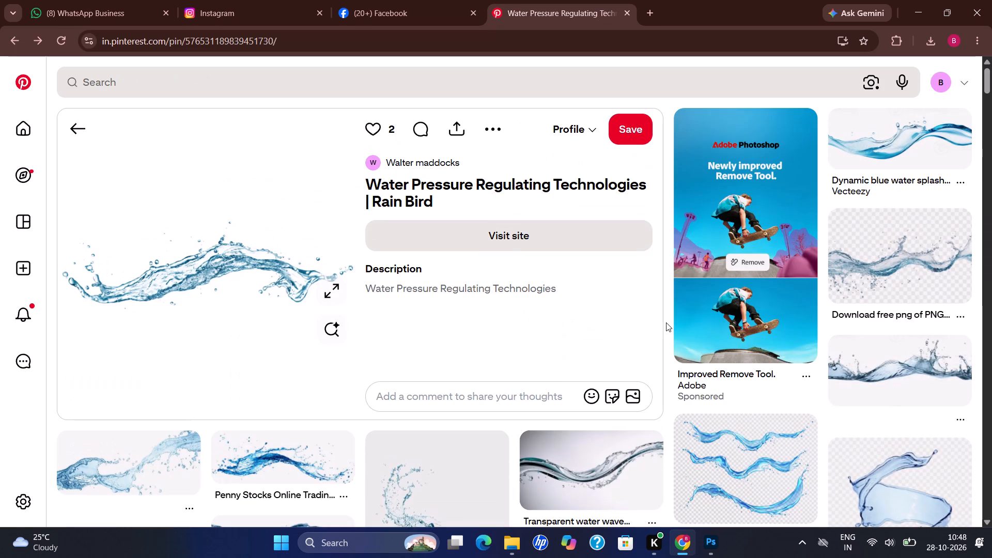
{"action": "scroll", "coordinate": [665, 322], "scroll_direction": "up", "scroll_amount": 2}
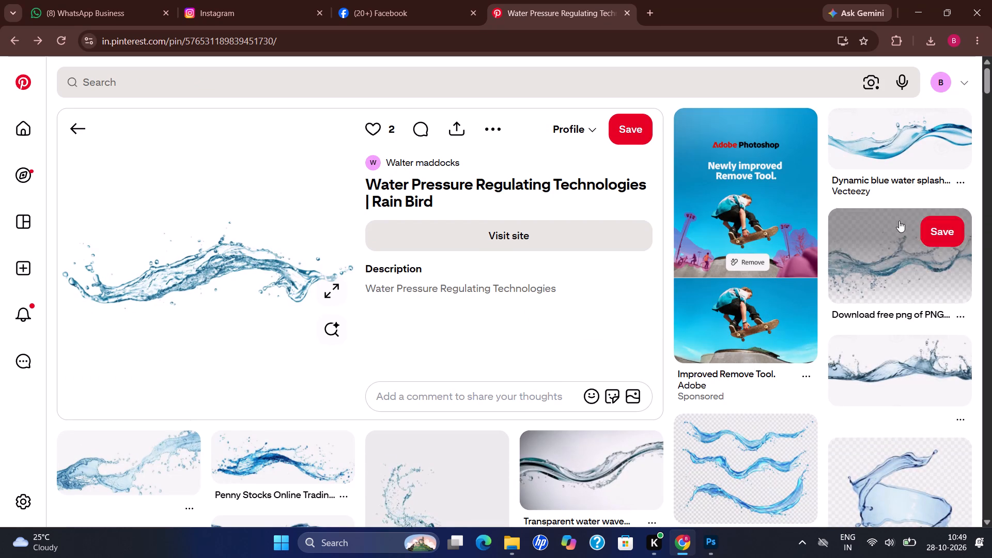
{"action": "left_click", "coordinate": [888, 247]}
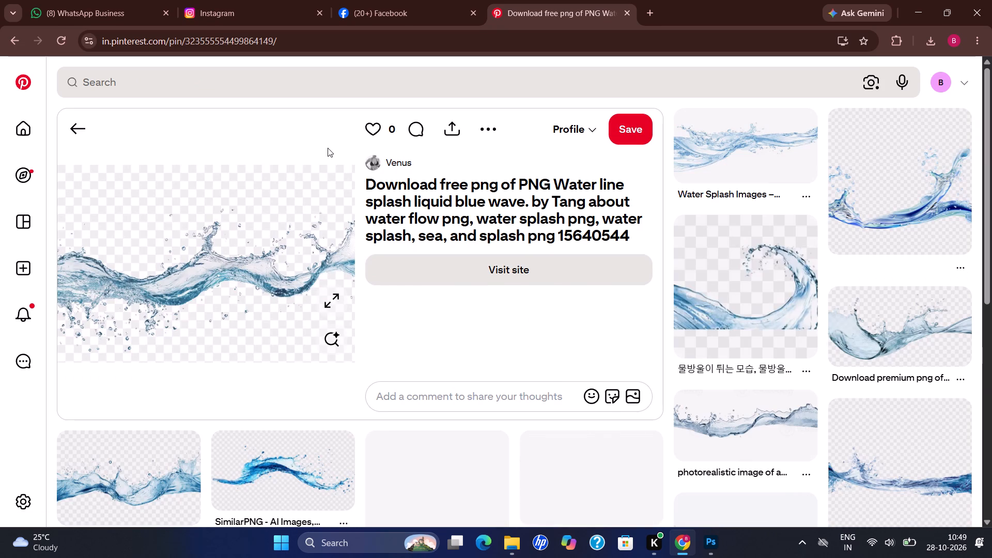
Look through the pins related to the water line splash for a graphic suited to the poster header.
{"action": "scroll", "coordinate": [328, 148], "scroll_direction": "down", "scroll_amount": 5}
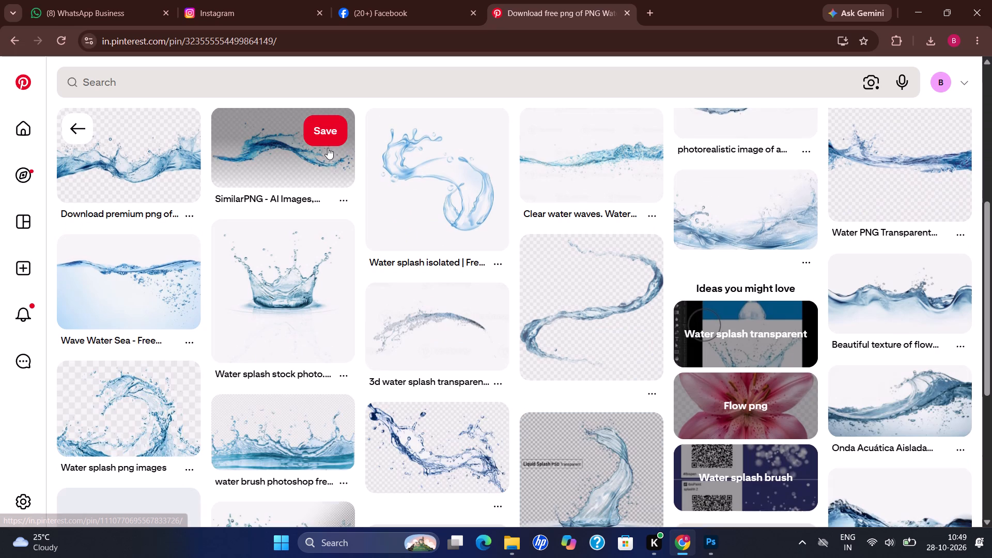
{"action": "scroll", "coordinate": [328, 148], "scroll_direction": "down", "scroll_amount": 5}
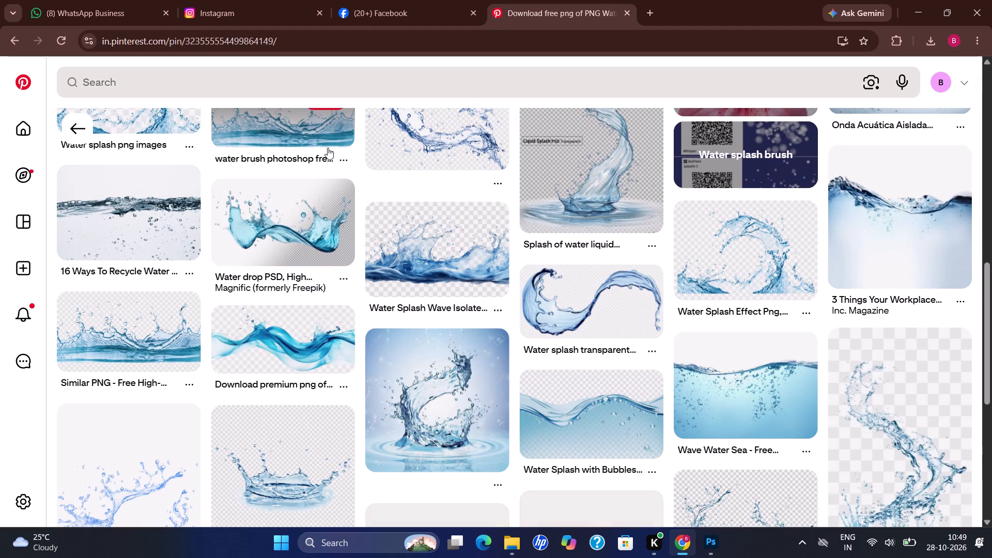
{"action": "scroll", "coordinate": [328, 148], "scroll_direction": "down", "scroll_amount": 7}
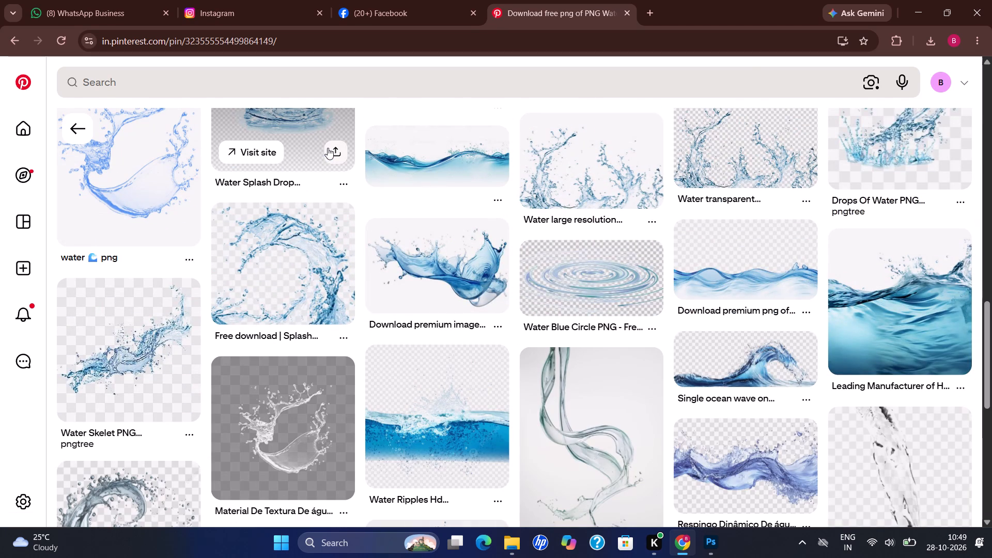
{"action": "scroll", "coordinate": [328, 148], "scroll_direction": "down", "scroll_amount": 5}
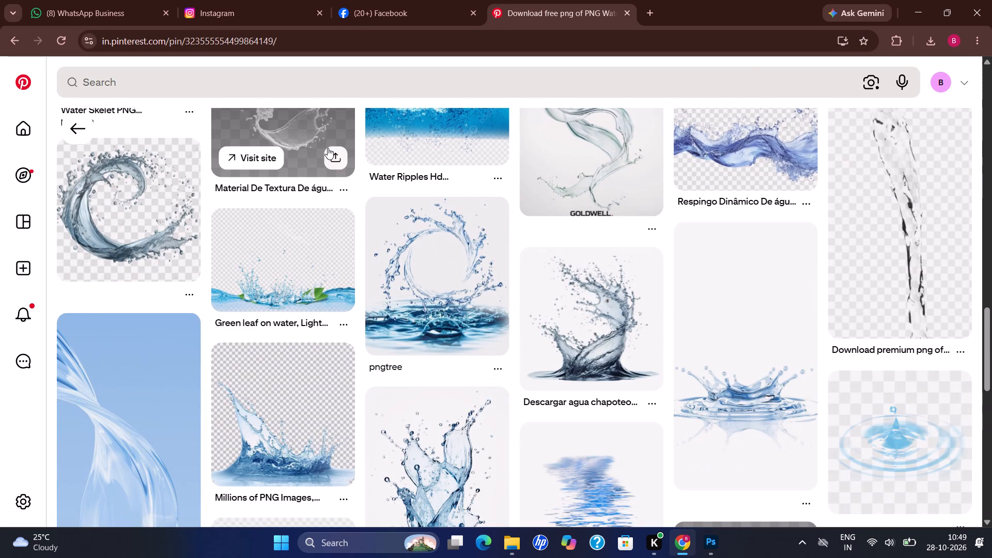
{"action": "scroll", "coordinate": [328, 148], "scroll_direction": "down", "scroll_amount": 6}
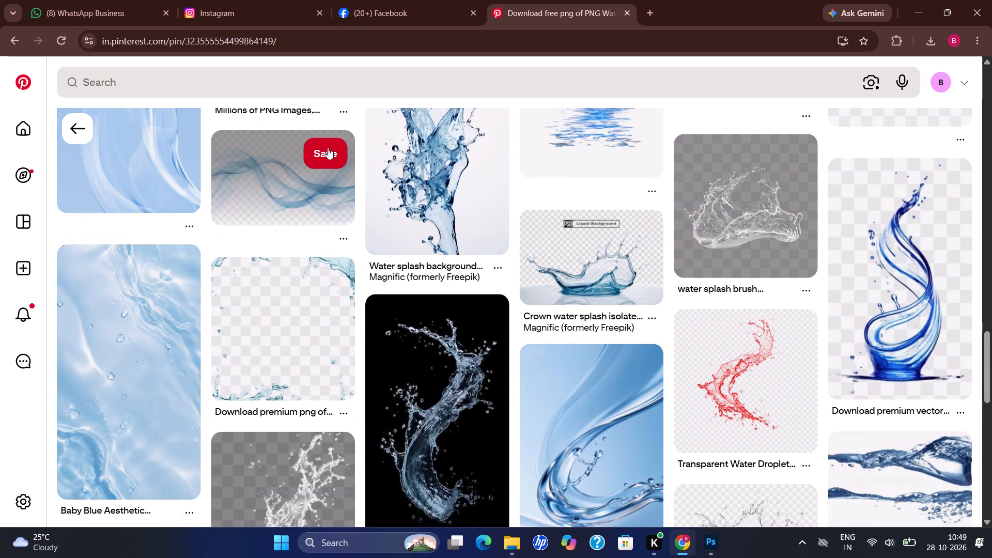
{"action": "scroll", "coordinate": [328, 148], "scroll_direction": "up", "scroll_amount": 5}
{"action": "scroll", "coordinate": [328, 149], "scroll_direction": "down", "scroll_amount": 8}
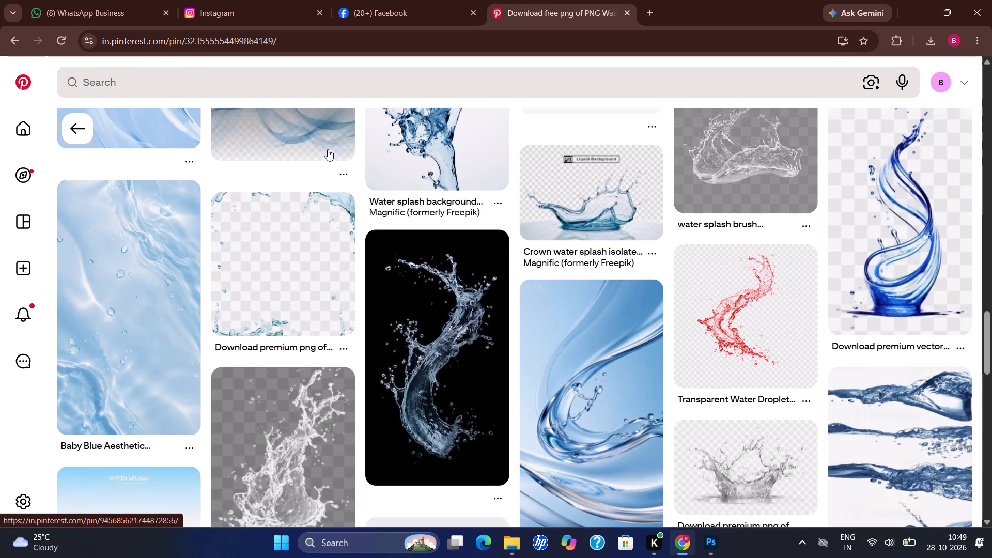
{"action": "scroll", "coordinate": [328, 149], "scroll_direction": "down", "scroll_amount": 8}
{"action": "scroll", "coordinate": [328, 149], "scroll_direction": "up", "scroll_amount": 7}
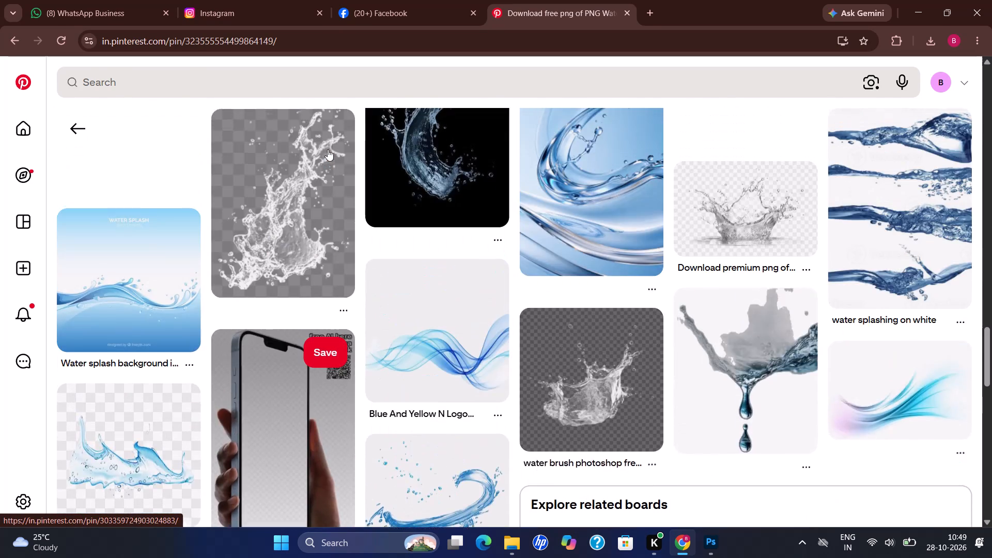
{"action": "scroll", "coordinate": [328, 149], "scroll_direction": "up", "scroll_amount": 16}
{"action": "scroll", "coordinate": [328, 149], "scroll_direction": "up", "scroll_amount": 5}
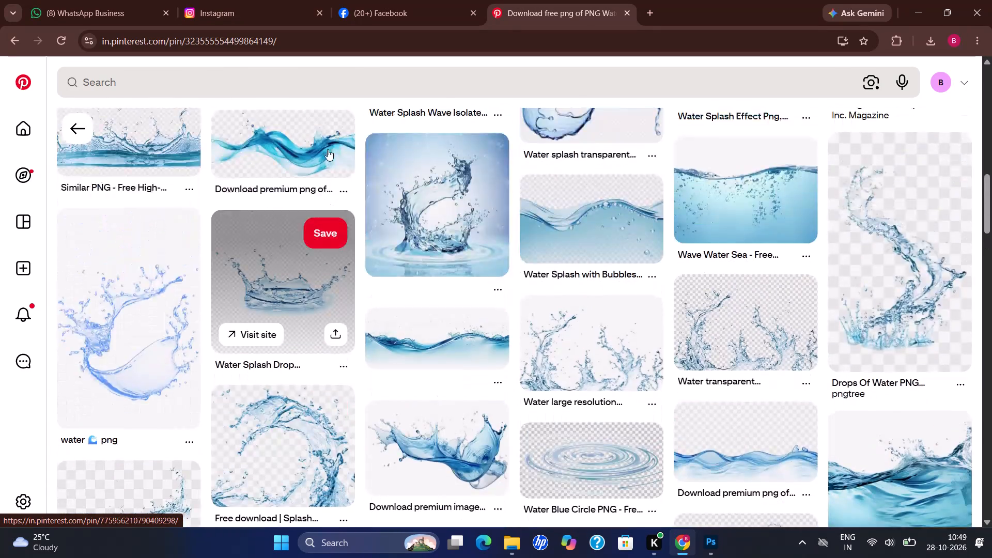
{"action": "scroll", "coordinate": [328, 149], "scroll_direction": "up", "scroll_amount": 14}
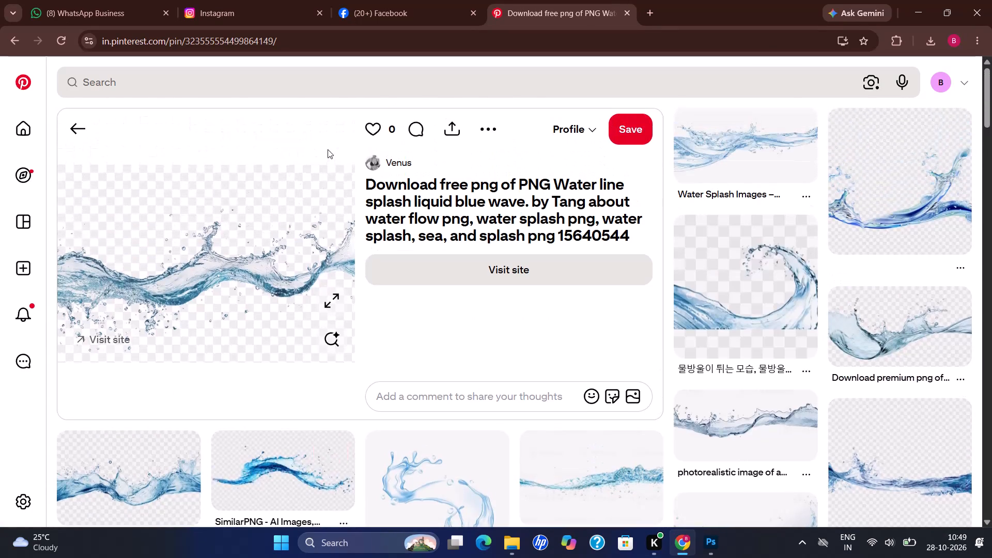
Copy the opened water line splash image and switch to the poster in Photoshop.
{"action": "left_click", "coordinate": [238, 249]}
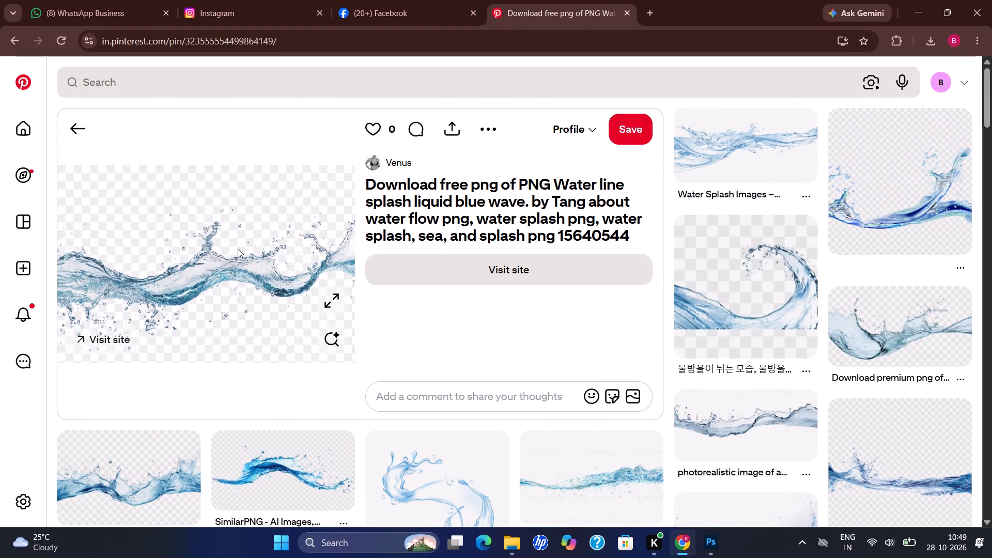
{"action": "right_click_drag", "start_coordinate": [238, 248], "coordinate": [236, 239]}
{"action": "left_click", "coordinate": [267, 289]}
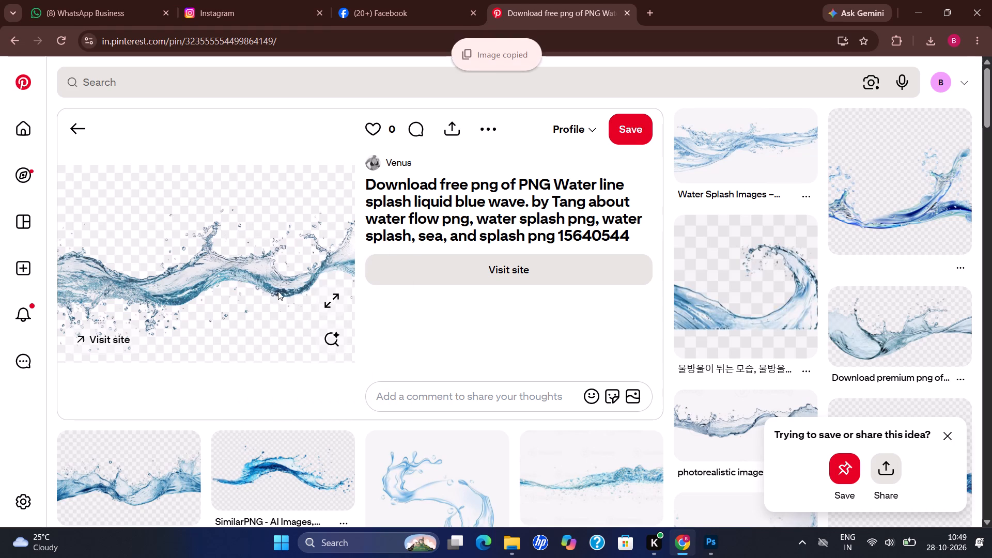
{"action": "left_click", "coordinate": [702, 541]}
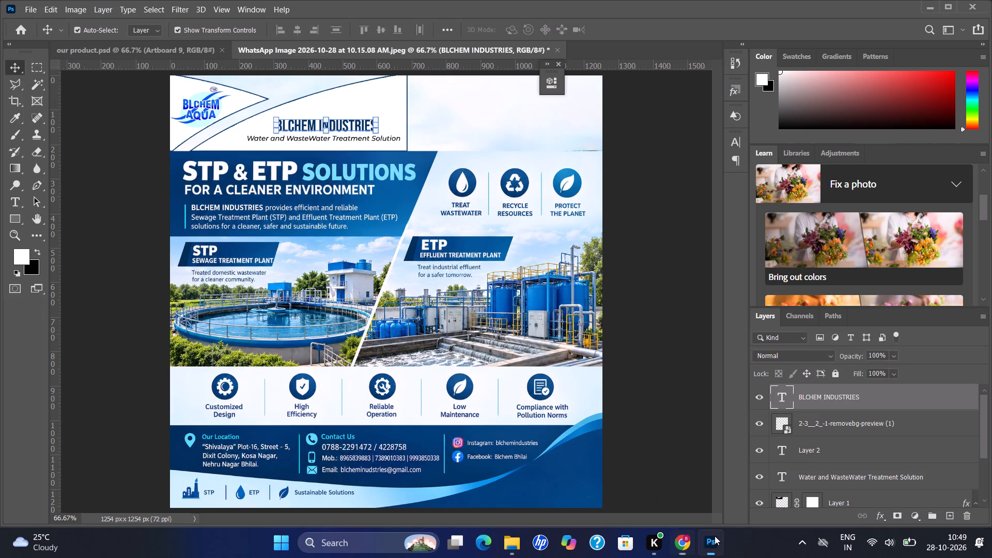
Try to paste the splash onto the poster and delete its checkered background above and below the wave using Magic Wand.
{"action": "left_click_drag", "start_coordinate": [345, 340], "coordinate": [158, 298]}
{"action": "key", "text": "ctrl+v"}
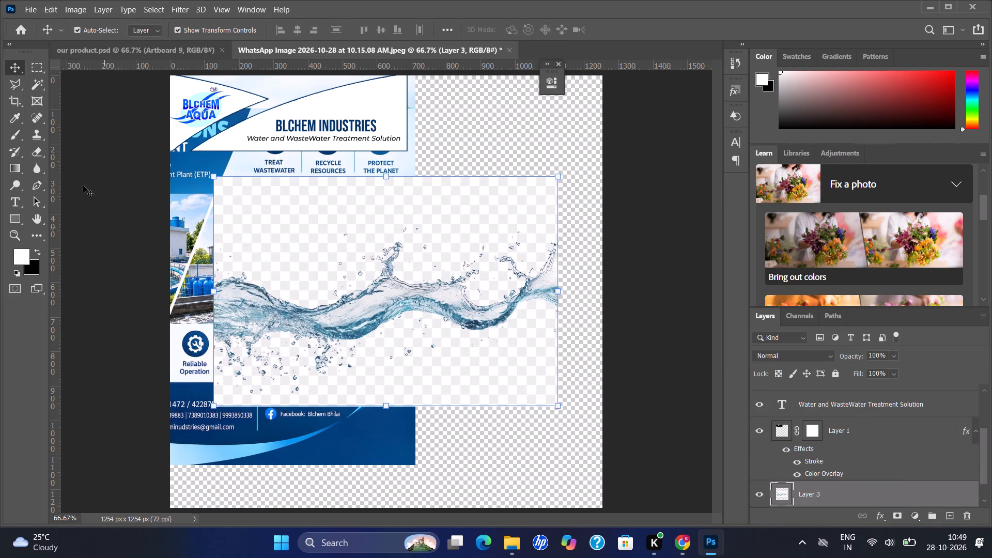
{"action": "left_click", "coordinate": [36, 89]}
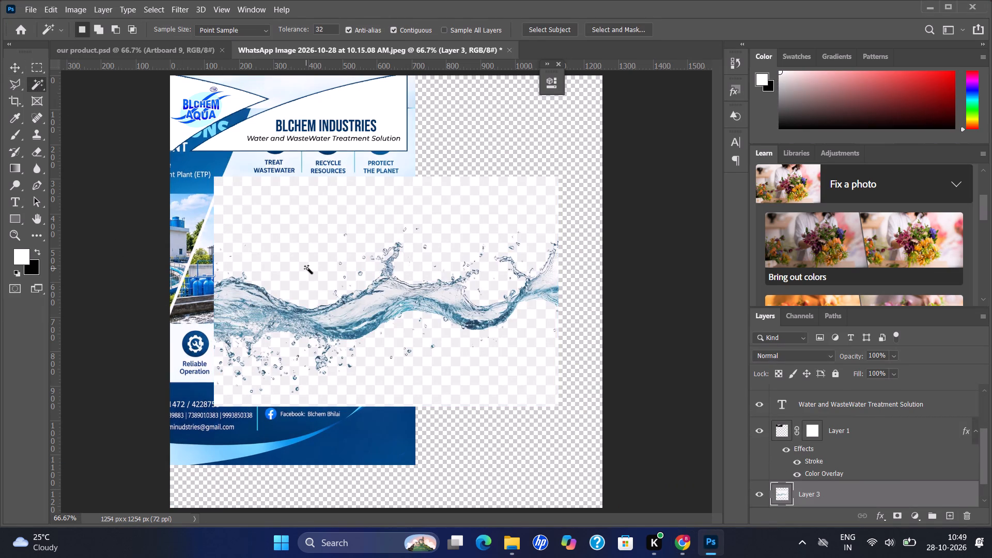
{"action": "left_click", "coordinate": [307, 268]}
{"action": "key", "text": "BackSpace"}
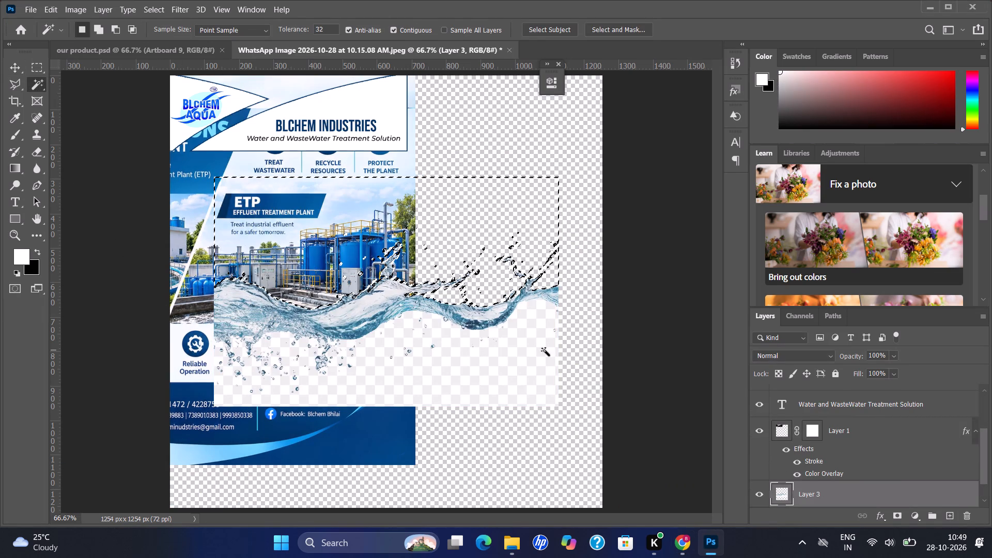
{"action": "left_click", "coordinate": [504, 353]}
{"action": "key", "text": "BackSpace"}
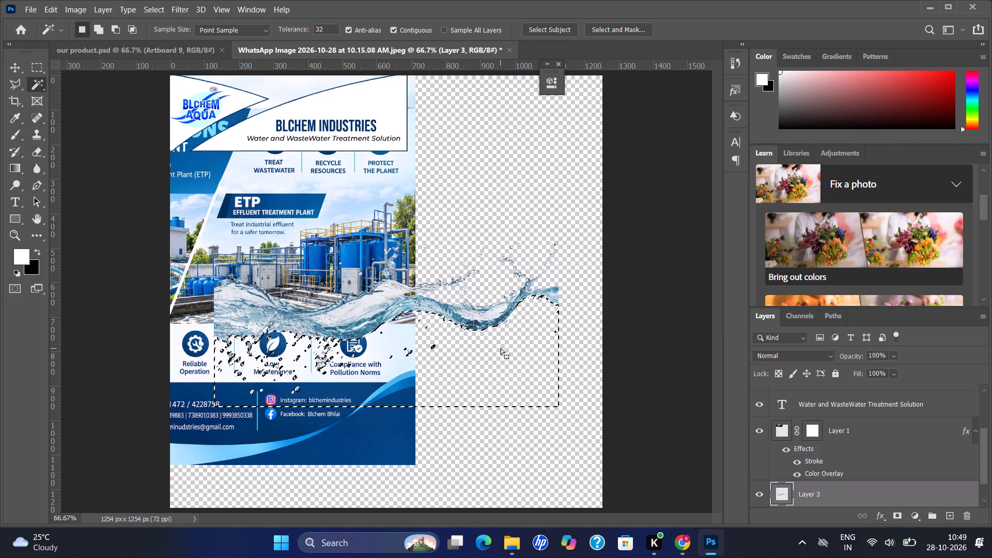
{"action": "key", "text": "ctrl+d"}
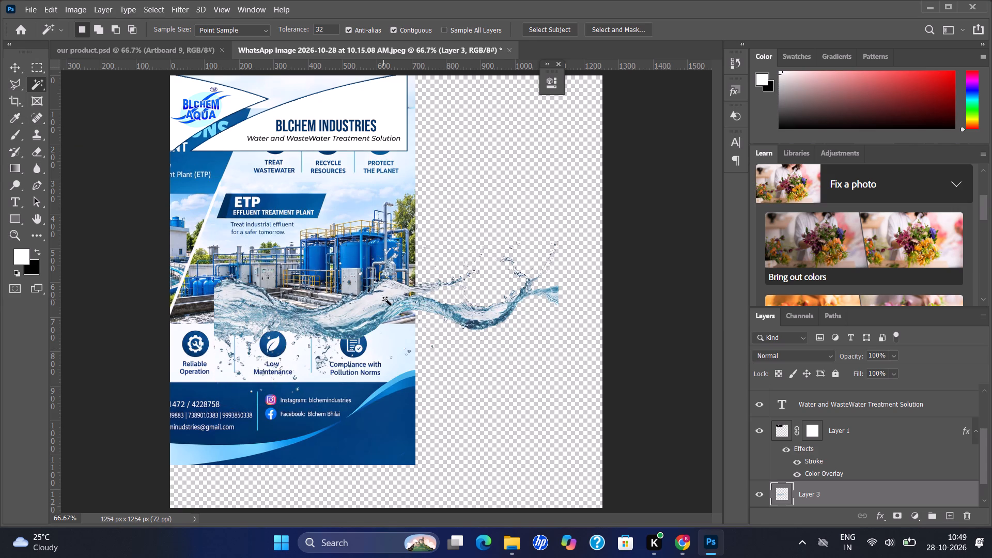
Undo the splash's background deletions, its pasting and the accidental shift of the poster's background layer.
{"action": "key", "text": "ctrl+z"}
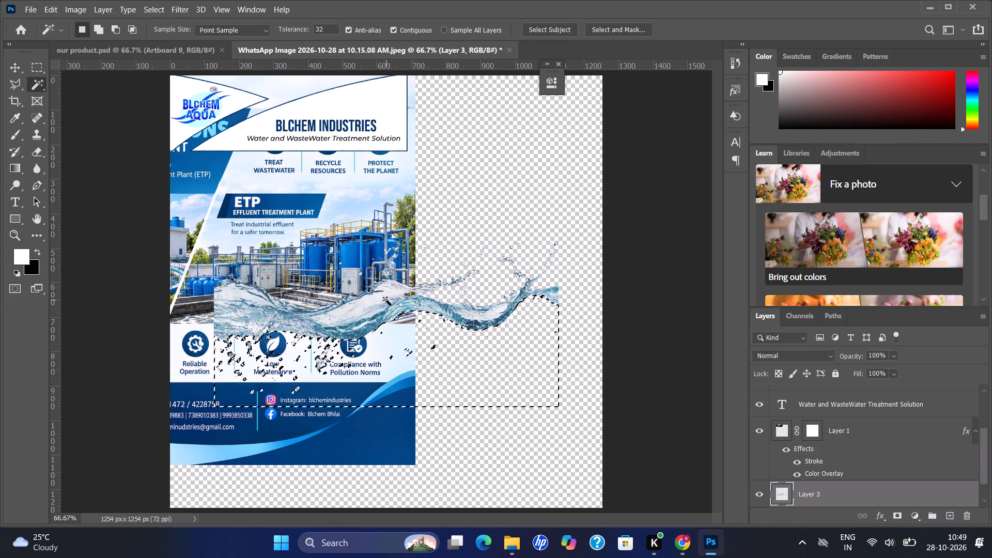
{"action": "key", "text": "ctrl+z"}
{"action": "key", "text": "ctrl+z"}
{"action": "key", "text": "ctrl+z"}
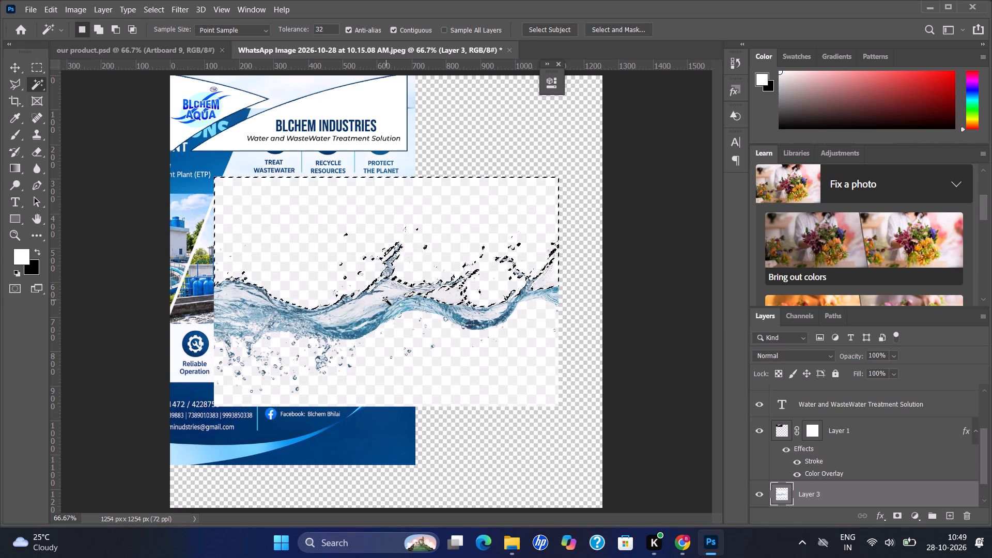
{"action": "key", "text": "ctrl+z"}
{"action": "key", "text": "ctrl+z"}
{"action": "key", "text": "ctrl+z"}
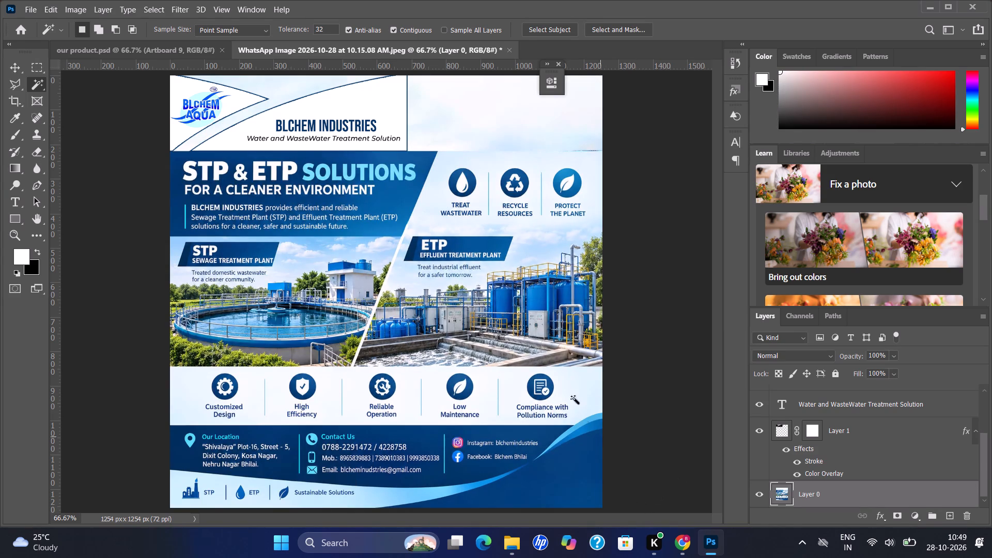
Paste the water splash onto the poster again and delete its checkered background above and below the wave using Magic Wand.
{"action": "left_click", "coordinate": [4, 67]}
{"action": "left_click", "coordinate": [15, 67]}
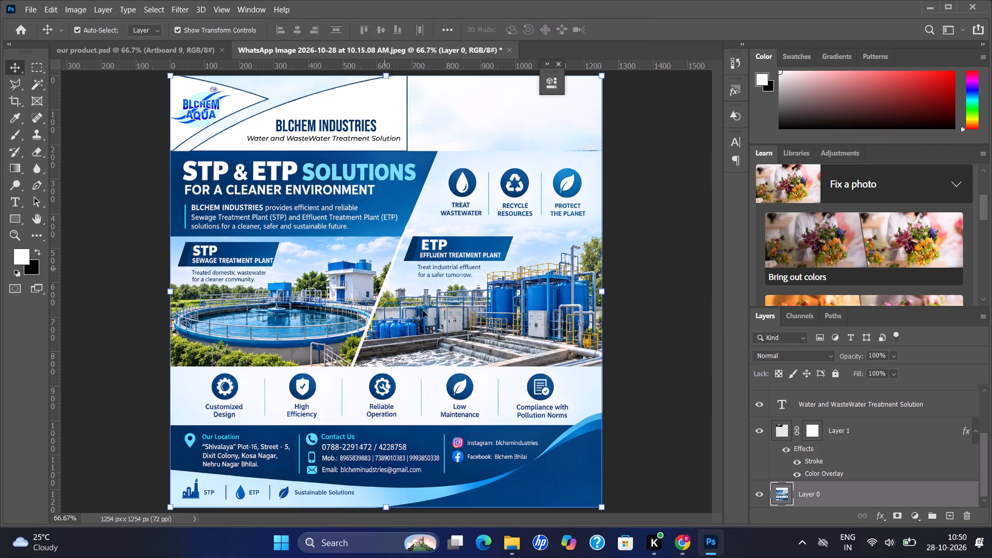
{"action": "key", "text": "ctrl+v"}
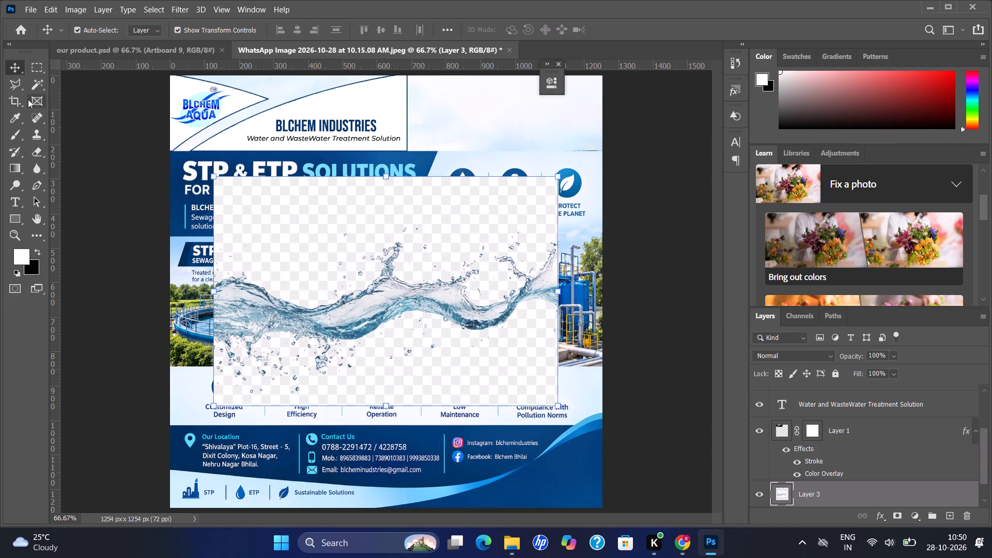
{"action": "left_click", "coordinate": [32, 85]}
{"action": "left_click", "coordinate": [331, 218]}
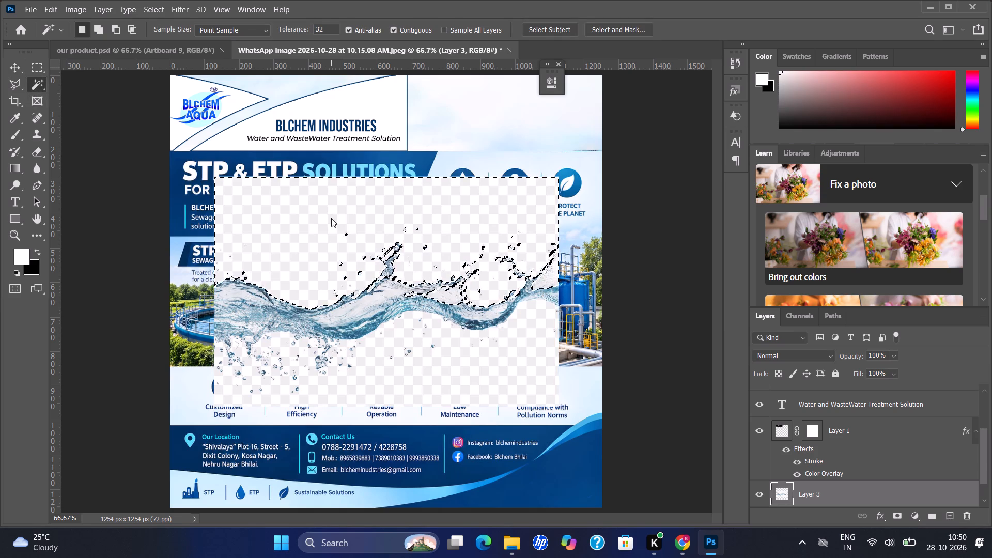
{"action": "key", "text": "BackSpace"}
{"action": "left_click", "coordinate": [466, 370]}
{"action": "key", "text": "BackSpace"}
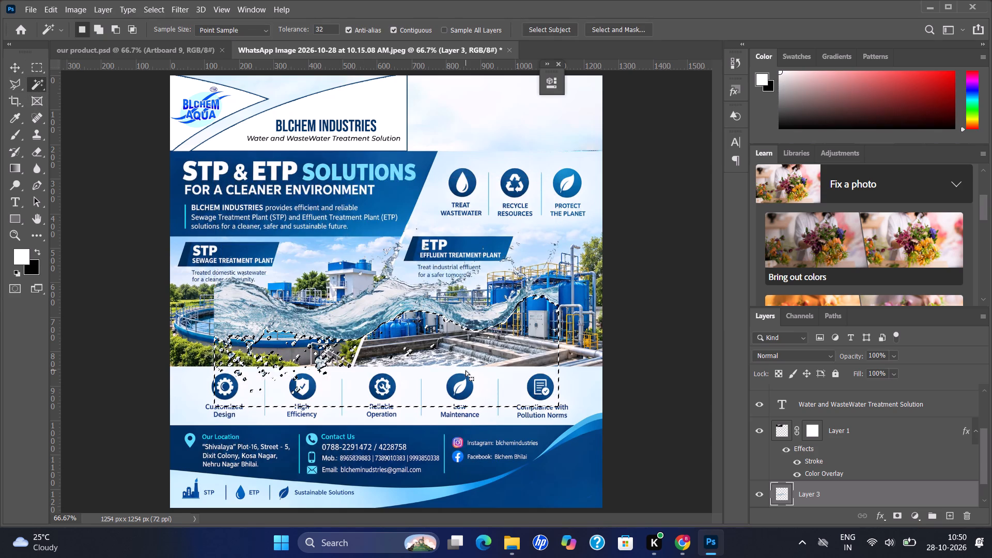
{"action": "key", "text": "ctrl+d"}
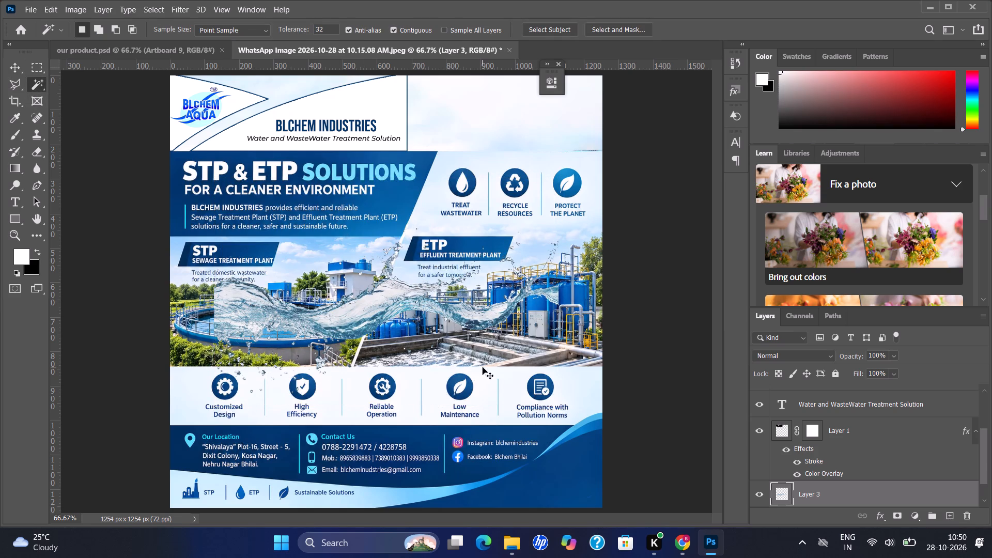
Move the cut-out water splash up into the header's empty area beside the BLCHEM INDUSTRIES title.
{"action": "left_click", "coordinate": [14, 64]}
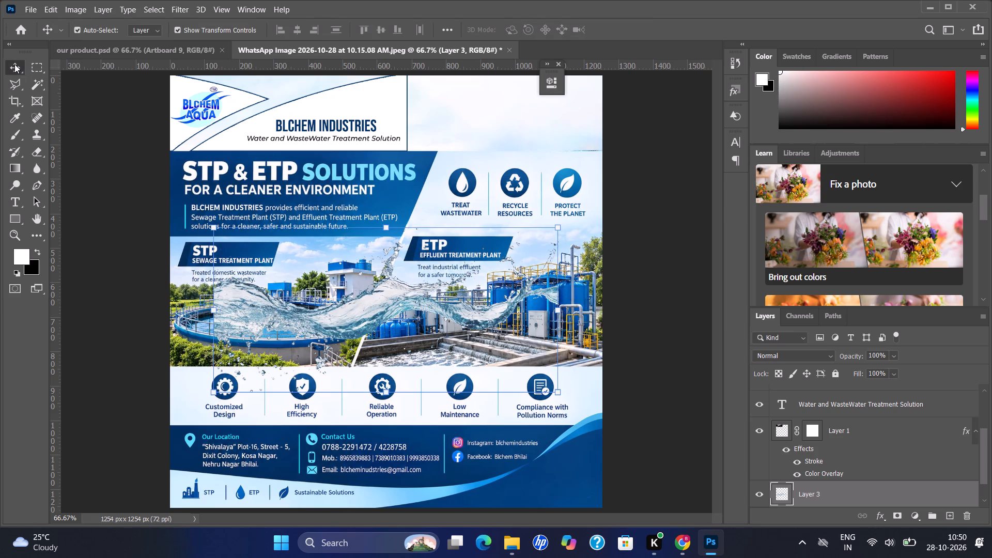
{"action": "left_click", "coordinate": [370, 298]}
{"action": "left_click_drag", "start_coordinate": [408, 311], "coordinate": [527, 64]}
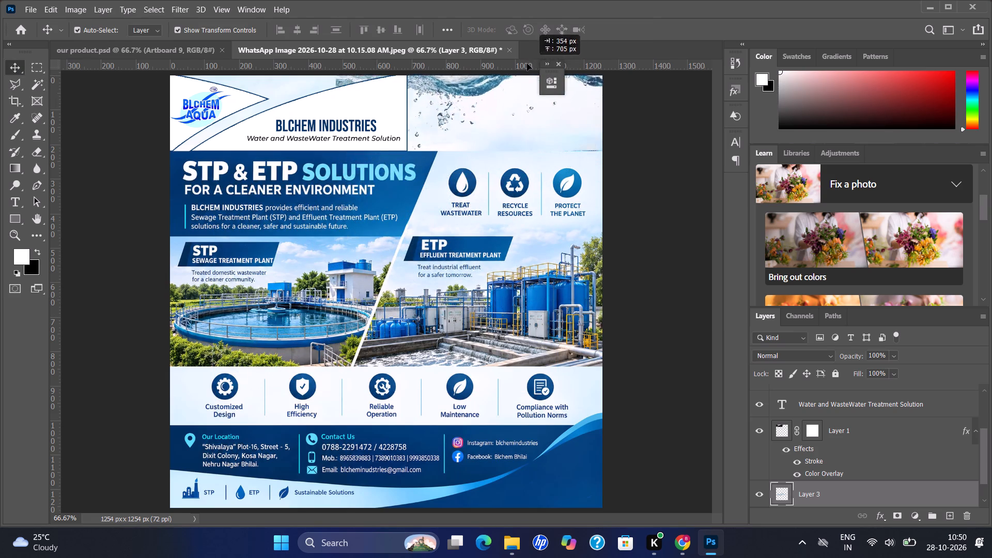
{"action": "left_click_drag", "start_coordinate": [527, 64], "coordinate": [447, 128]}
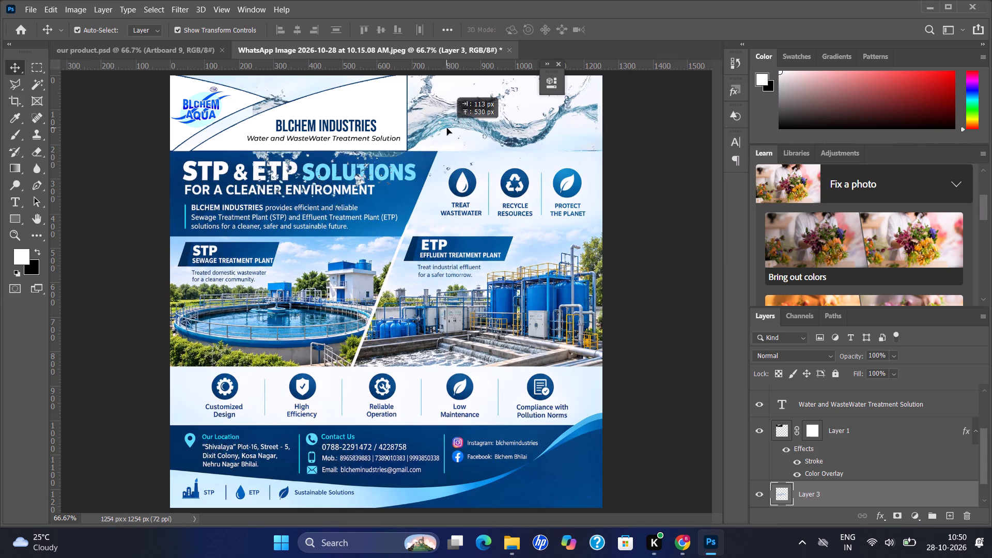
{"action": "left_click_drag", "start_coordinate": [447, 128], "coordinate": [454, 133]}
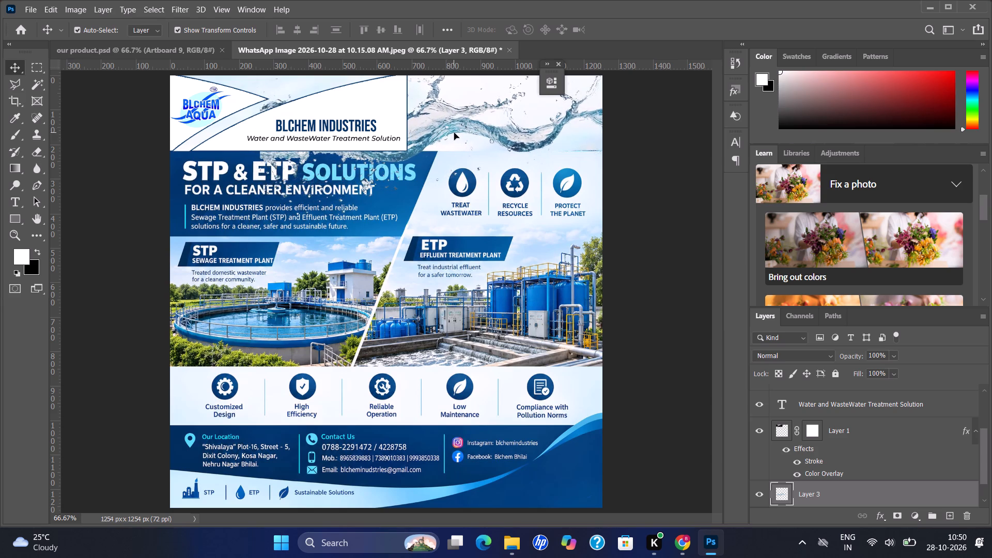
Scale the header's water splash to about 81% and align its right end with the poster's right edge.
{"action": "left_click_drag", "start_coordinate": [609, 216], "coordinate": [560, 174]}
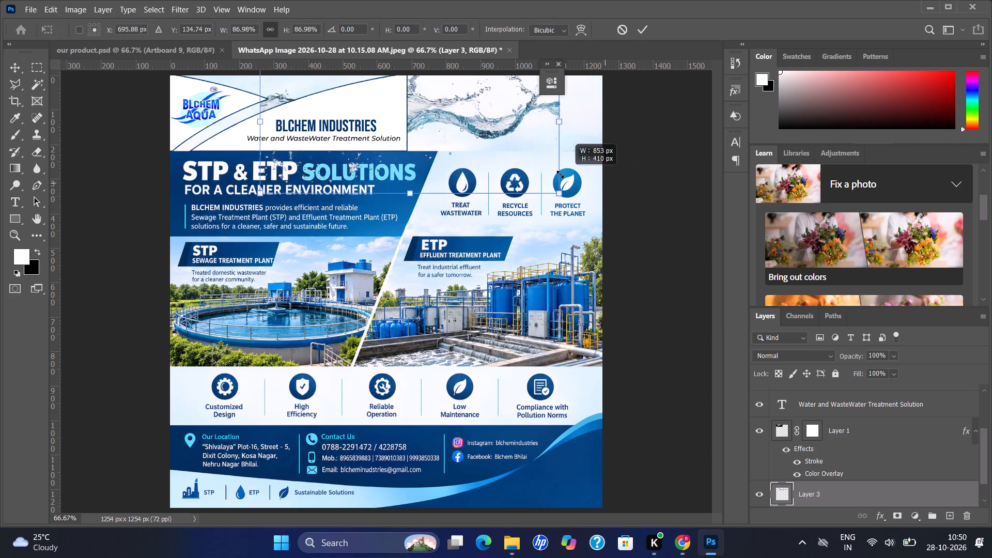
{"action": "left_click_drag", "start_coordinate": [560, 174], "coordinate": [551, 171]}
{"action": "left_click_drag", "start_coordinate": [451, 143], "coordinate": [512, 150]}
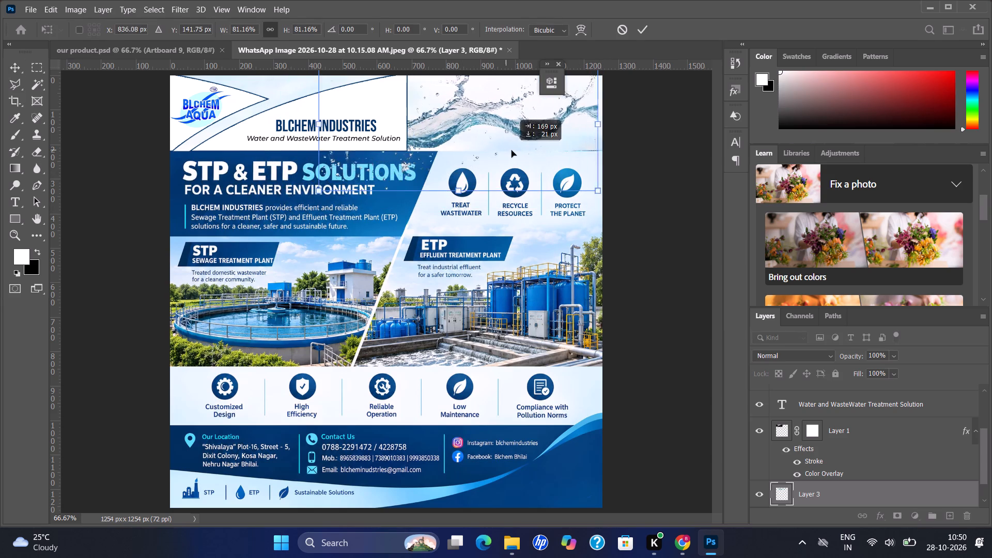
{"action": "left_click_drag", "start_coordinate": [512, 150], "coordinate": [514, 151]}
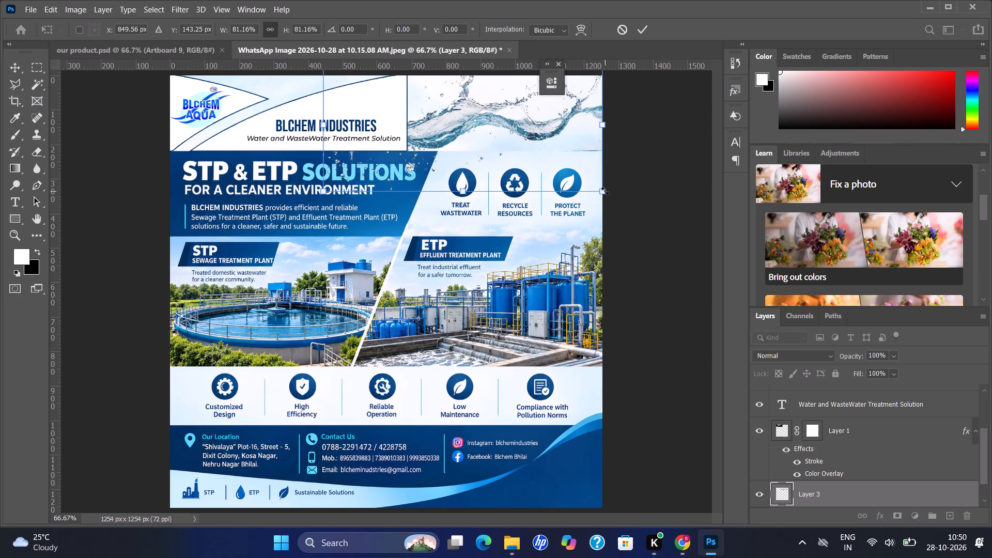
{"action": "left_click", "coordinate": [642, 25]}
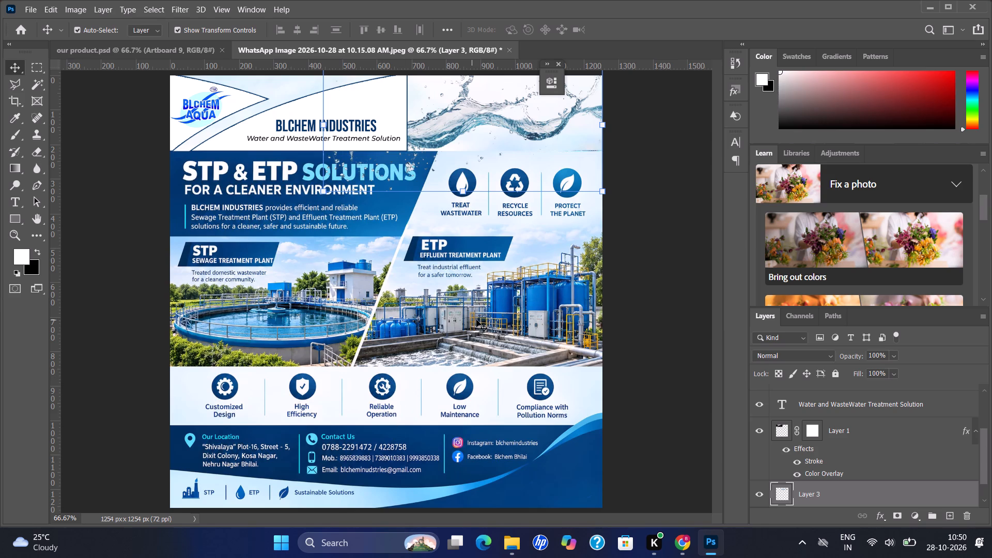
Select the header area around the BLCHEM INDUSTRIES title with a rectangular marquee and delete the splash pixels inside it.
{"action": "left_click", "coordinate": [43, 65]}
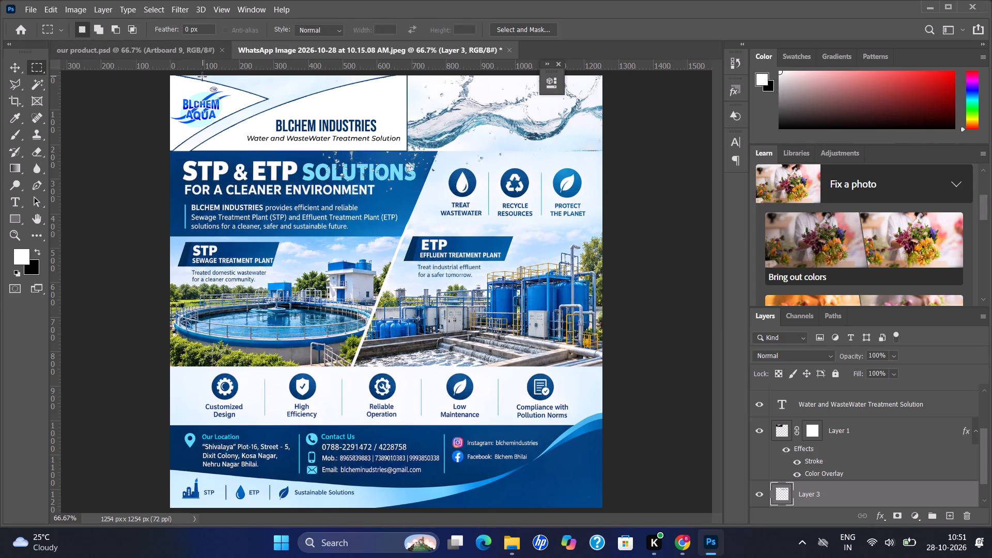
{"action": "left_click_drag", "start_coordinate": [202, 76], "coordinate": [404, 167]}
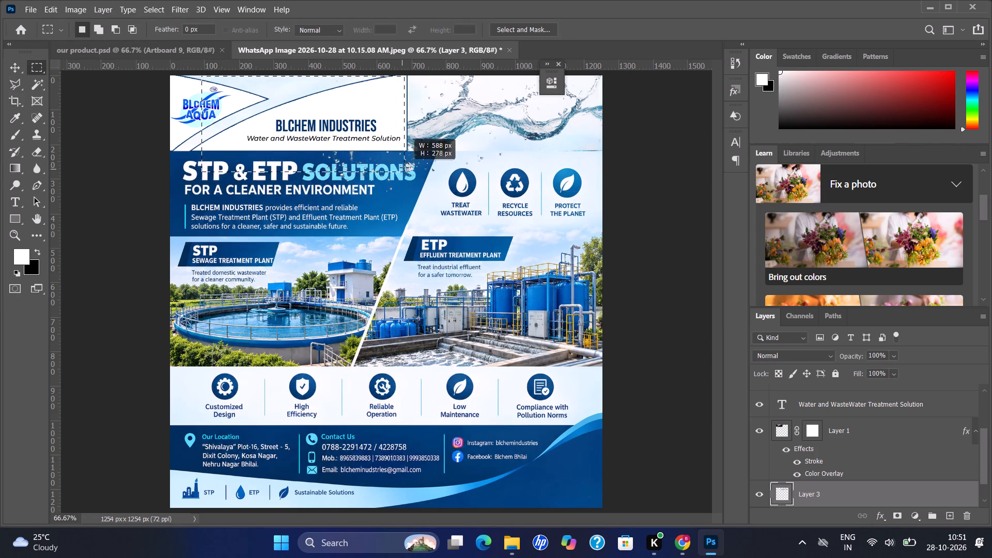
{"action": "left_click_drag", "start_coordinate": [404, 167], "coordinate": [409, 164]}
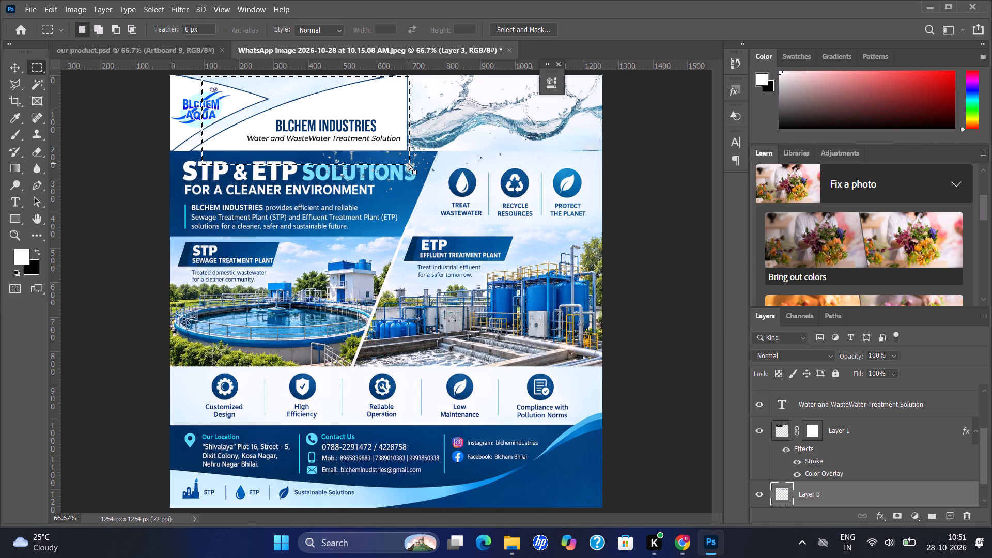
{"action": "key", "text": "Left"}
{"action": "key", "text": "Left"}
{"action": "key", "text": "Left"}
{"action": "key", "text": "Left"}
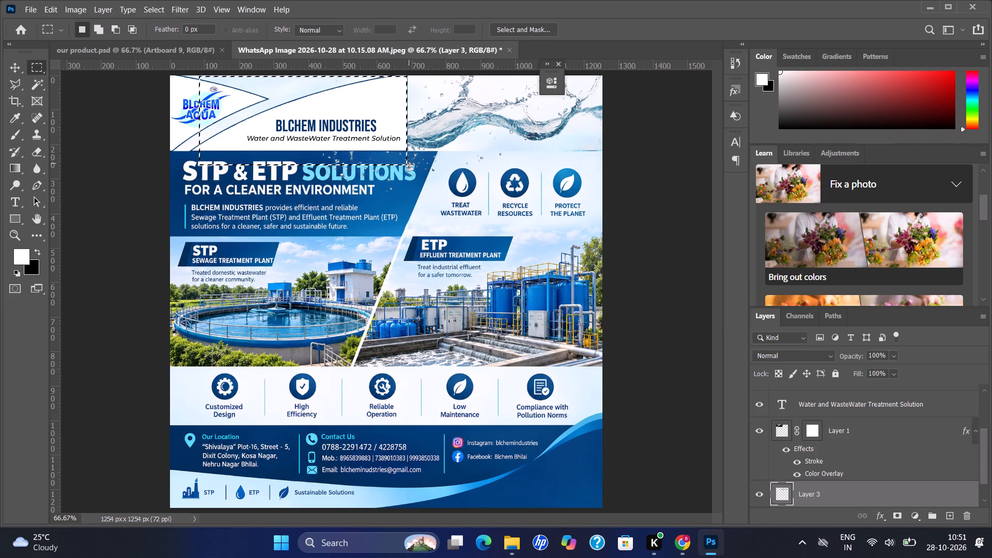
{"action": "key", "text": "BackSpace"}
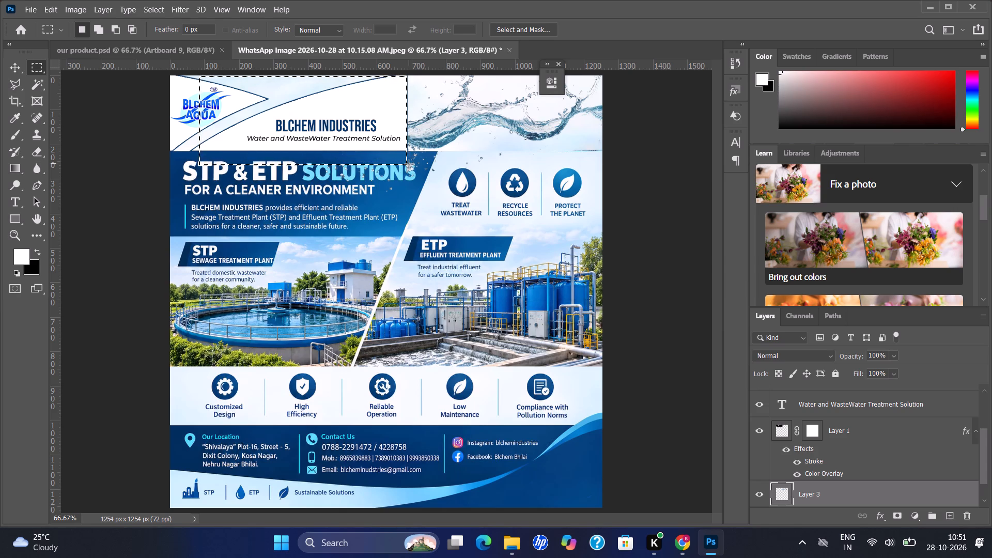
{"action": "key", "text": "ctrl+d"}
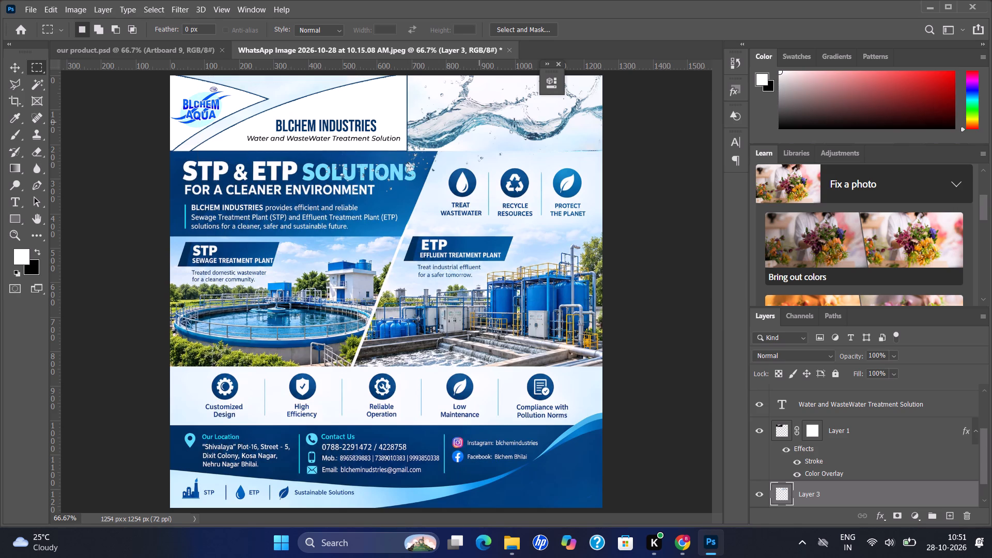
Duplicate the header's water splash and place the copy in the poster's bottom-right footer corner.
{"action": "left_click", "coordinate": [15, 68]}
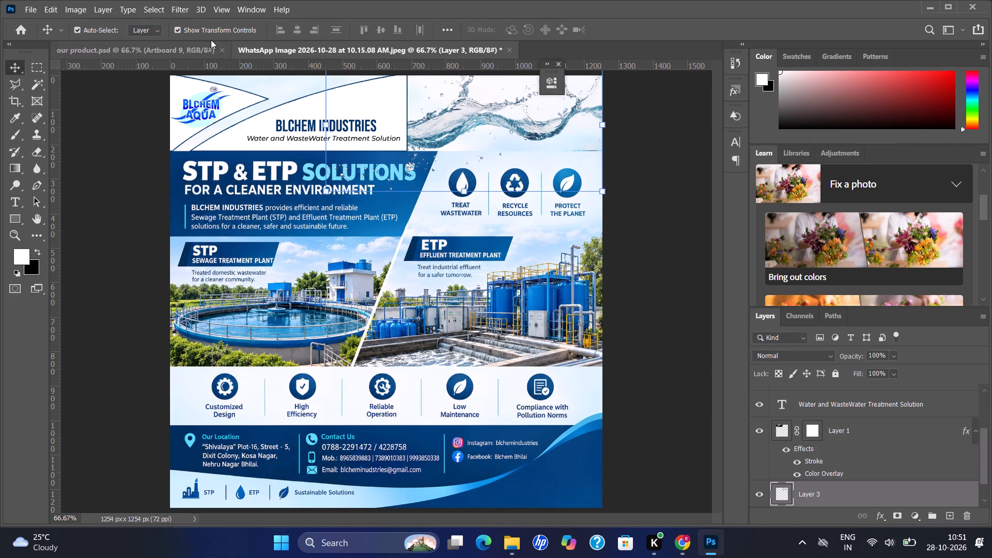
{"action": "left_click", "coordinate": [510, 117]}
{"action": "left_click", "coordinate": [521, 124]}
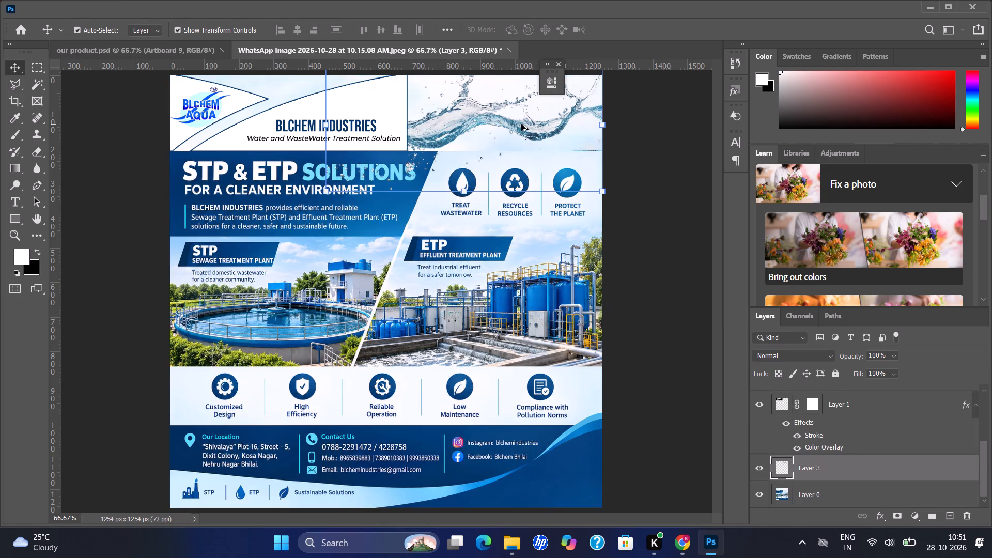
{"action": "left_click_drag", "start_coordinate": [521, 124], "coordinate": [532, 503], "text": "alt"}
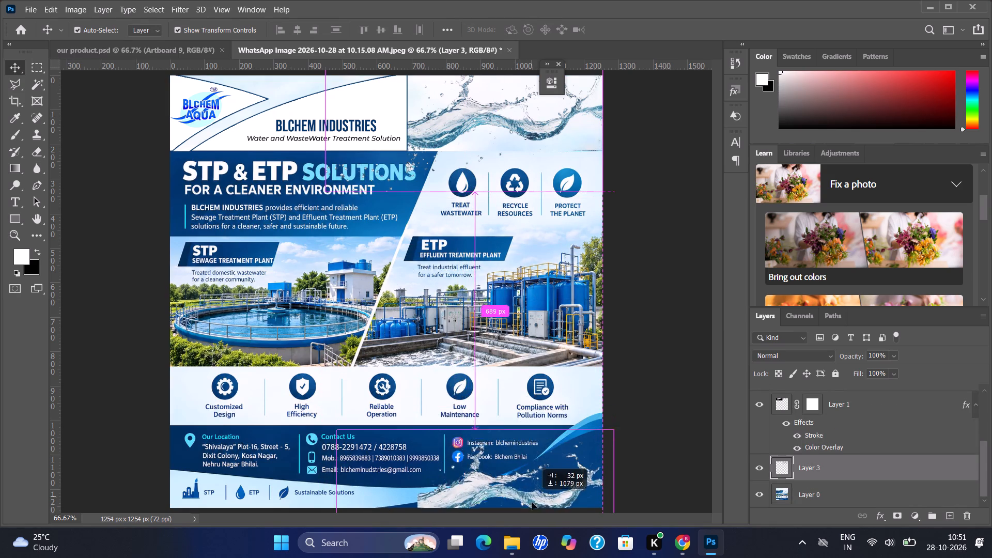
{"action": "left_click_drag", "start_coordinate": [532, 503], "coordinate": [524, 487], "text": "alt"}
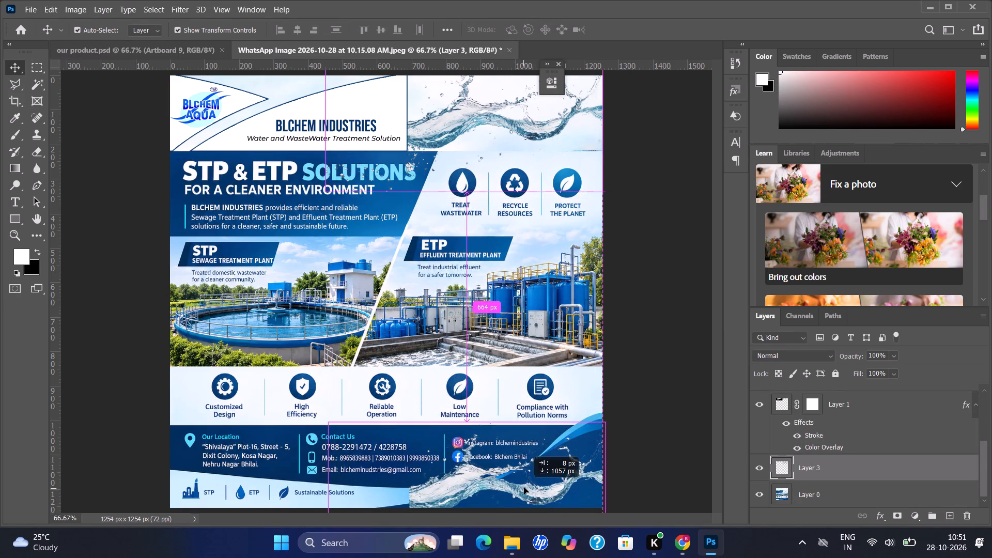
{"action": "left_click_drag", "start_coordinate": [524, 487], "coordinate": [524, 489], "text": "alt"}
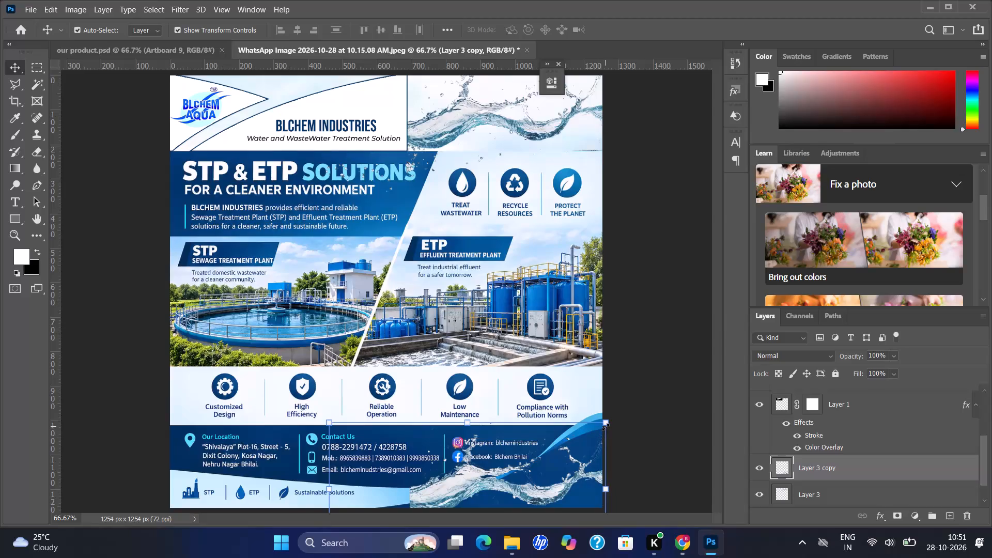
Scale the footer splash copy to about 91% and align its right end with the poster's right edge.
{"action": "left_click_drag", "start_coordinate": [606, 427], "coordinate": [584, 444]}
{"action": "left_click_drag", "start_coordinate": [517, 476], "coordinate": [536, 473]}
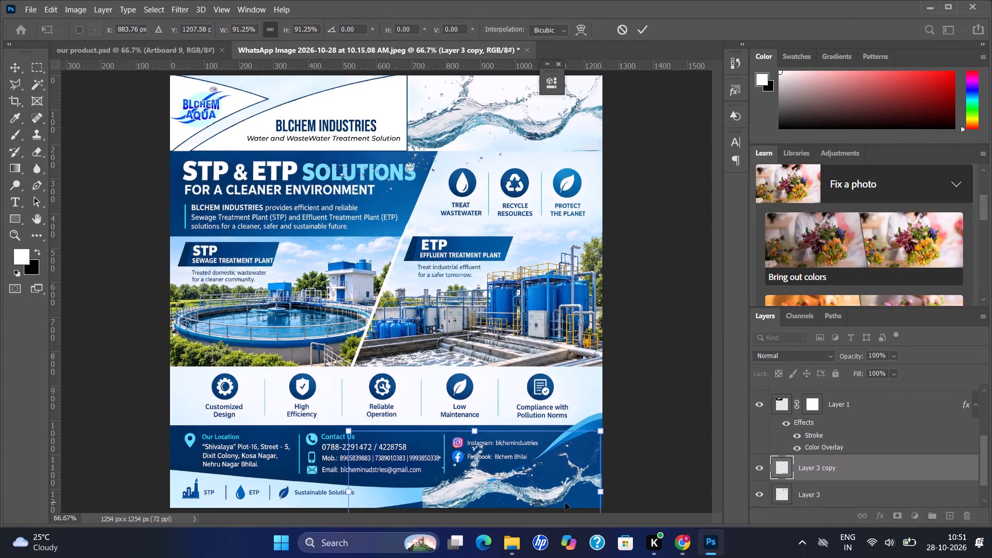
{"action": "key", "text": "Right"}
{"action": "key", "text": "Right"}
{"action": "key", "text": "Right"}
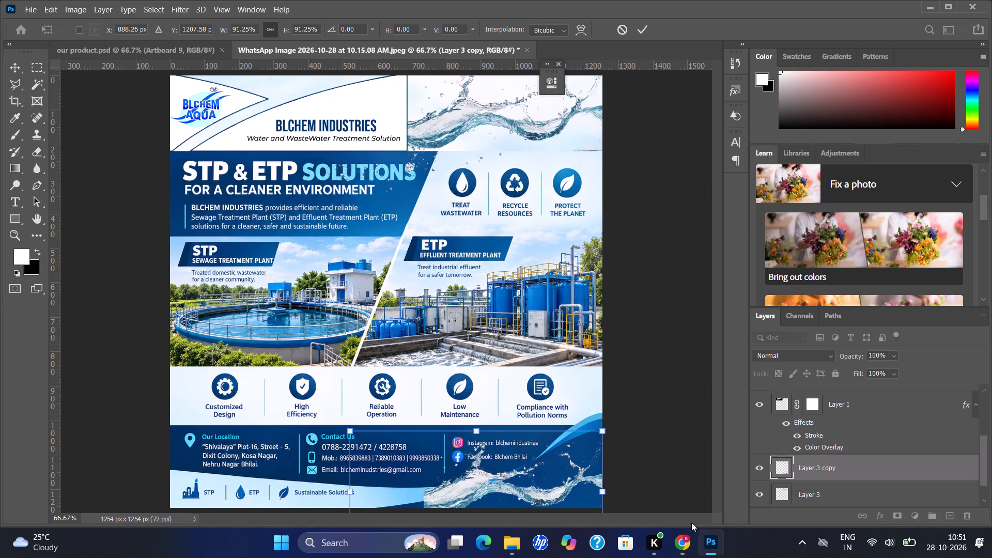
{"action": "left_click", "coordinate": [850, 474]}
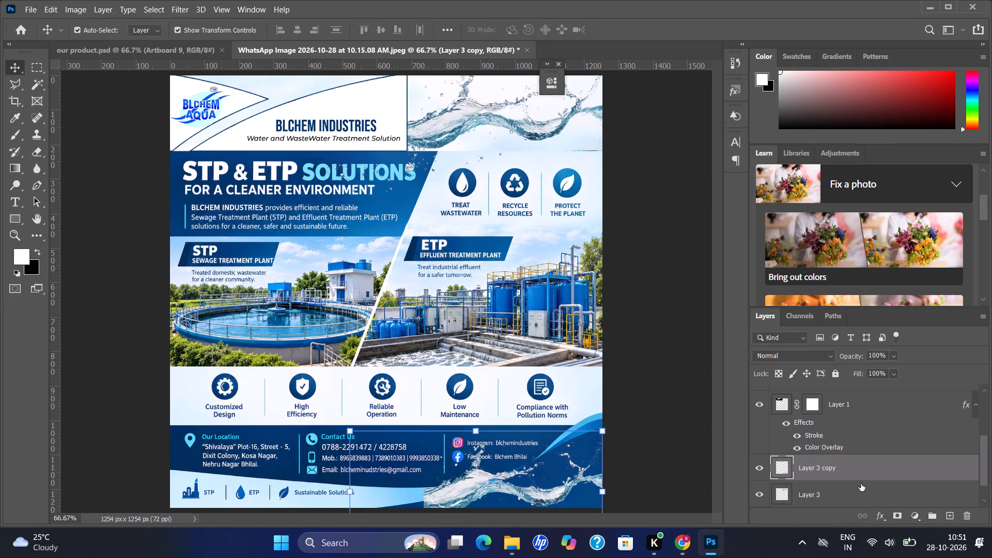
Add a layer mask to the footer splash copy and brush black over the stray droplets beside the social media lines.
{"action": "left_click", "coordinate": [892, 517]}
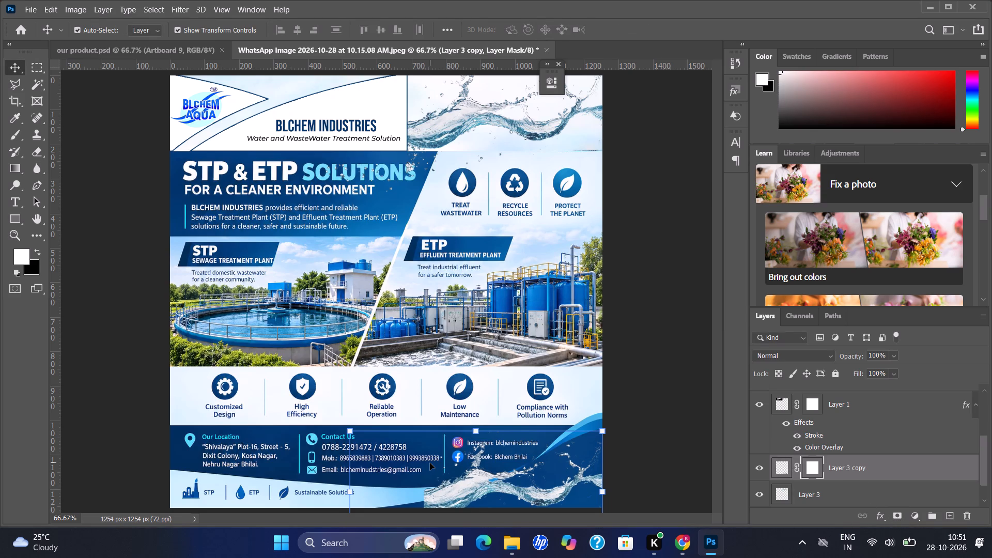
{"action": "key", "text": "b"}
{"action": "left_click", "coordinate": [425, 488]}
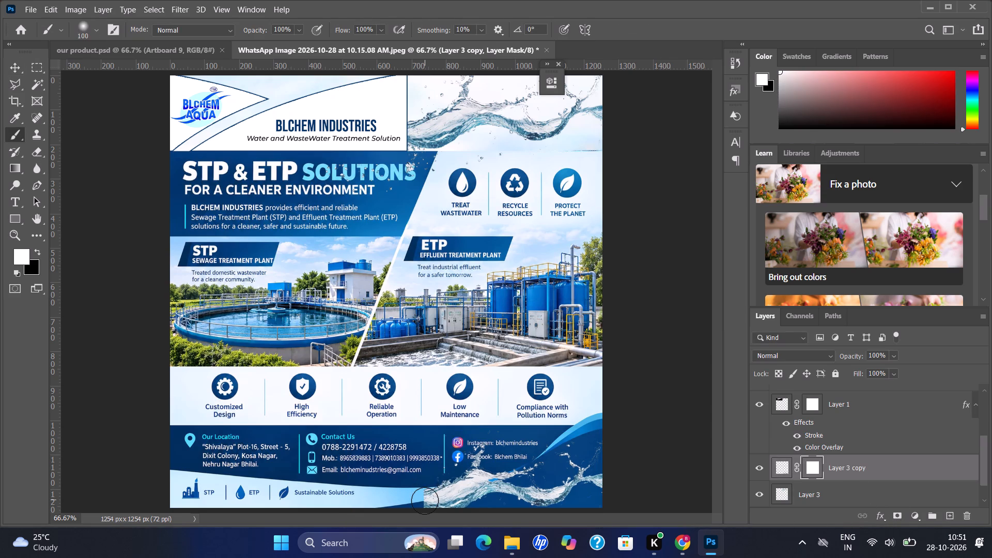
{"action": "left_click", "coordinate": [425, 501]}
{"action": "double_click", "coordinate": [425, 501]}
{"action": "left_click", "coordinate": [581, 456]}
{"action": "left_click_drag", "start_coordinate": [581, 456], "coordinate": [564, 451]}
{"action": "double_click", "coordinate": [564, 451]}
{"action": "key", "text": "x"}
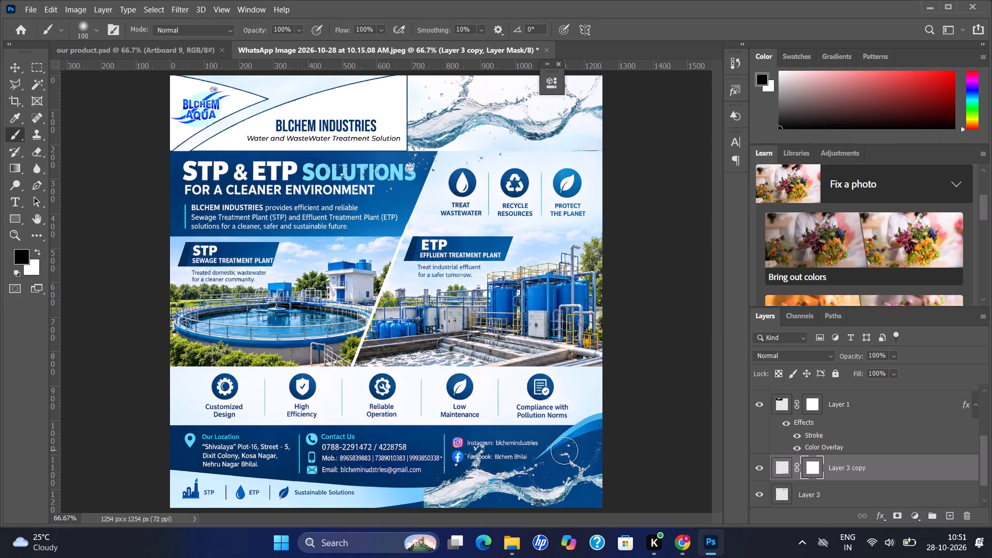
{"action": "left_click_drag", "start_coordinate": [564, 451], "coordinate": [590, 452]}
{"action": "left_click_drag", "start_coordinate": [590, 452], "coordinate": [587, 458]}
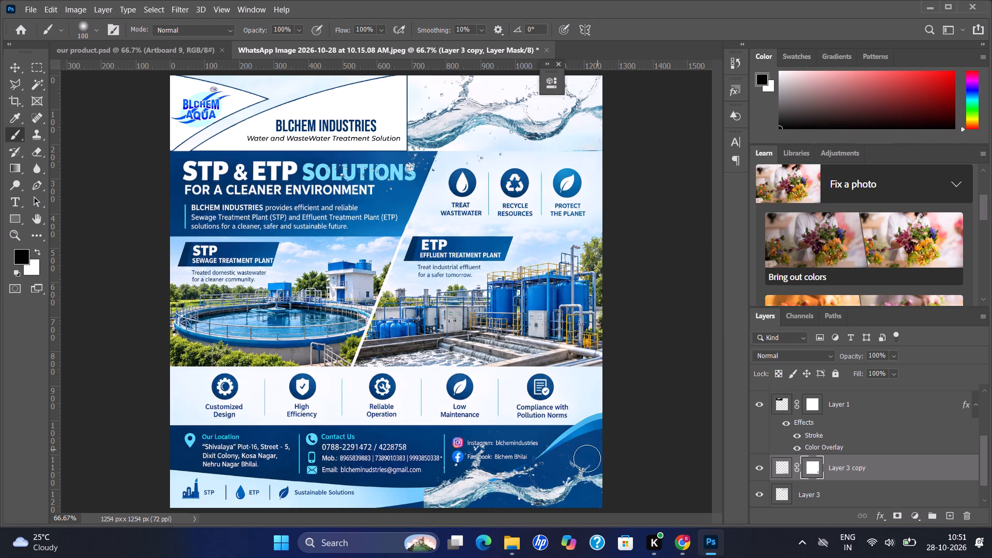
{"action": "left_click_drag", "start_coordinate": [587, 458], "coordinate": [586, 458]}
{"action": "left_click", "coordinate": [586, 458]}
{"action": "left_click", "coordinate": [552, 453]}
{"action": "left_click", "coordinate": [538, 458]}
Mask out the splash droplets covering the Instagram and Facebook lines with the black brush.
{"action": "left_click", "coordinate": [483, 457]}
{"action": "left_click", "coordinate": [471, 461]}
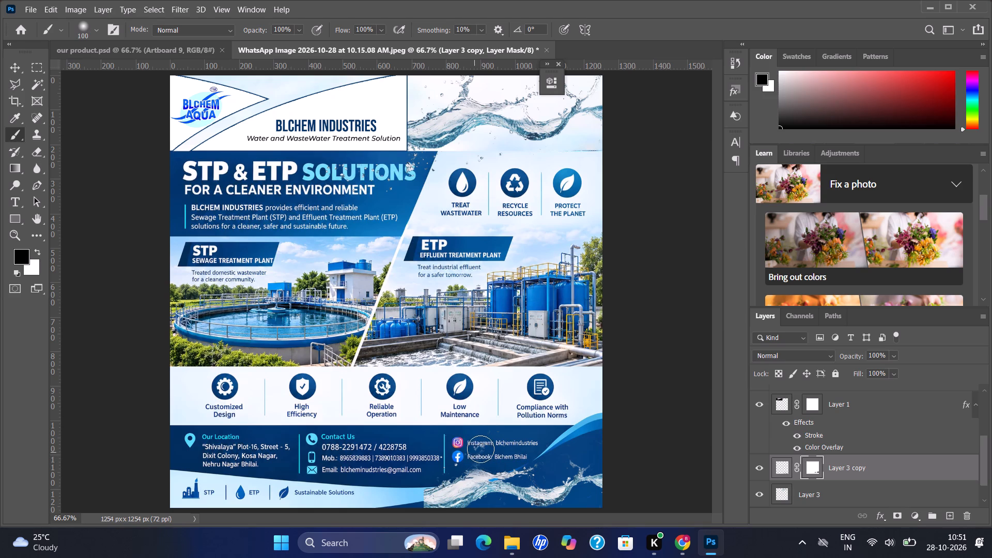
{"action": "left_click", "coordinate": [481, 448]}
{"action": "left_click", "coordinate": [476, 461]}
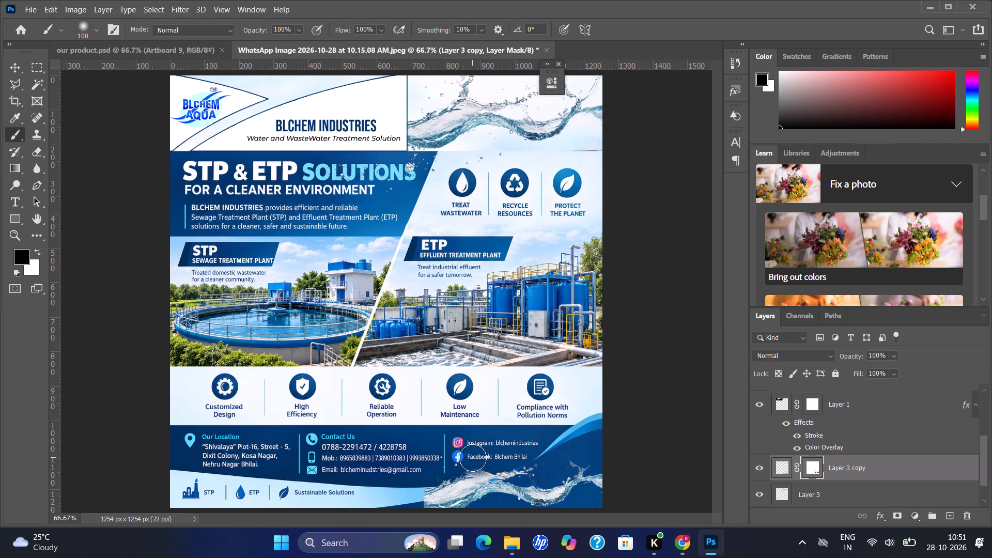
{"action": "left_click", "coordinate": [473, 458]}
{"action": "left_click", "coordinate": [469, 458]}
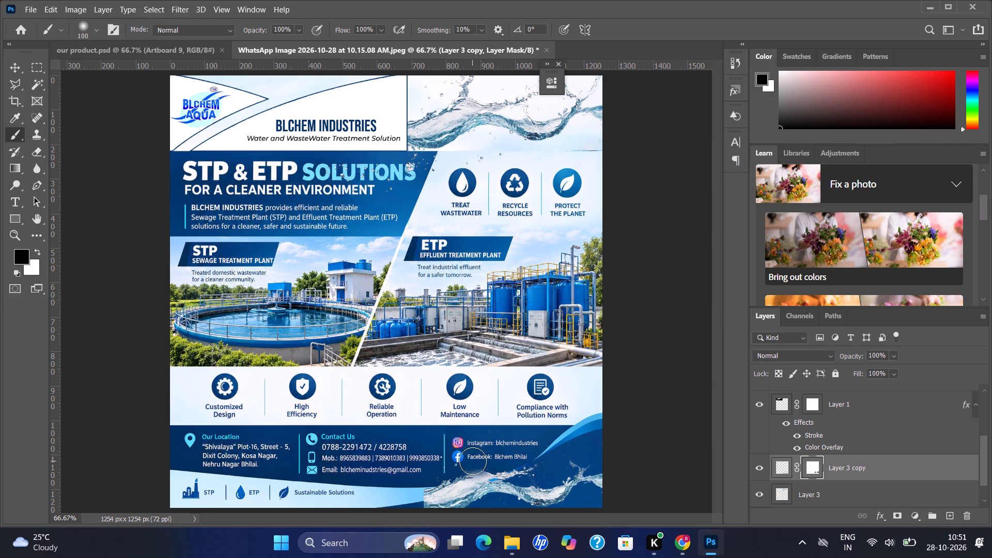
{"action": "left_click", "coordinate": [473, 461]}
{"action": "left_click", "coordinate": [500, 460]}
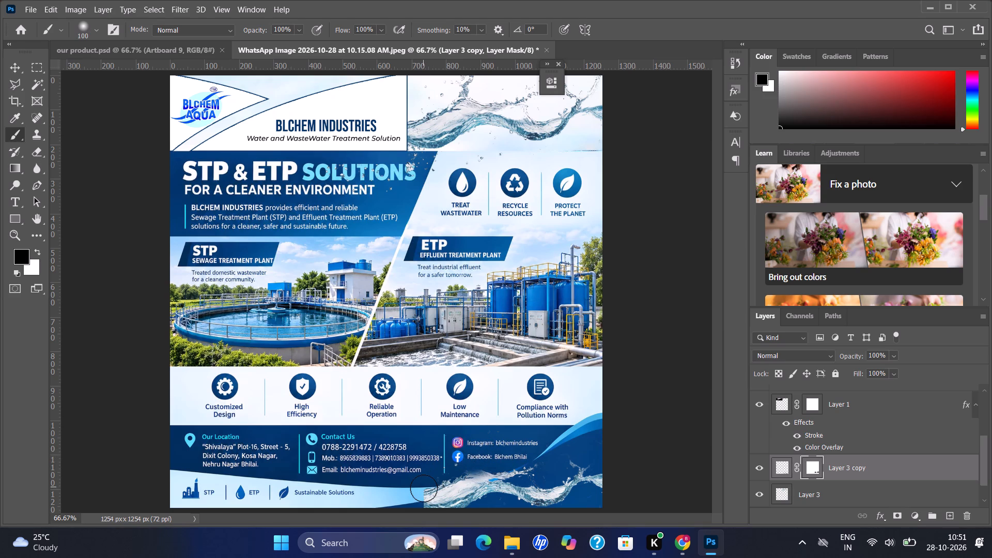
Brush black on the mask along the footer splash's hard left edge and lower-left part to blend it into the footer.
{"action": "left_click", "coordinate": [424, 488]}
{"action": "left_click", "coordinate": [423, 502]}
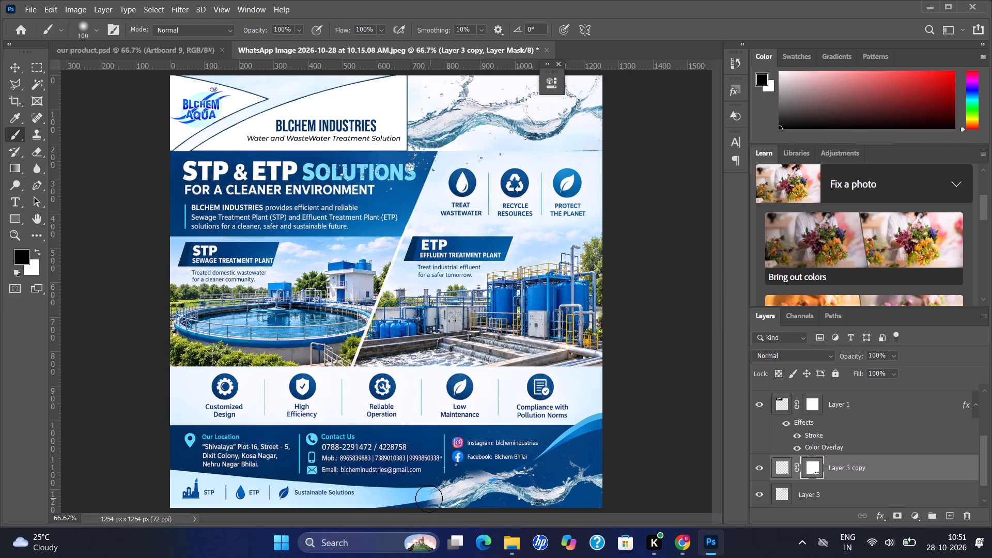
{"action": "left_click", "coordinate": [428, 499]}
{"action": "left_click_drag", "start_coordinate": [423, 498], "coordinate": [433, 540]}
{"action": "left_click_drag", "start_coordinate": [433, 540], "coordinate": [441, 517]}
{"action": "left_click", "coordinate": [441, 517]}
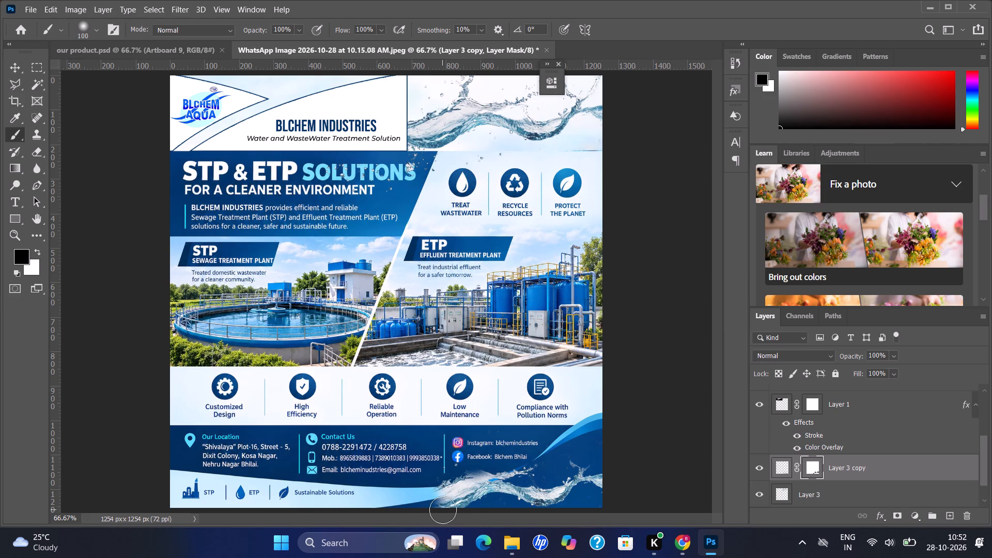
{"action": "left_click", "coordinate": [443, 510]}
{"action": "left_click_drag", "start_coordinate": [450, 511], "coordinate": [460, 511]}
{"action": "left_click", "coordinate": [460, 511]}
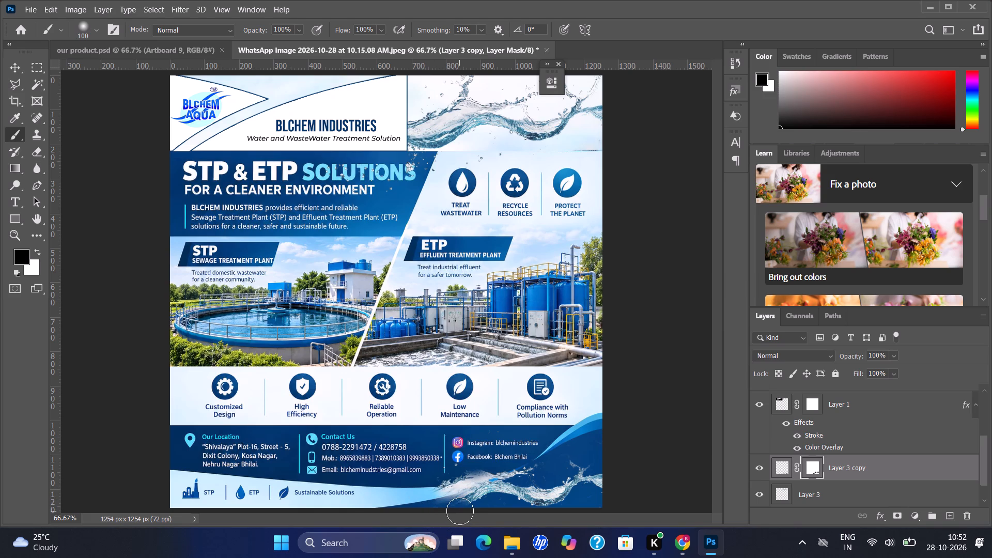
{"action": "left_click", "coordinate": [470, 510]}
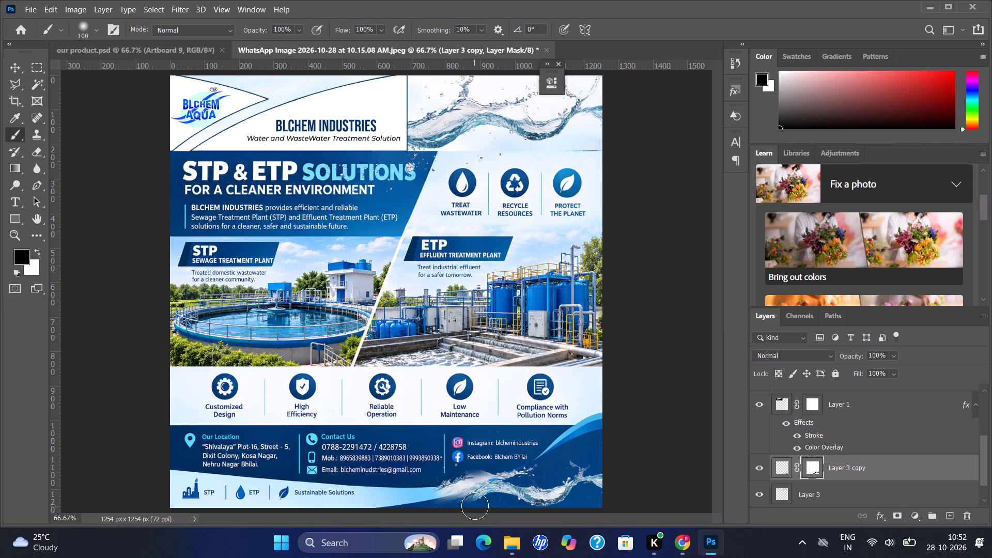
{"action": "left_click", "coordinate": [477, 508]}
{"action": "left_click_drag", "start_coordinate": [455, 511], "coordinate": [472, 501]}
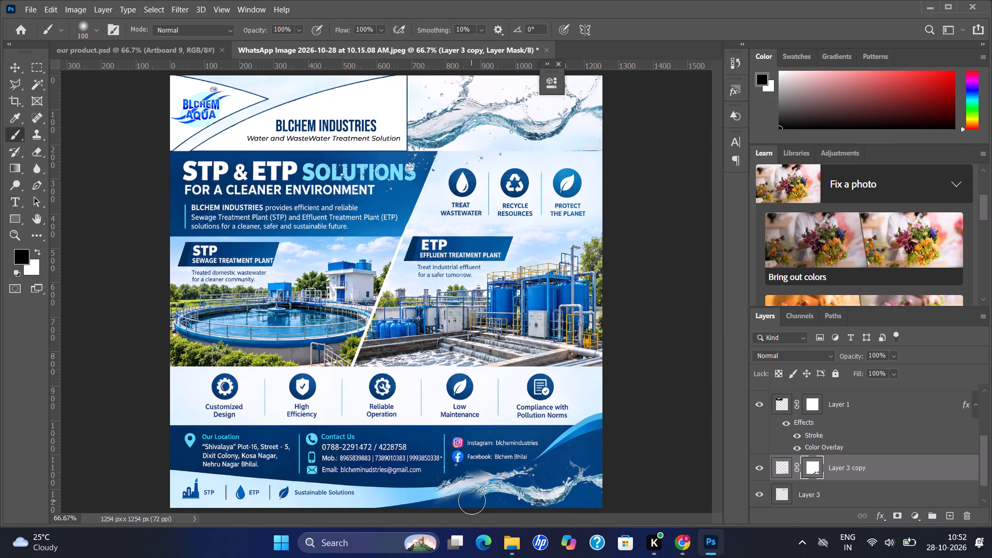
{"action": "left_click_drag", "start_coordinate": [472, 501], "coordinate": [472, 503]}
{"action": "left_click", "coordinate": [479, 507]}
Nudge the footer splash copy slightly down and right and rotate it about 3.71° counterclockwise.
{"action": "left_click", "coordinate": [14, 67]}
{"action": "key", "text": "Down"}
{"action": "key", "text": "Down"}
{"action": "key", "text": "Down"}
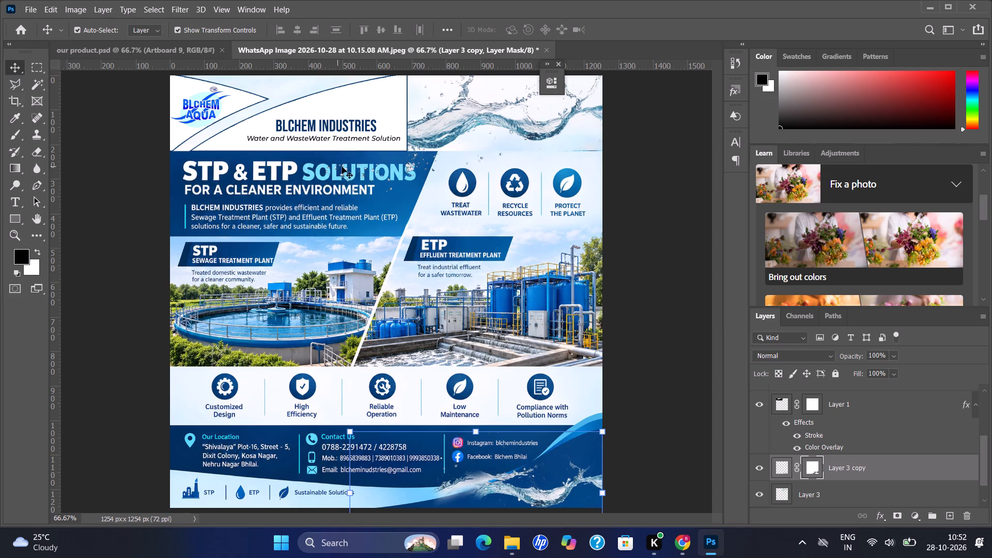
{"action": "left_click_drag", "start_coordinate": [606, 424], "coordinate": [603, 414]}
{"action": "key", "text": "Right"}
{"action": "key", "text": "Right"}
{"action": "key", "text": "Right"}
{"action": "key", "text": "Right"}
{"action": "key", "text": "Right"}
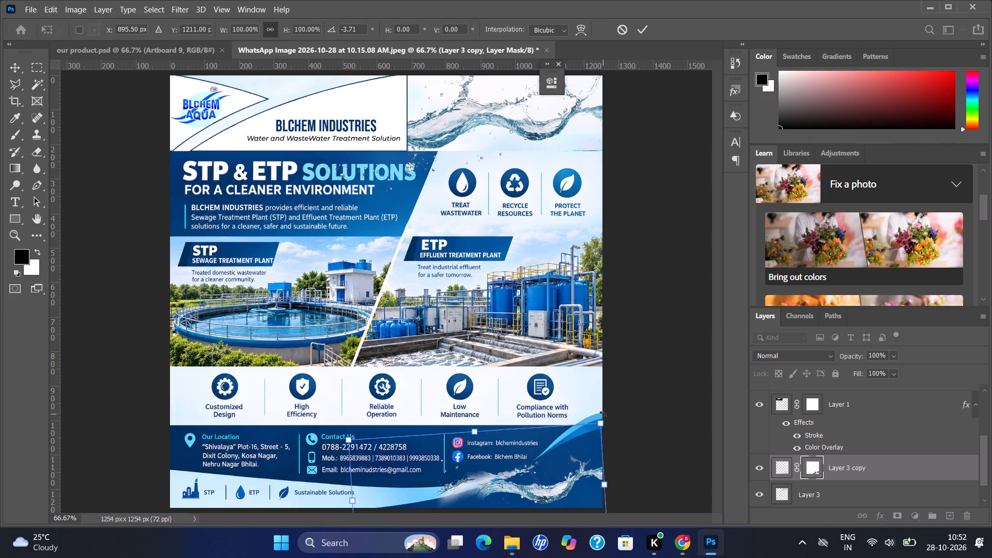
{"action": "key", "text": "Return"}
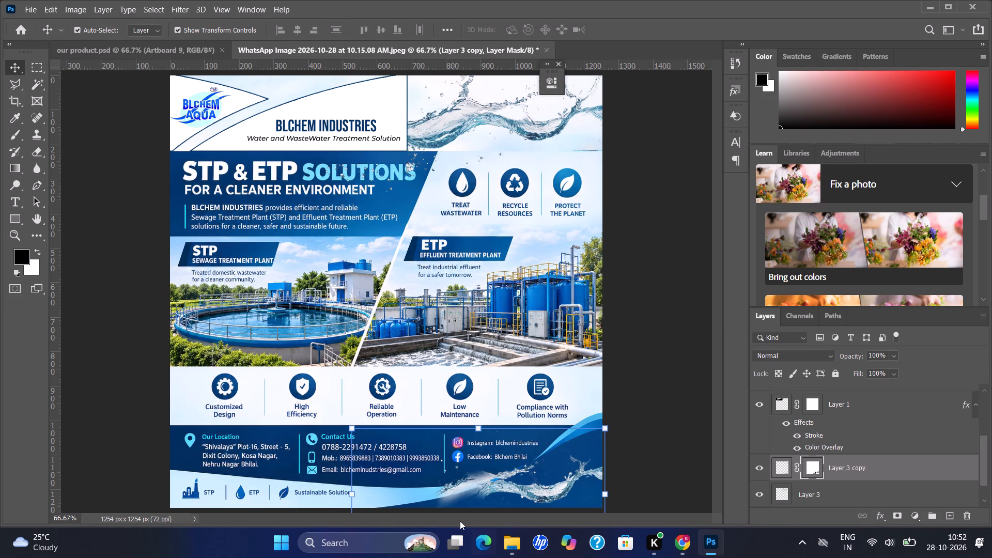
Brush black on the footer splash copy's mask along its lower-left edge, clearing residue over the footer's light-blue curve and bottom edge.
{"action": "key", "text": "b"}
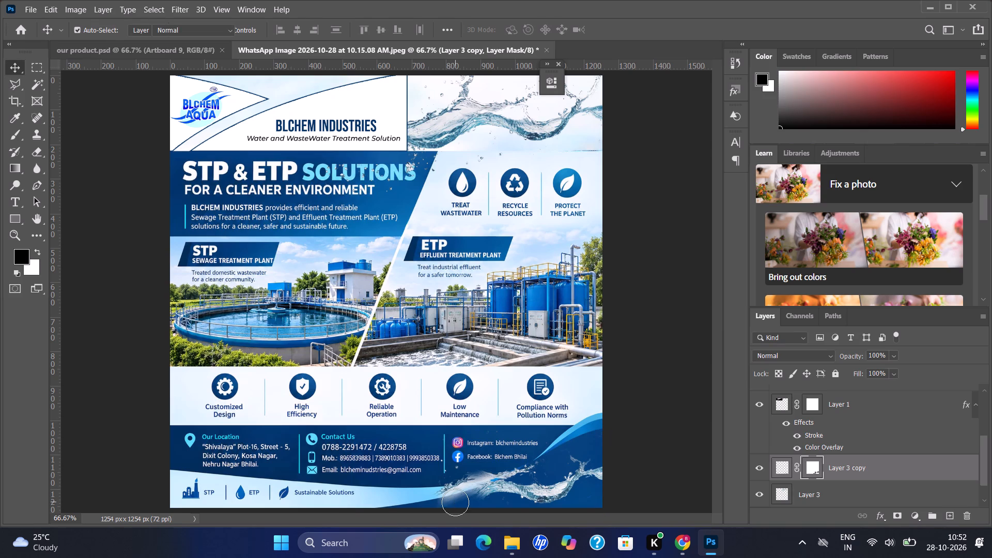
{"action": "left_click_drag", "start_coordinate": [464, 508], "coordinate": [439, 510]}
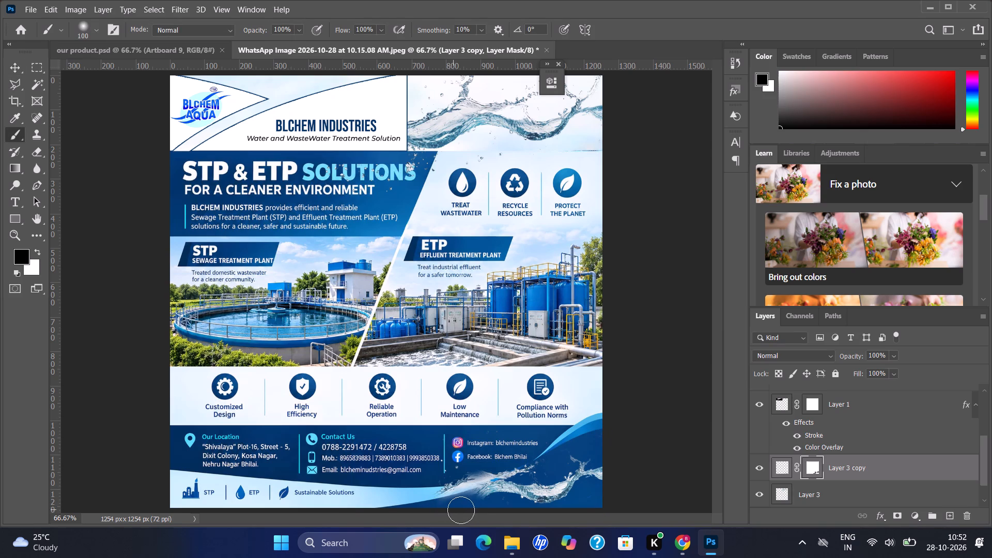
{"action": "left_click", "coordinate": [475, 506]}
{"action": "key", "text": "ctrl+equal"}
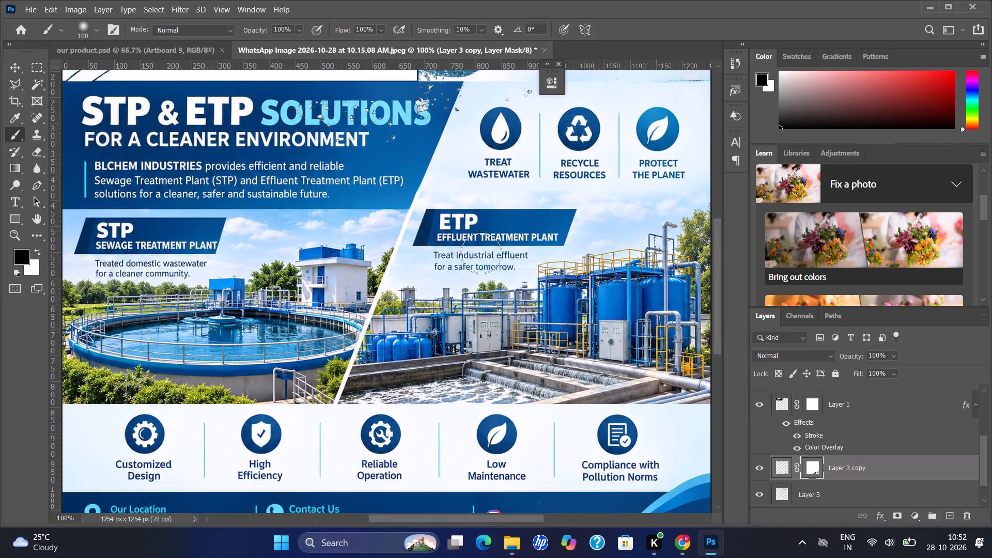
{"action": "left_click_drag", "start_coordinate": [716, 303], "coordinate": [716, 373]}
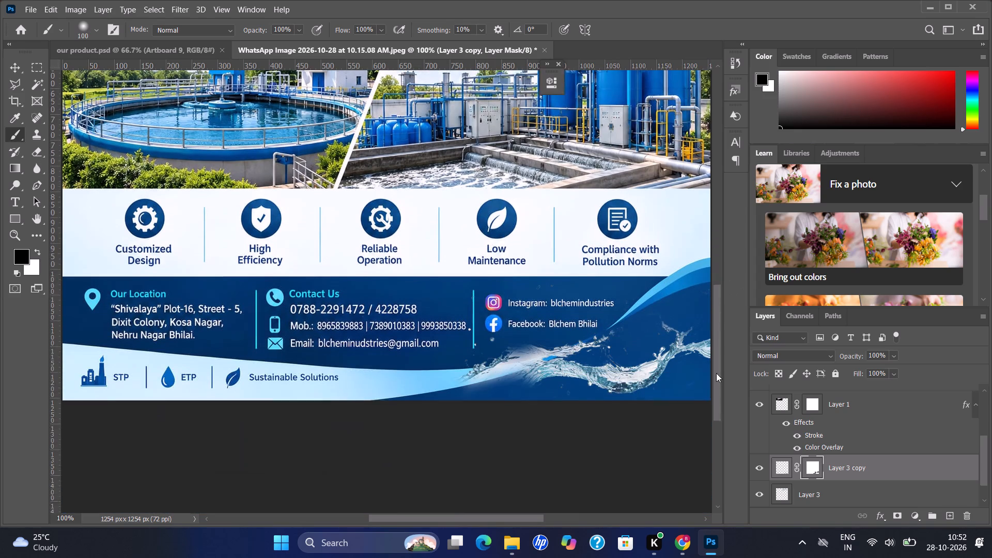
{"action": "left_click_drag", "start_coordinate": [716, 373], "coordinate": [744, 382]}
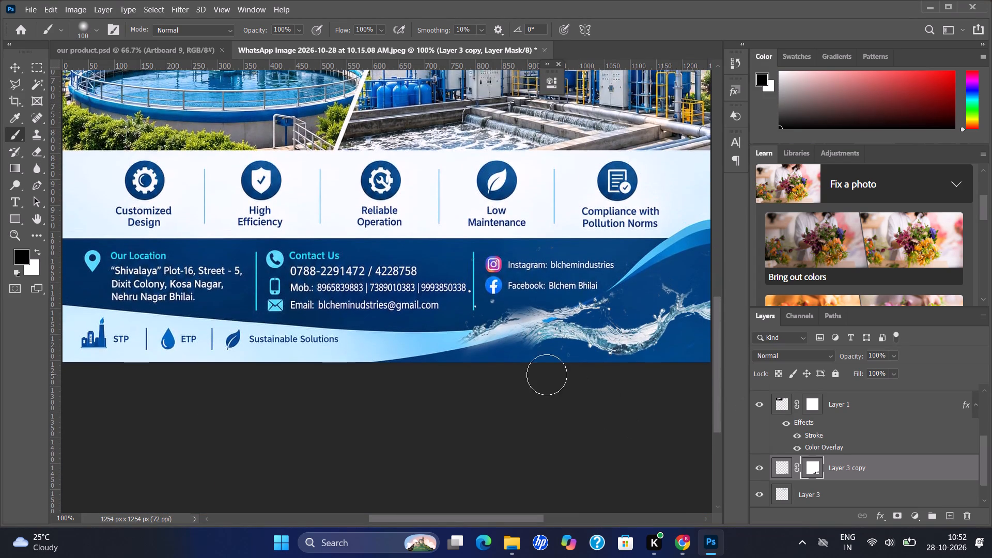
{"action": "left_click", "coordinate": [526, 357]}
{"action": "left_click", "coordinate": [530, 349]}
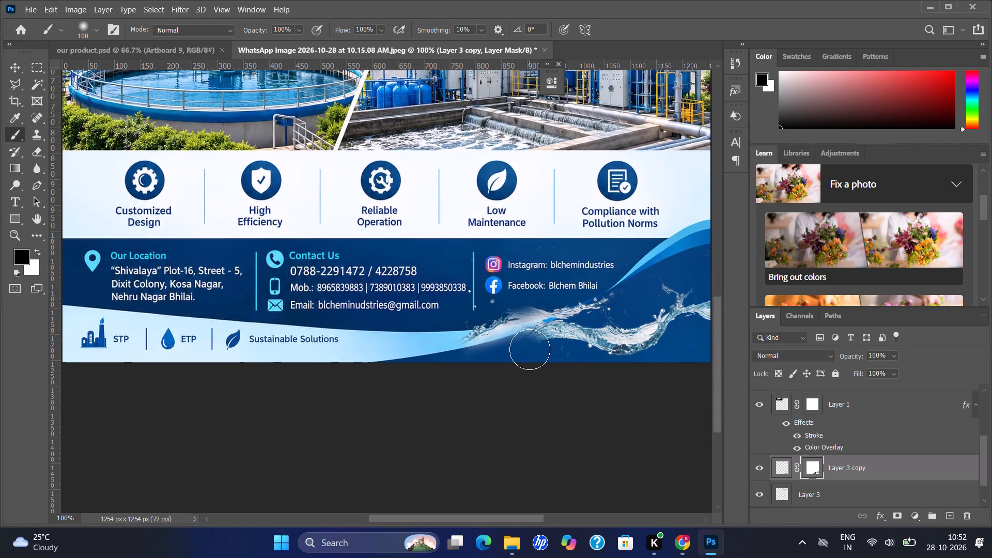
{"action": "left_click", "coordinate": [530, 349]}
{"action": "left_click", "coordinate": [508, 358]}
{"action": "left_click", "coordinate": [491, 360]}
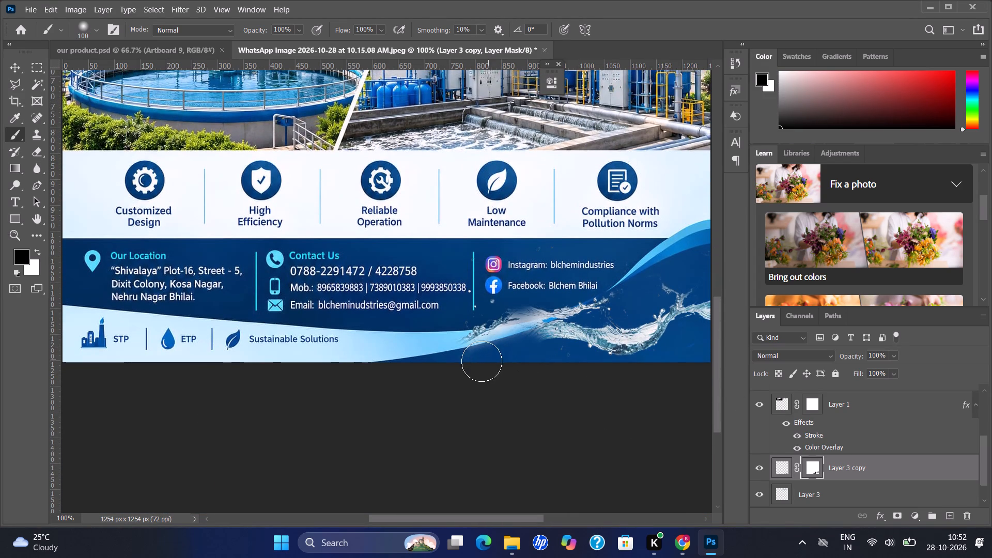
{"action": "left_click", "coordinate": [478, 362]}
{"action": "left_click", "coordinate": [537, 349]}
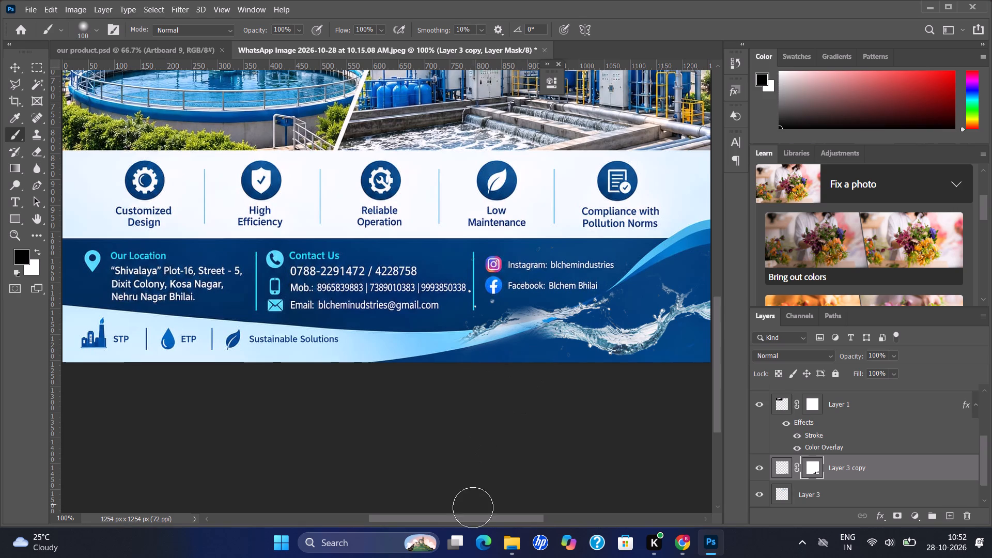
Brush black on the same mask between the blue swoosh and the splash, with one dab below the splash's left end.
{"action": "left_click_drag", "start_coordinate": [472, 517], "coordinate": [496, 515]}
{"action": "left_click", "coordinate": [525, 278]}
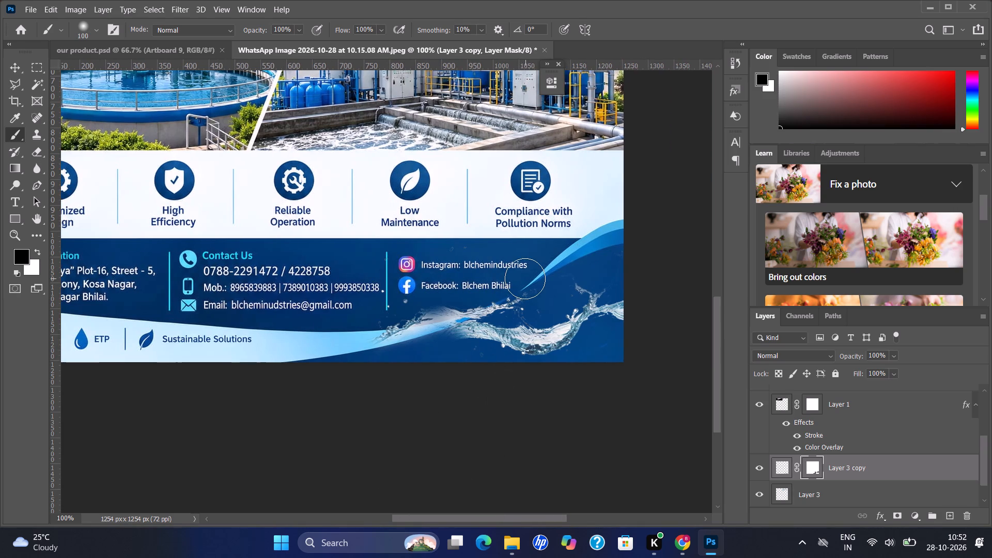
{"action": "left_click", "coordinate": [585, 278]}
{"action": "left_click", "coordinate": [554, 290]}
{"action": "left_click", "coordinate": [586, 283]}
{"action": "left_click", "coordinate": [538, 290]}
{"action": "left_click", "coordinate": [521, 300]}
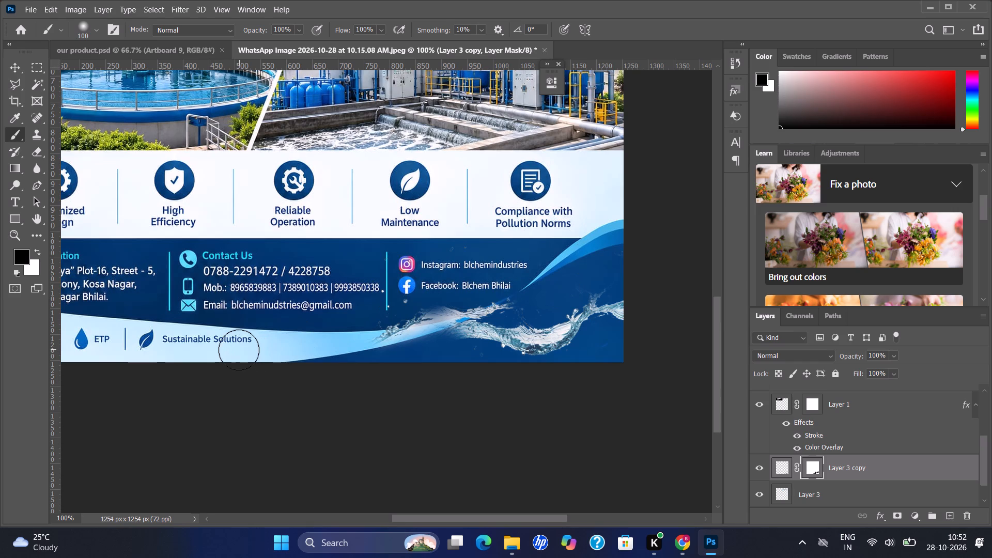
{"action": "left_click", "coordinate": [417, 351]}
Nudge the footer splash copy down a few pixels to seat it in the footer, and deselect it.
{"action": "key", "text": "Down"}
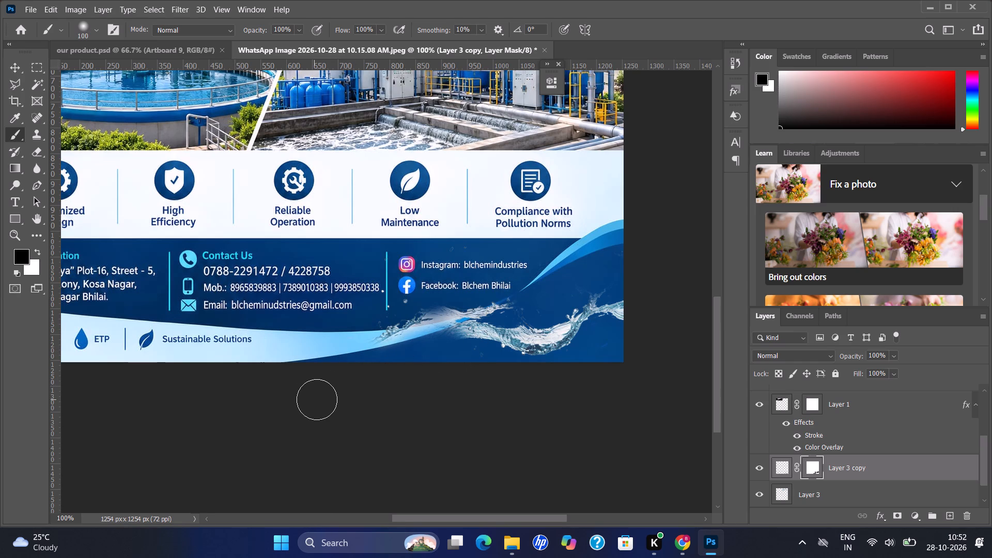
{"action": "key", "text": "v"}
{"action": "key", "text": "Down"}
{"action": "key", "text": "Down"}
{"action": "key", "text": "Down"}
{"action": "key", "text": "Down"}
{"action": "key", "text": "Down"}
{"action": "key", "text": "Down"}
{"action": "key", "text": "Down"}
{"action": "key", "text": "Down"}
{"action": "key", "text": "Down"}
{"action": "key", "text": "Down"}
{"action": "key", "text": "Down"}
{"action": "key", "text": "Down"}
{"action": "key", "text": "Down"}
{"action": "key", "text": "Down"}
{"action": "key", "text": "Down"}
{"action": "key", "text": "Down"}
{"action": "key", "text": "Down"}
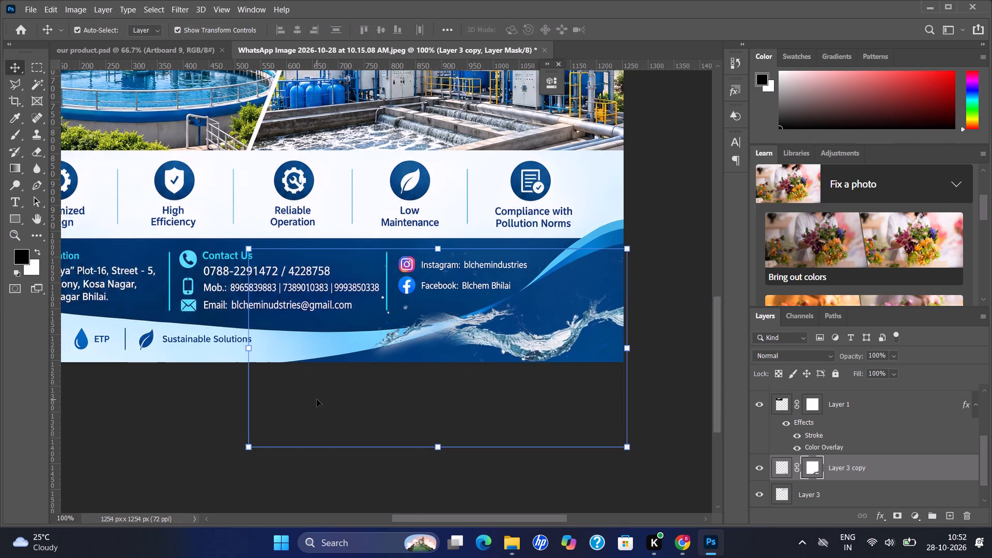
{"action": "key", "text": "Up"}
{"action": "key", "text": "Up"}
{"action": "key", "text": "Up"}
{"action": "key", "text": "Up"}
{"action": "key", "text": "Up"}
{"action": "key", "text": "Up"}
{"action": "key", "text": "Up"}
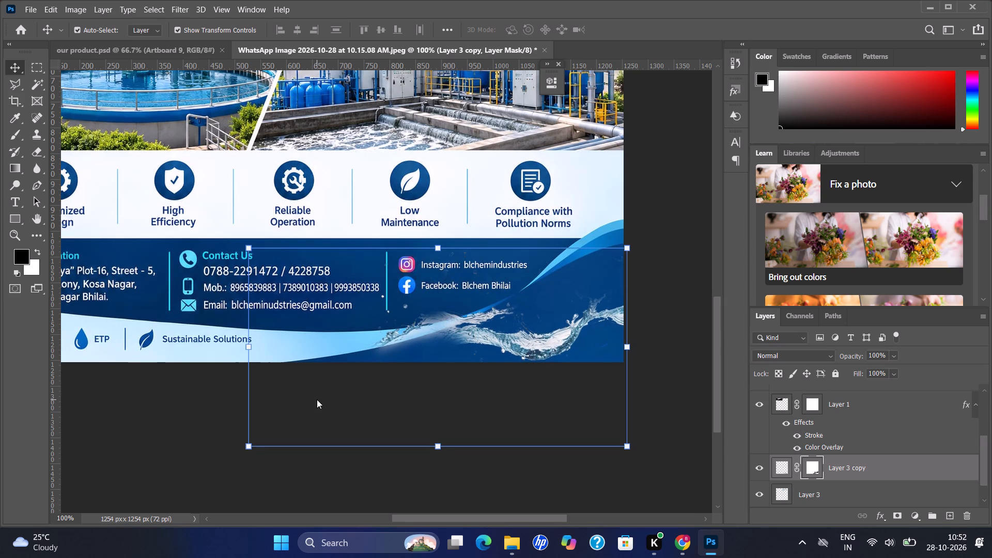
{"action": "key", "text": "Up"}
{"action": "key", "text": "Up"}
{"action": "key", "text": "Up"}
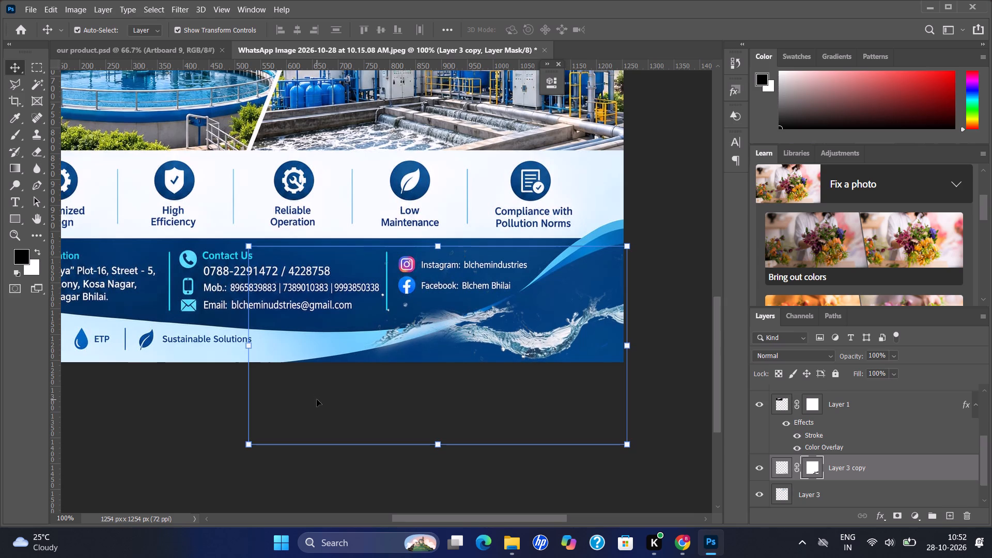
{"action": "left_click", "coordinate": [659, 356]}
{"action": "key", "text": "ctrl+minus"}
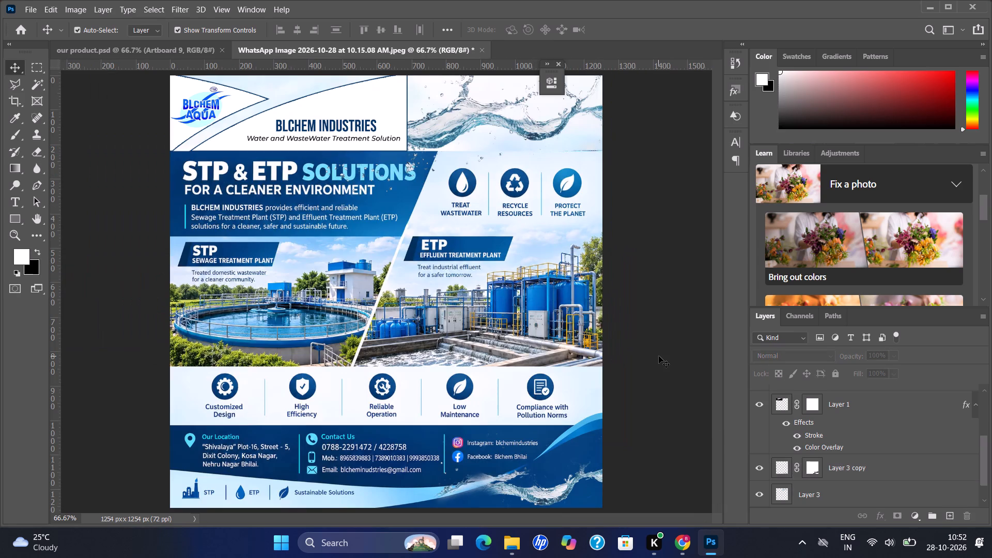
{"action": "left_click", "coordinate": [646, 338]}
{"action": "key", "text": "minus"}
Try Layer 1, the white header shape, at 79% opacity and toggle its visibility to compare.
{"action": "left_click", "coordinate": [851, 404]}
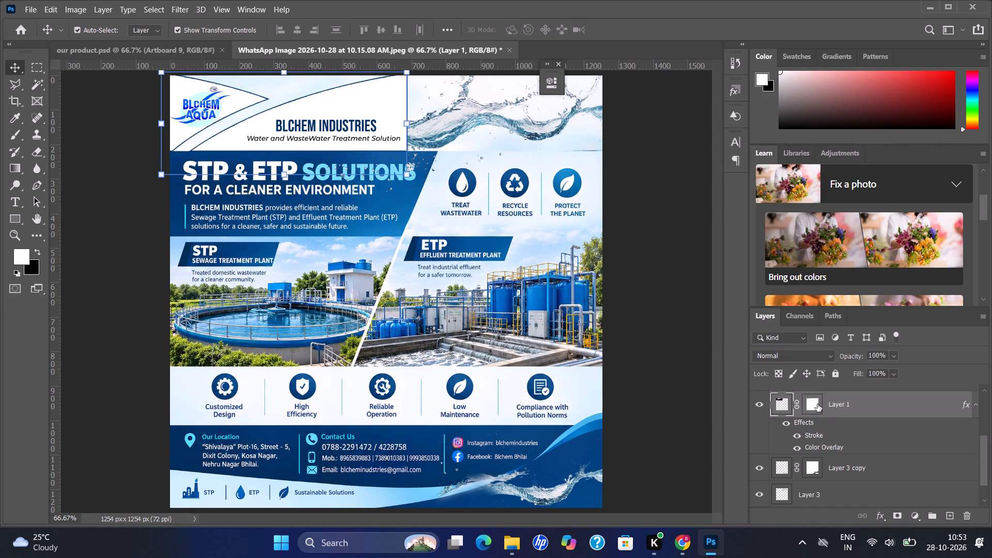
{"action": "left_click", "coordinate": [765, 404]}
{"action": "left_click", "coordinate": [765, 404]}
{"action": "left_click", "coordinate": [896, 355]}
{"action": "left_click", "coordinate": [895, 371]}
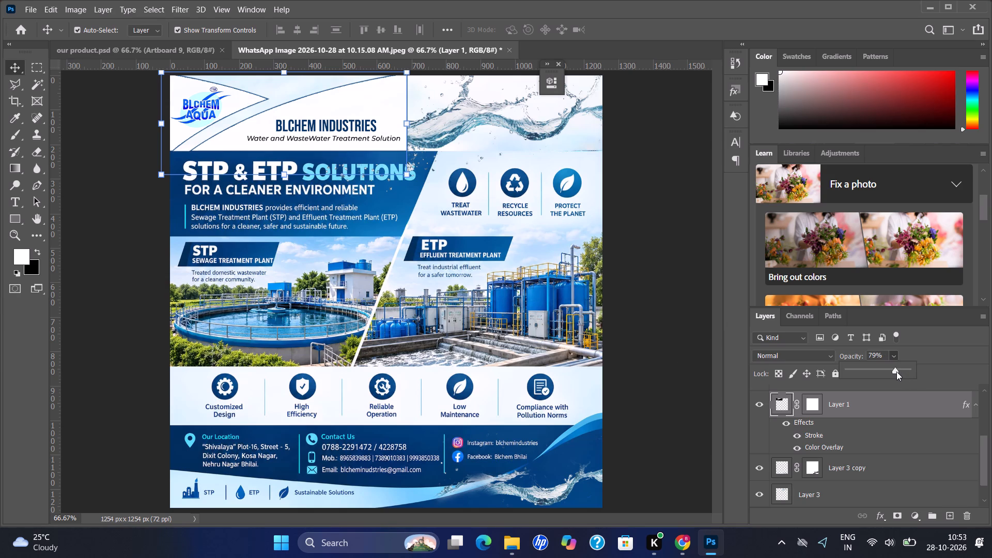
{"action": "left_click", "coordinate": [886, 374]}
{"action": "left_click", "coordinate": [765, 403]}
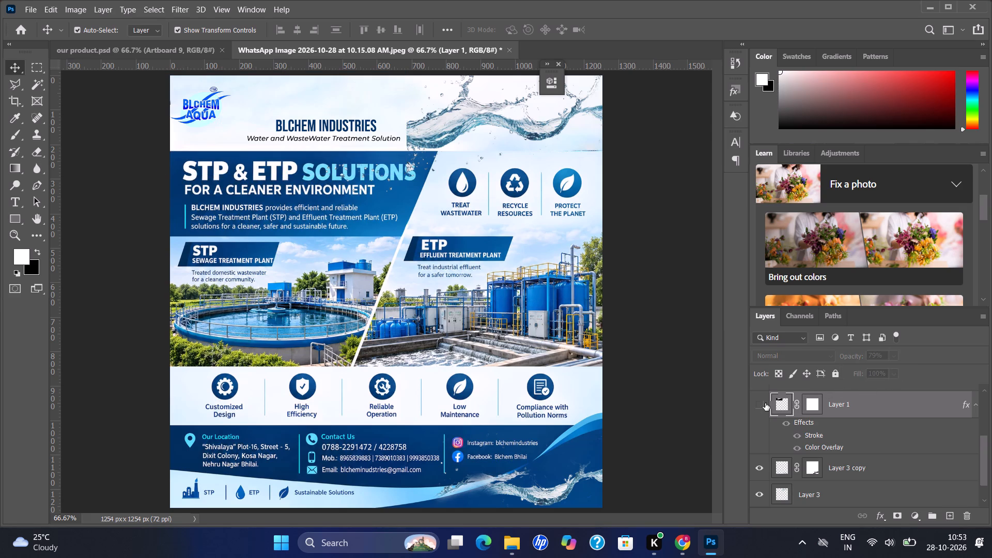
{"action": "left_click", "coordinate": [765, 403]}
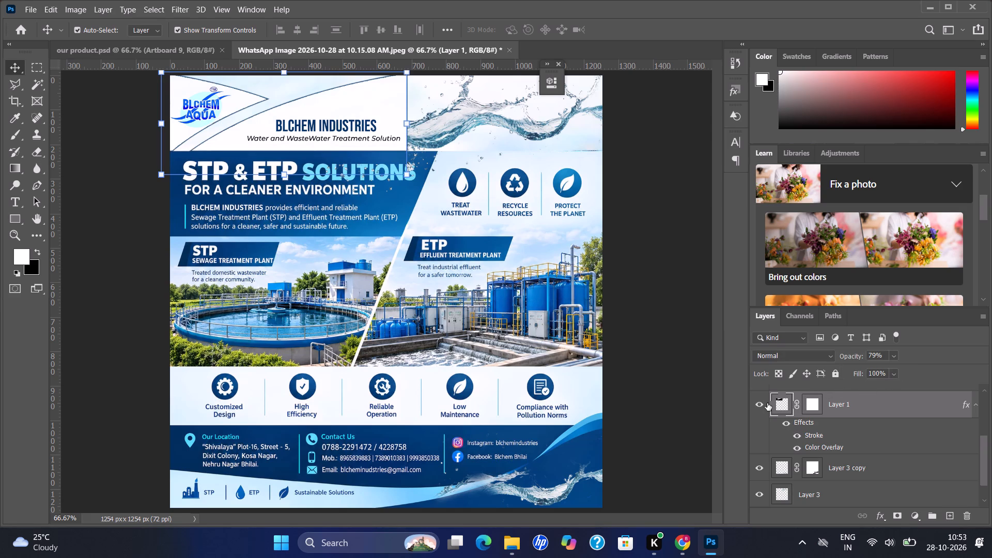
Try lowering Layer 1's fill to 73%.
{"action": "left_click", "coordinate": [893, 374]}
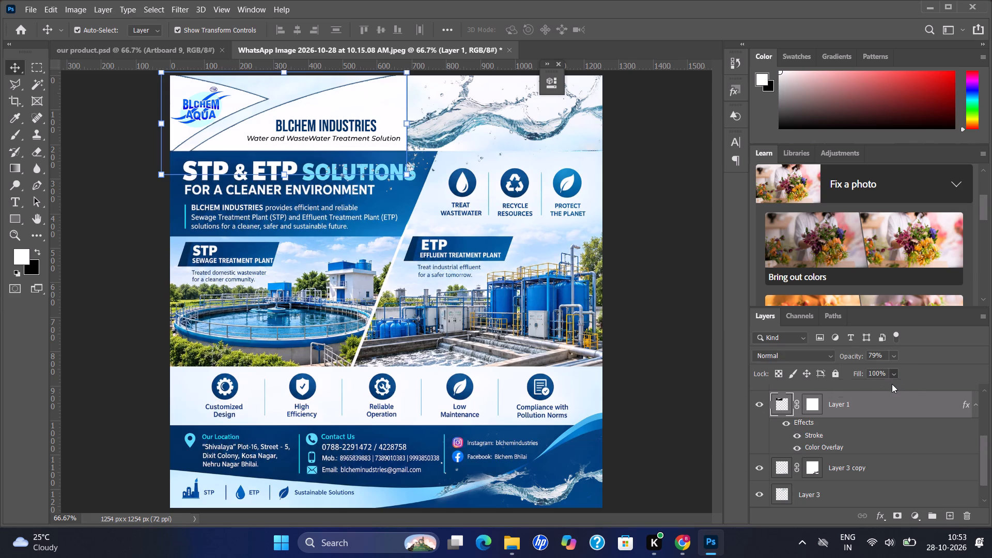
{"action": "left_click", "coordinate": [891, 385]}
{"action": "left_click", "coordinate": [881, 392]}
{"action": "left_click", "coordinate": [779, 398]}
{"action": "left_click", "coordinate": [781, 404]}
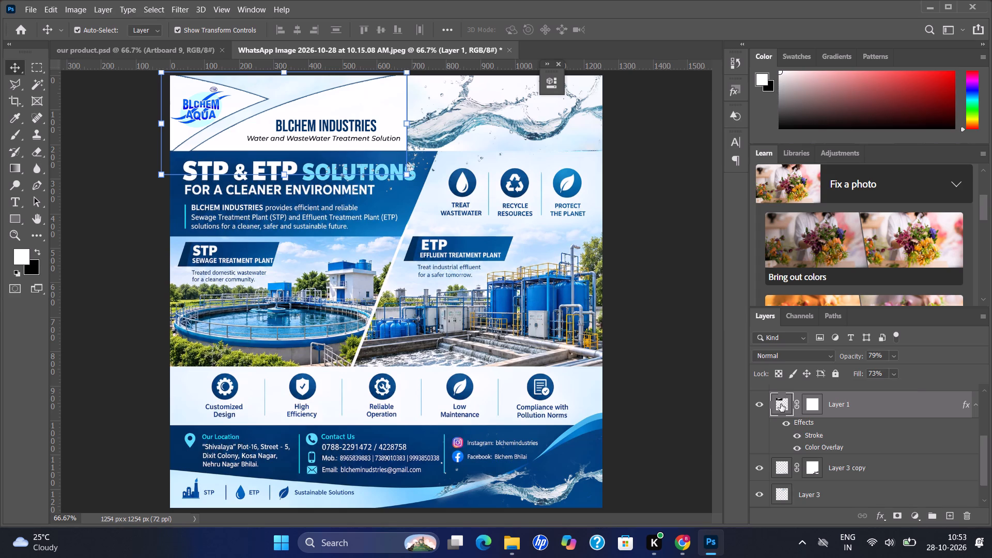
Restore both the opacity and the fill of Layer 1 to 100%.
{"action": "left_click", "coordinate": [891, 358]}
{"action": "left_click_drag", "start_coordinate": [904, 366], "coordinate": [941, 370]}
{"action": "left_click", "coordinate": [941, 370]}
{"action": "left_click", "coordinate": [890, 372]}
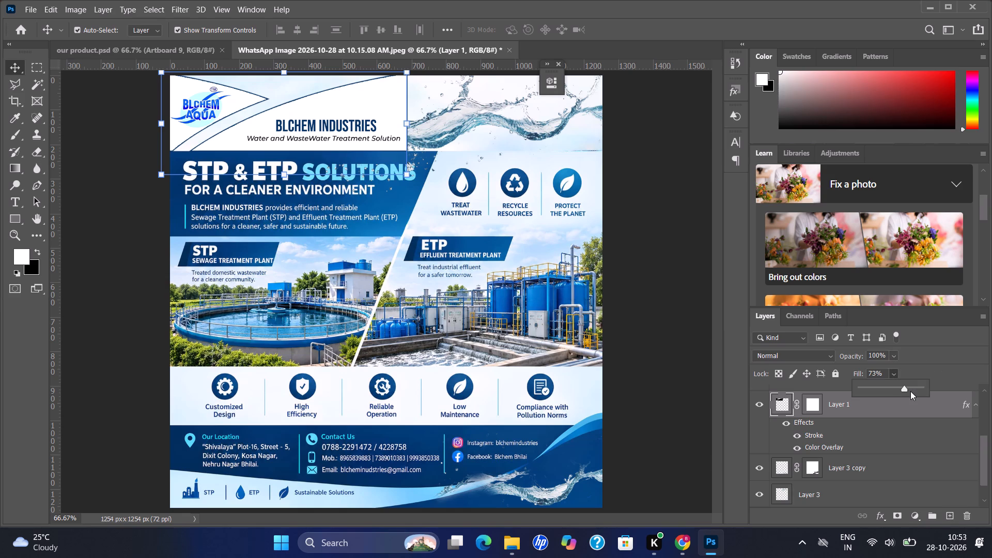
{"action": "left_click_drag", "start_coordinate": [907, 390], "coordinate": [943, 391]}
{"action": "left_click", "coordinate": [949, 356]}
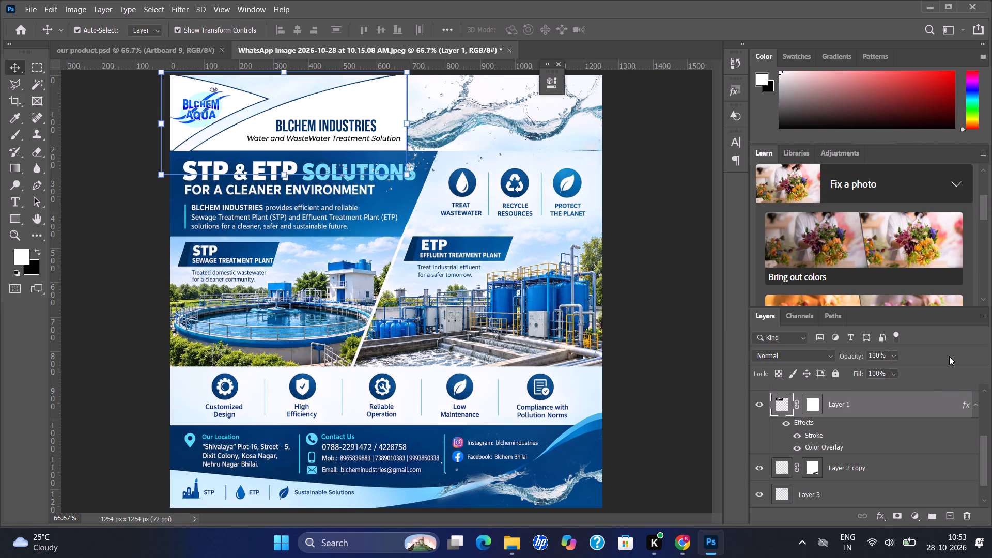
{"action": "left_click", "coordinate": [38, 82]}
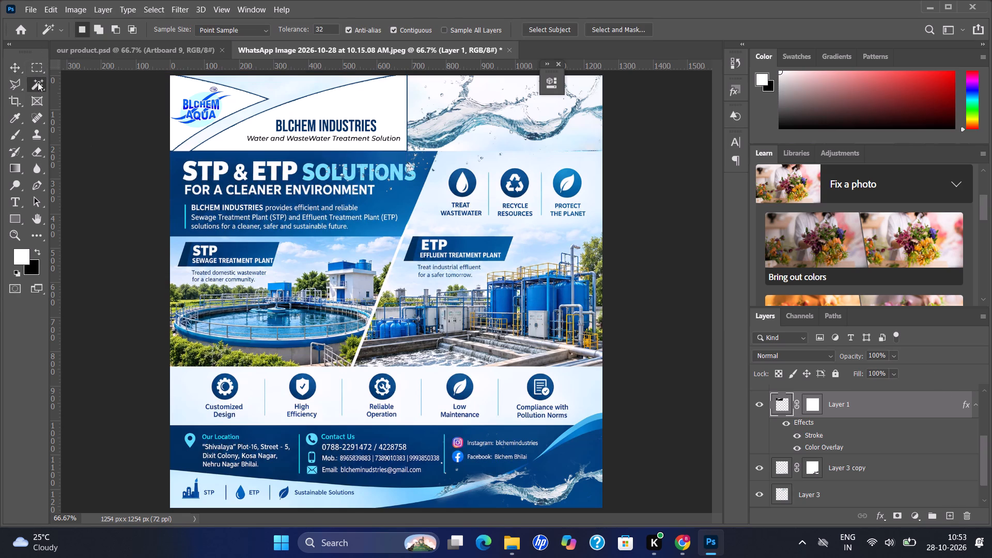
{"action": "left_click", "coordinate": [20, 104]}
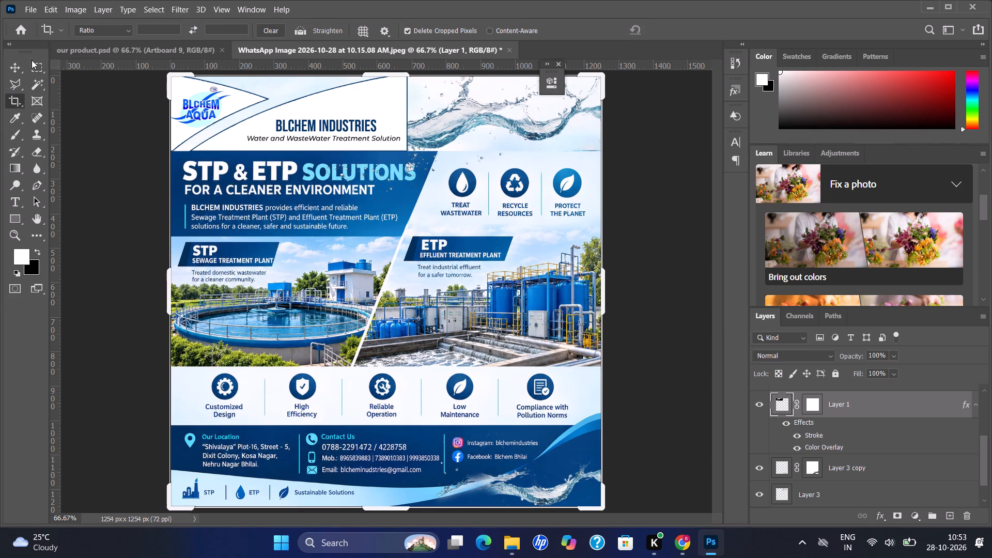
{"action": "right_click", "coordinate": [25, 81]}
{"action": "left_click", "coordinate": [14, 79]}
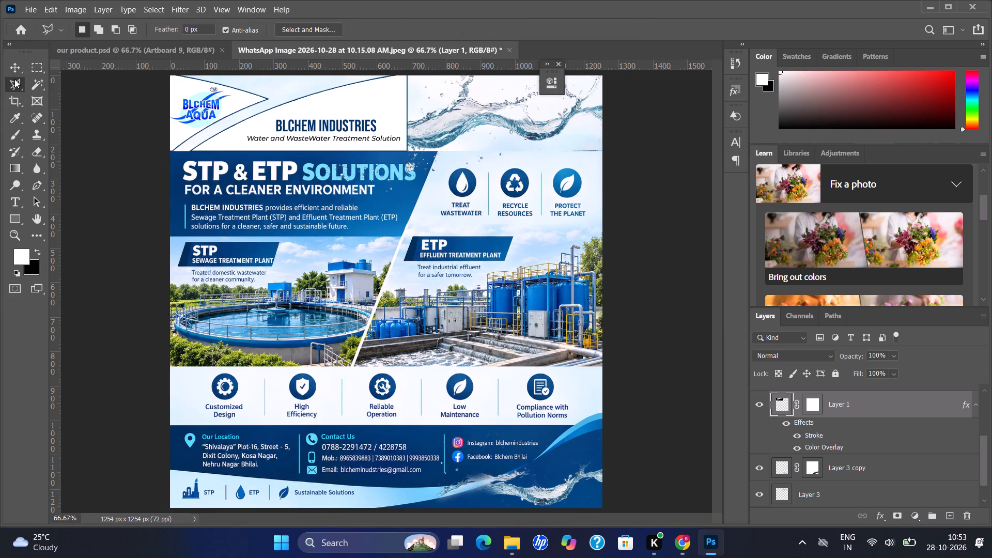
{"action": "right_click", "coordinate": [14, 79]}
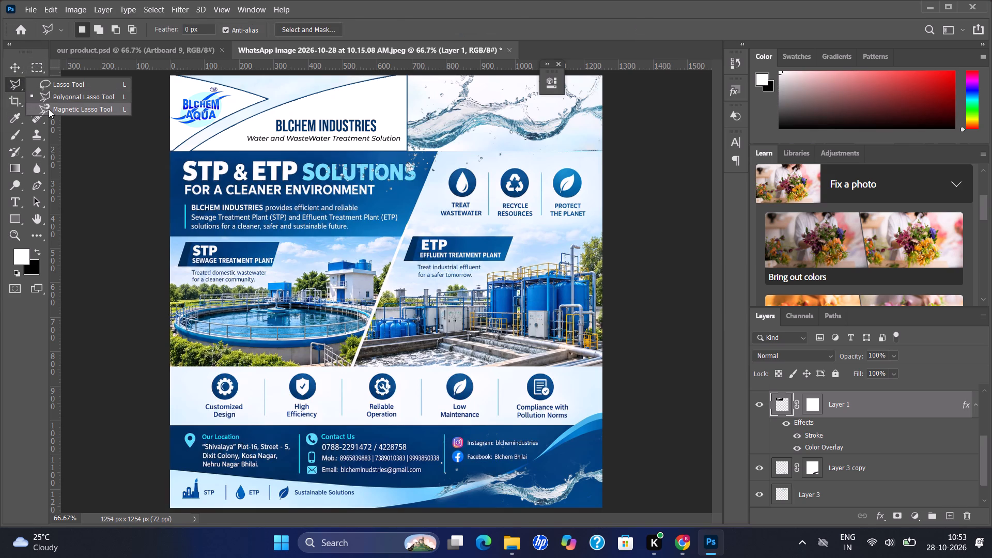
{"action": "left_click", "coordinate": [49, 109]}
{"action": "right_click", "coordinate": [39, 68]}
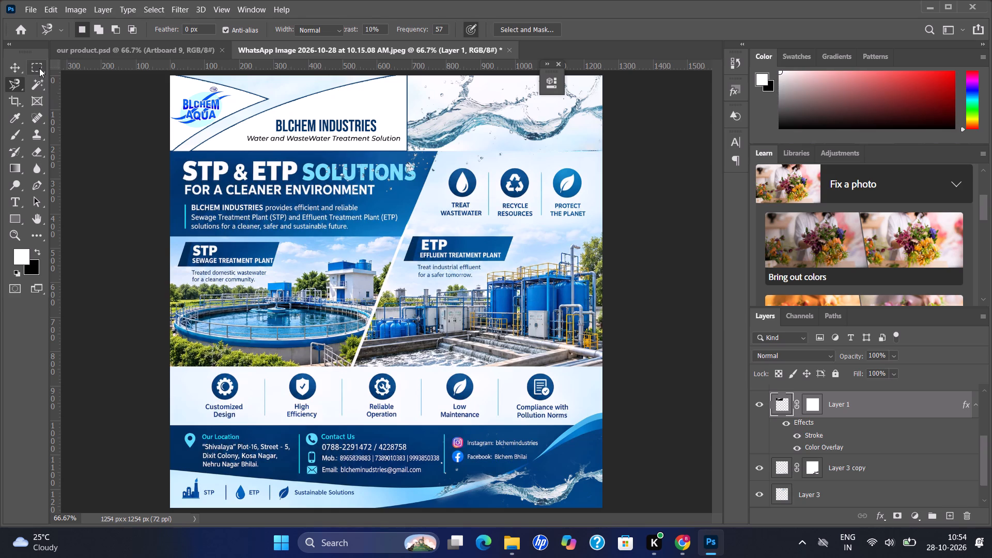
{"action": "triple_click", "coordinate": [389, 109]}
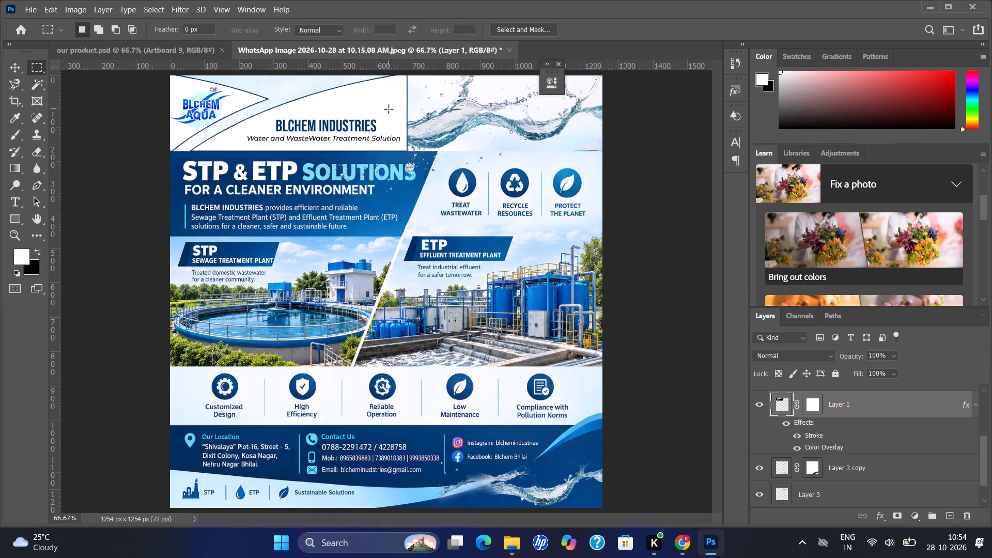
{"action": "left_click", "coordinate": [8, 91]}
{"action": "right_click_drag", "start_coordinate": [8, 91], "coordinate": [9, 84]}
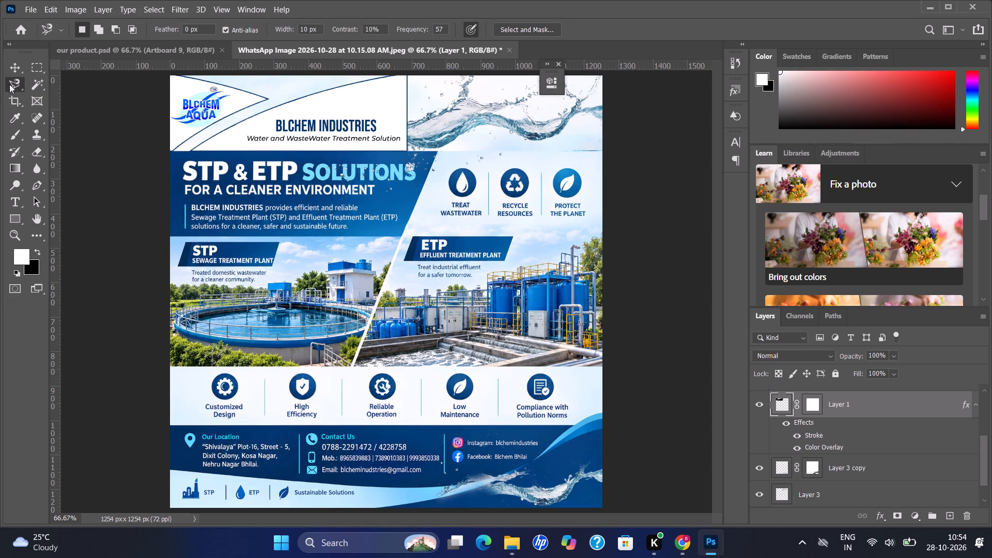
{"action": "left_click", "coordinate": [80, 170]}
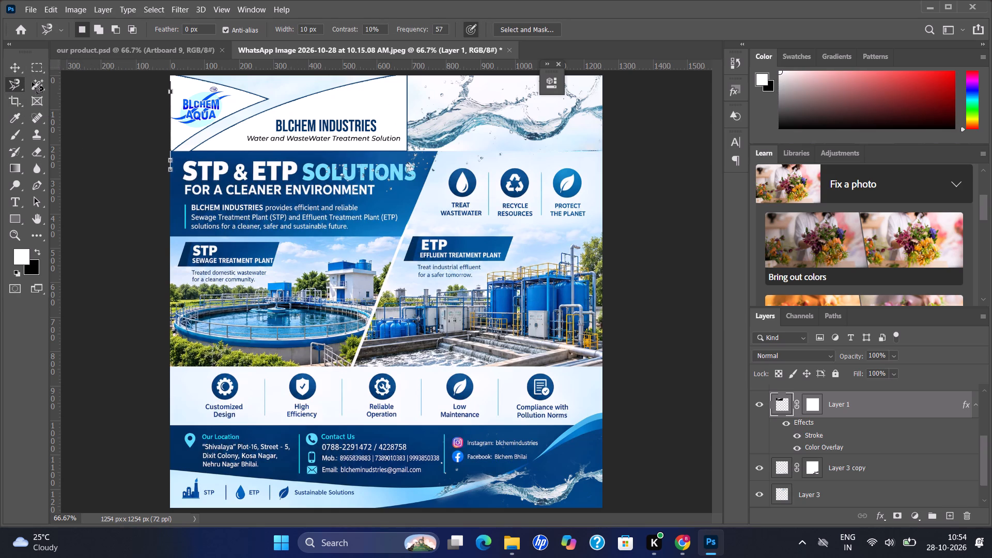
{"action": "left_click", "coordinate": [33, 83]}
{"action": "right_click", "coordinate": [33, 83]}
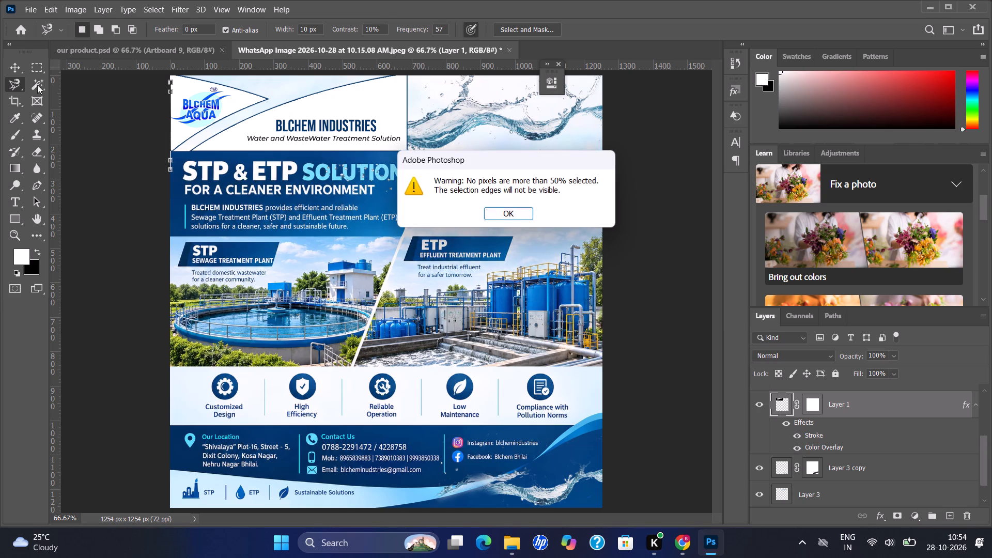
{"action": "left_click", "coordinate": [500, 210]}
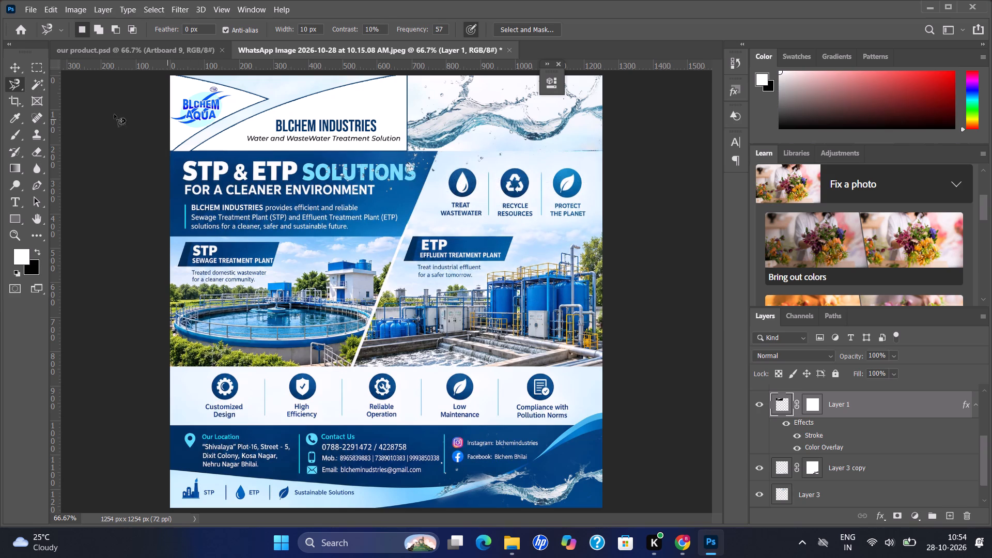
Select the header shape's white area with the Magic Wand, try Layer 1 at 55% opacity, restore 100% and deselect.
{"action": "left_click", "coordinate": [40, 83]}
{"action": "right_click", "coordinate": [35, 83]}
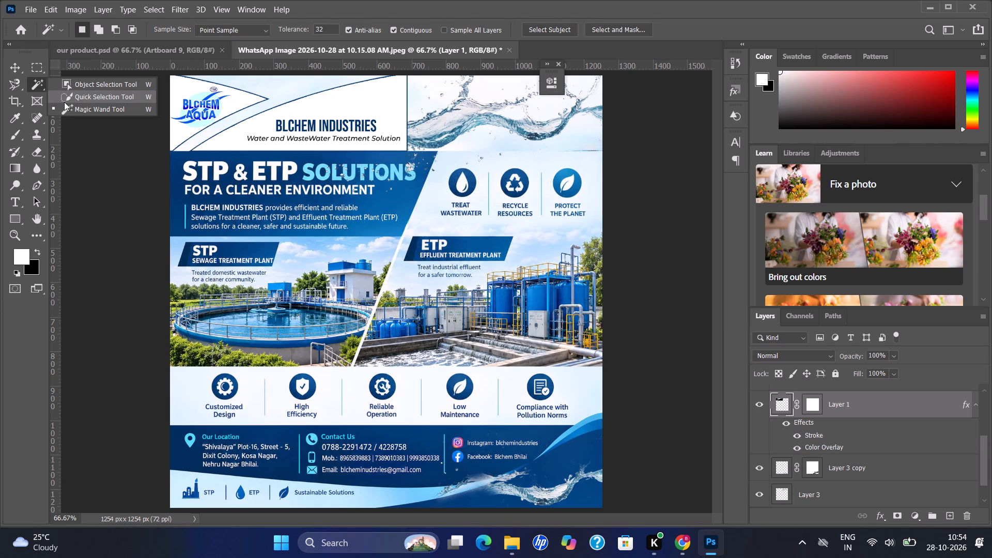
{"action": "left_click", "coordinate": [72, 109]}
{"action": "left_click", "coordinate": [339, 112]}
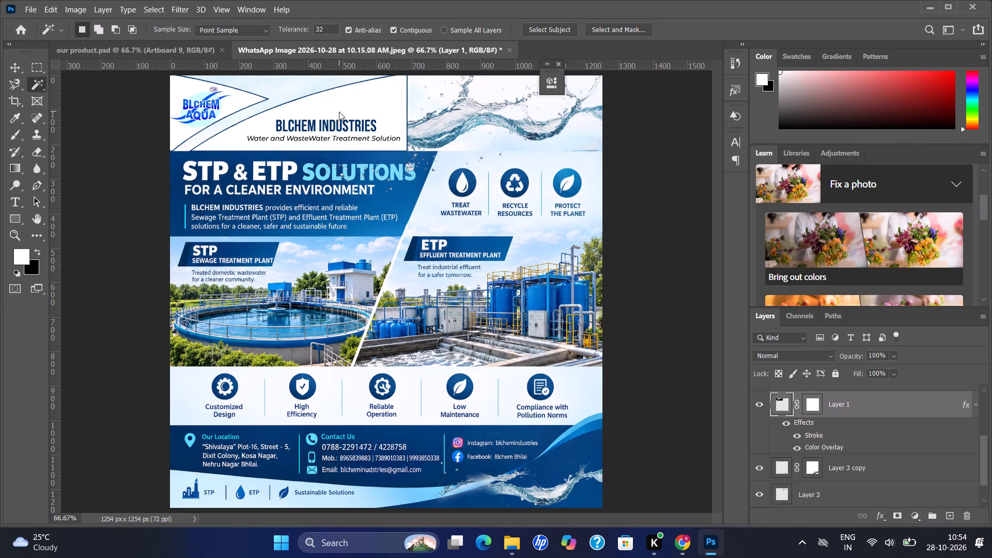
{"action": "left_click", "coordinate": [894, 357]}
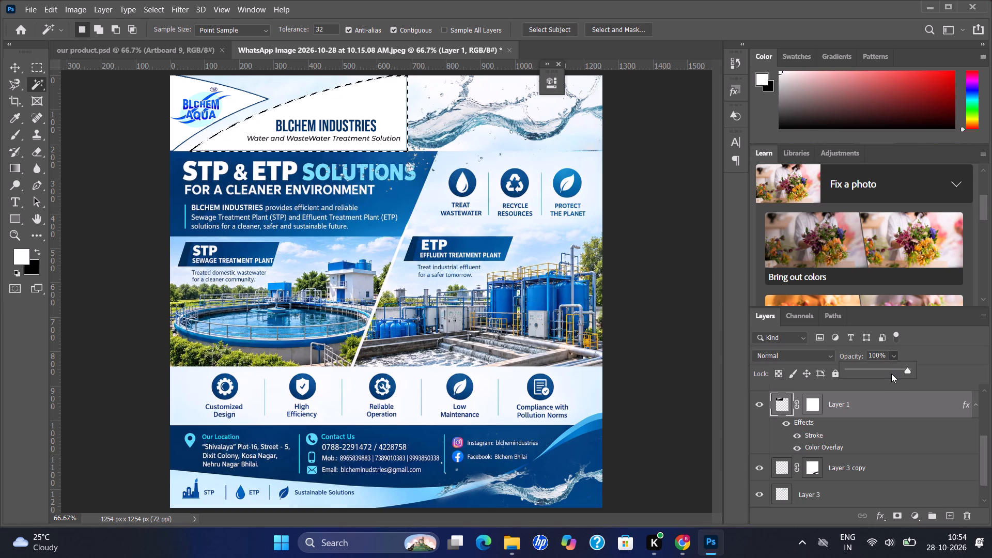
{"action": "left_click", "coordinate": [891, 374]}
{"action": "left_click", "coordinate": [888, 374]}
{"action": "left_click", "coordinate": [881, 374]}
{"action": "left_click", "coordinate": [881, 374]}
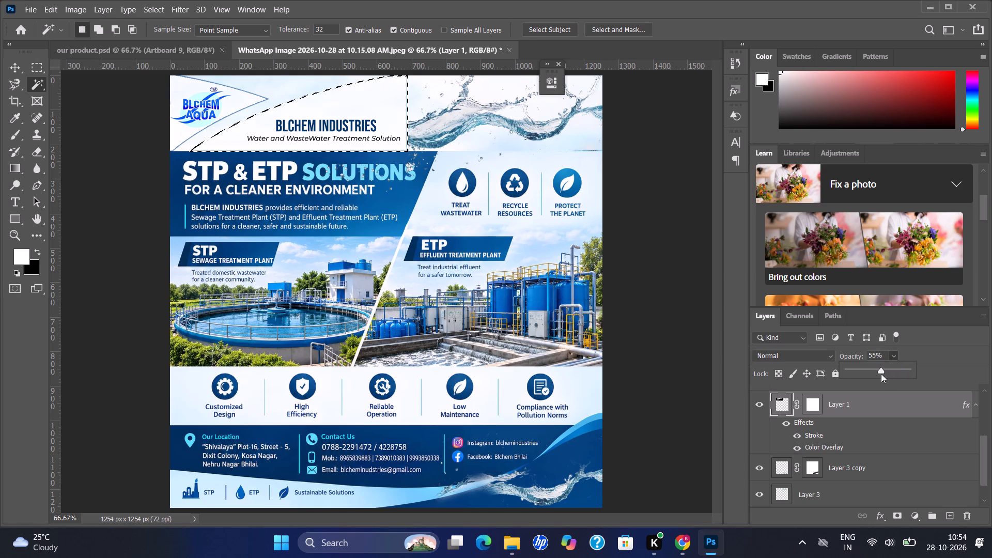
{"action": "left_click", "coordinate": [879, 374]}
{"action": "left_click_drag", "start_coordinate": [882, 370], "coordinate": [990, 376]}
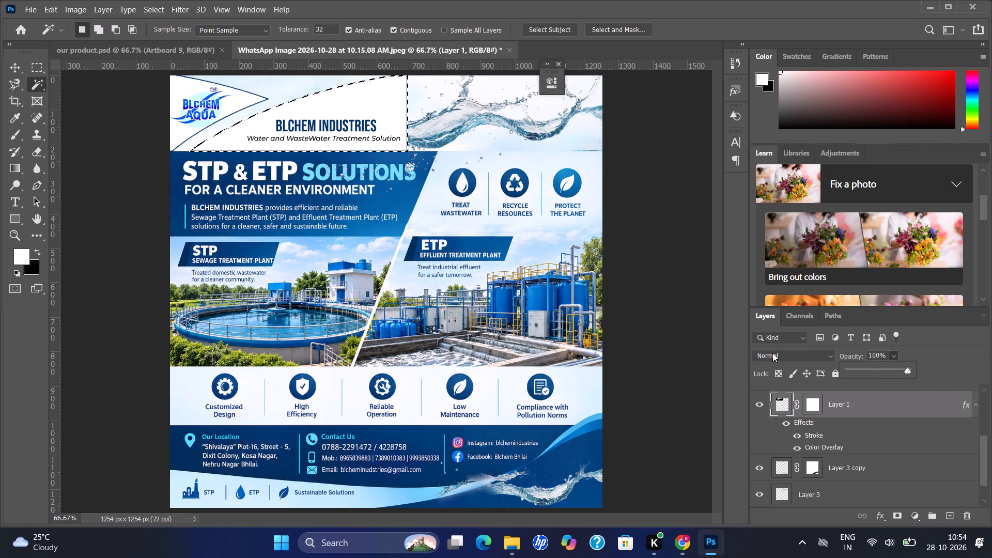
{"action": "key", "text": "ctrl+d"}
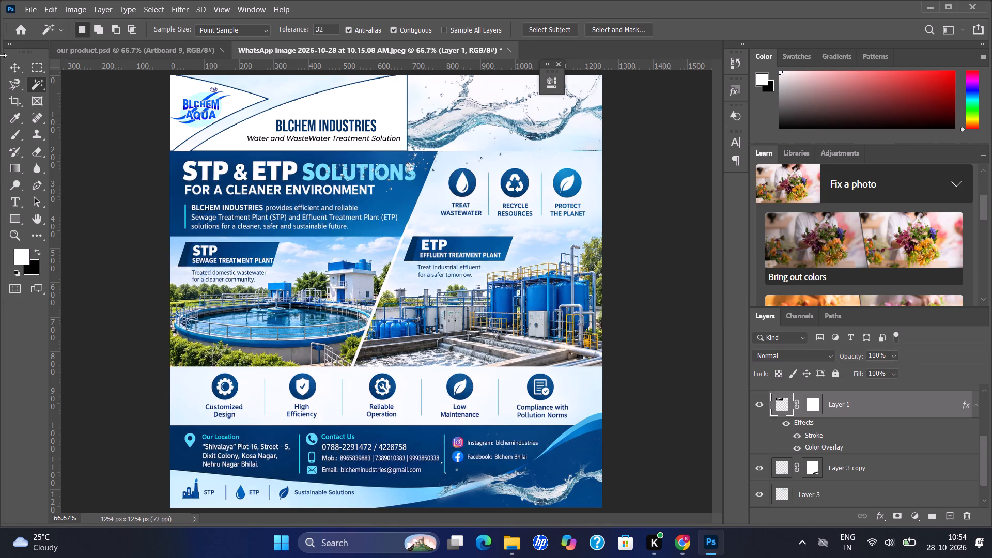
Copy a rectangular selection of the right part of Layer 3's header water splash to a new layer.
{"action": "left_click", "coordinate": [12, 72]}
{"action": "left_click", "coordinate": [475, 111]}
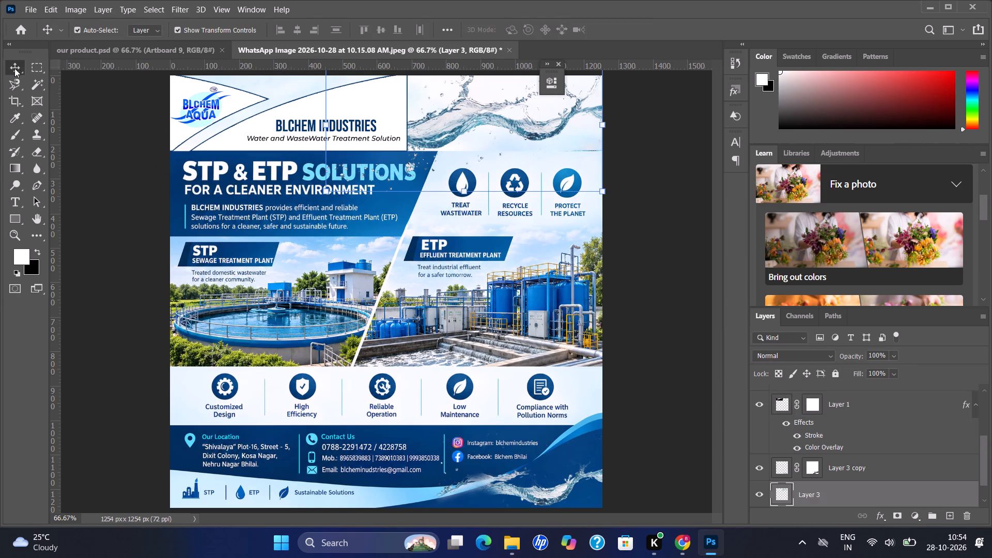
{"action": "left_click", "coordinate": [40, 65]}
{"action": "left_click", "coordinate": [545, 61]}
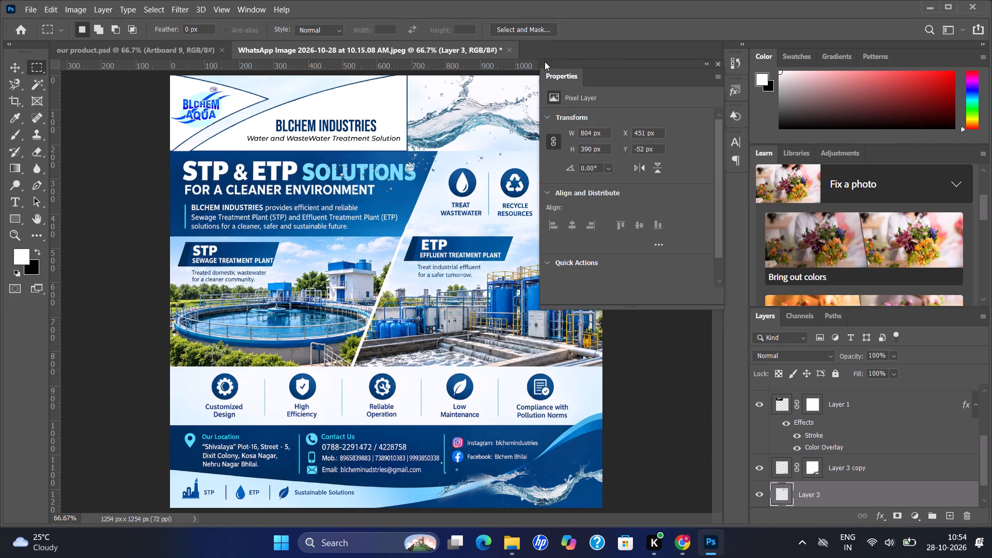
{"action": "left_click", "coordinate": [709, 63]}
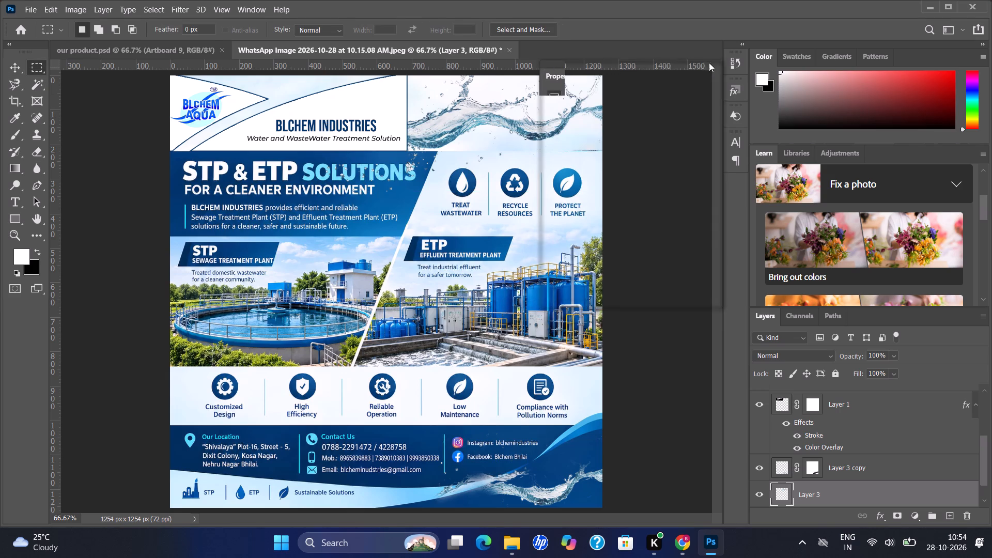
{"action": "left_click", "coordinate": [558, 60]}
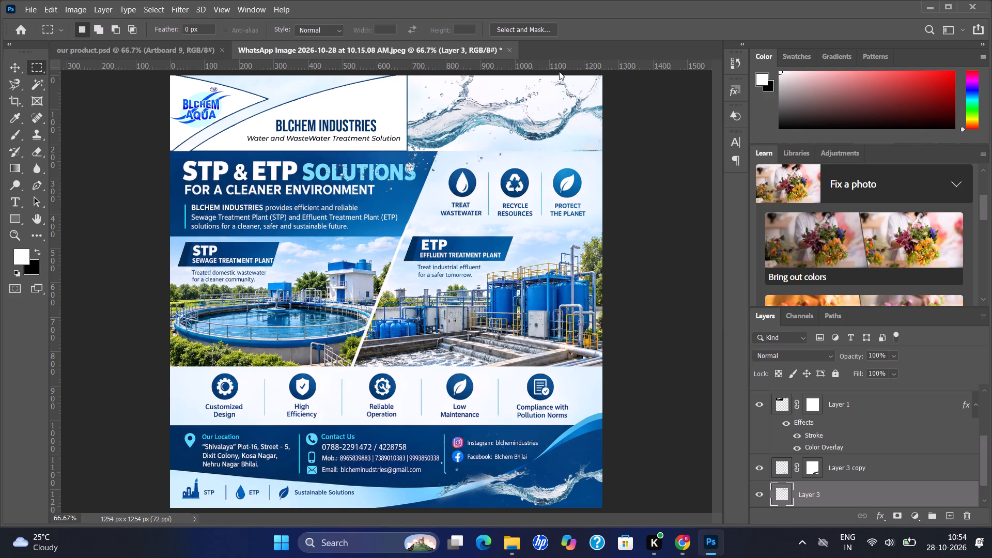
{"action": "left_click", "coordinate": [500, 79]}
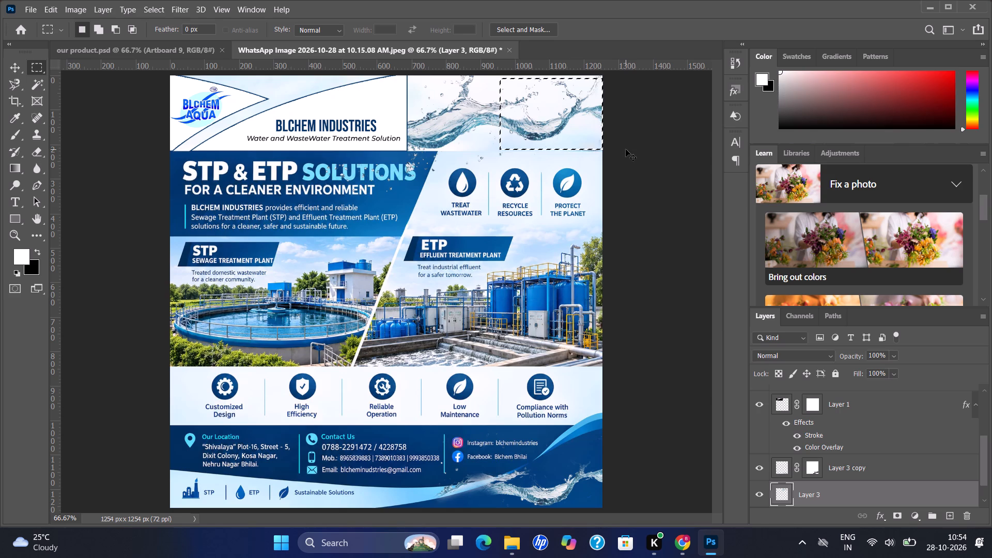
{"action": "key", "text": "ctrl+j"}
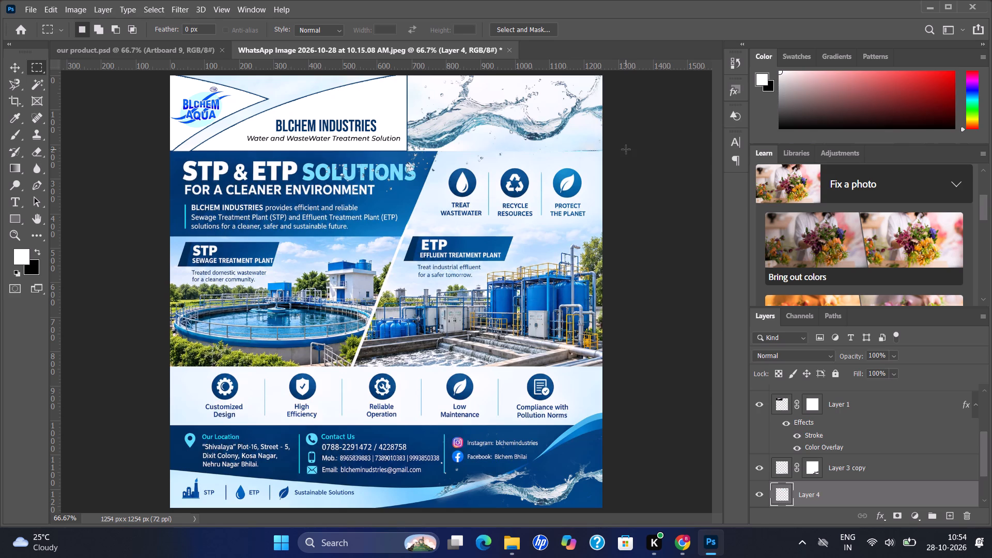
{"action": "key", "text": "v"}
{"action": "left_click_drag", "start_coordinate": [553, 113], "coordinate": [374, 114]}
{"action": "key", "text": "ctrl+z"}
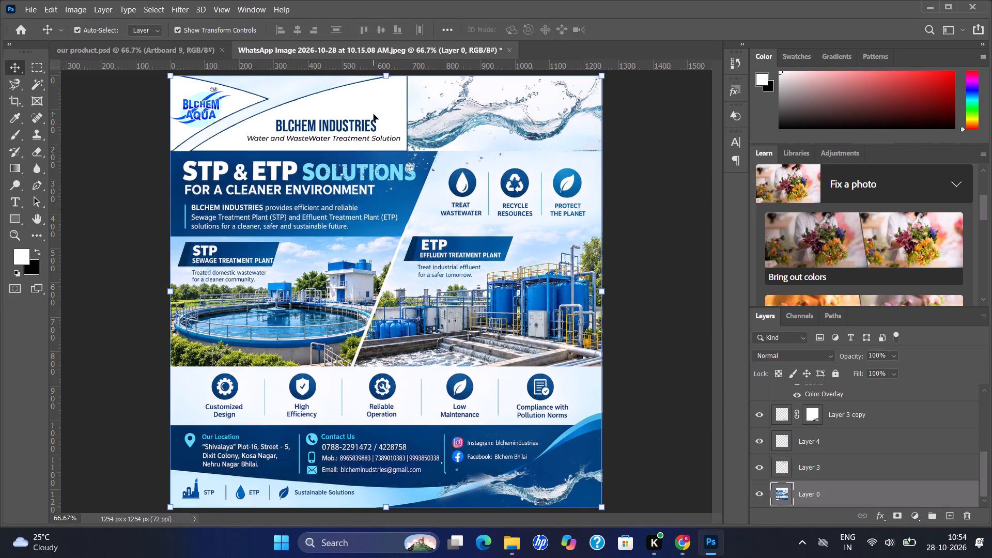
Move the Layer 4 splash copy left across the header, into the curved band between the logo and BLCHEM INDUSTRIES.
{"action": "left_click", "coordinate": [538, 125]}
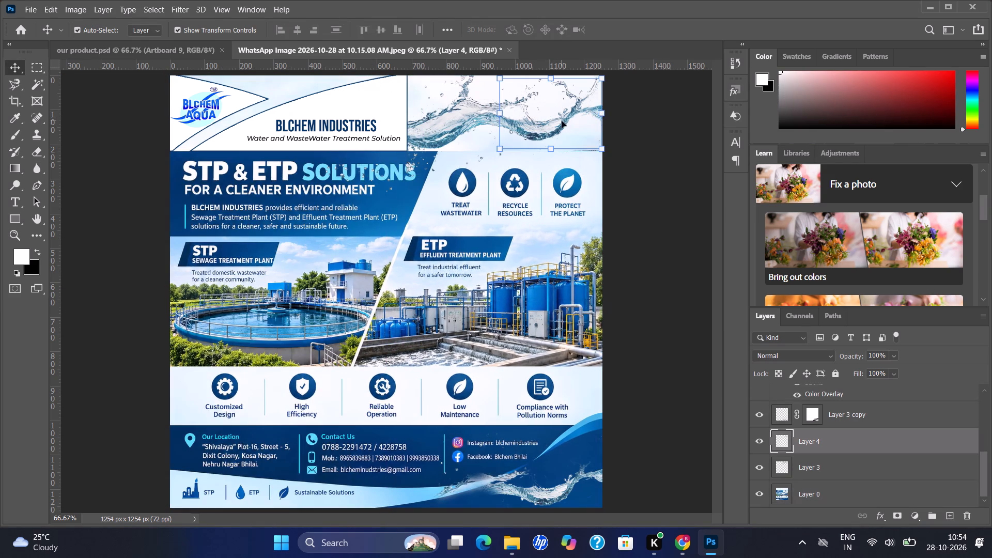
{"action": "key", "text": "Left"}
{"action": "key", "text": "Left"}
{"action": "key", "text": "Left"}
{"action": "key", "text": "Left"}
{"action": "key", "text": "Left"}
{"action": "key", "text": "Left"}
{"action": "key", "text": "Left"}
{"action": "key", "text": "Left"}
{"action": "key", "text": "Left"}
{"action": "key", "text": "Left"}
{"action": "key", "text": "Left"}
{"action": "key", "text": "Left"}
{"action": "key", "text": "Left"}
{"action": "key", "text": "Left"}
{"action": "key", "text": "Left"}
{"action": "key", "text": "Left"}
{"action": "key", "text": "Left"}
{"action": "key", "text": "Left"}
{"action": "key", "text": "Left"}
{"action": "key", "text": "Left"}
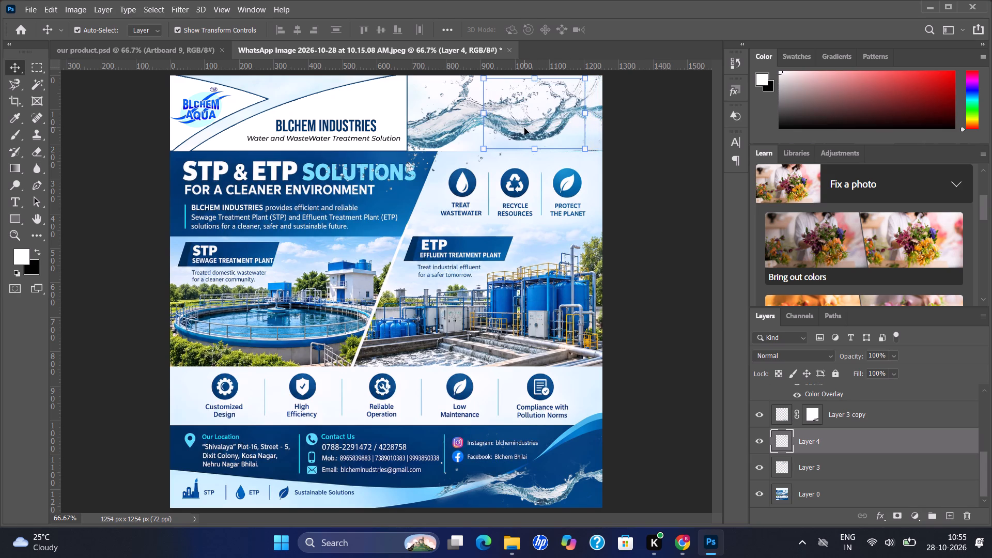
{"action": "left_click_drag", "start_coordinate": [521, 132], "coordinate": [255, 109]}
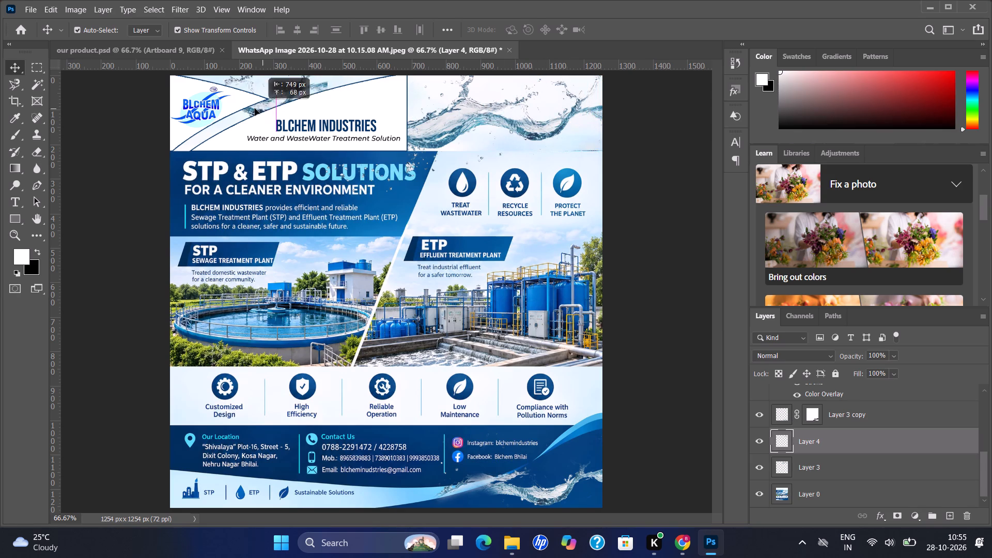
{"action": "left_click_drag", "start_coordinate": [255, 109], "coordinate": [272, 107]}
Scale the Layer 4 splash copy to about 110.57% and nudge it to about X 313.75, Y 36.89 px in the header band.
{"action": "left_click_drag", "start_coordinate": [338, 130], "coordinate": [353, 131]}
{"action": "key", "text": "Left"}
{"action": "key", "text": "Left"}
{"action": "key", "text": "Left"}
{"action": "key", "text": "Left"}
{"action": "key", "text": "Left"}
{"action": "key", "text": "Left"}
{"action": "key", "text": "Left"}
{"action": "key", "text": "Left"}
{"action": "key", "text": "Left"}
{"action": "key", "text": "Left"}
{"action": "key", "text": "Left"}
{"action": "key", "text": "Left"}
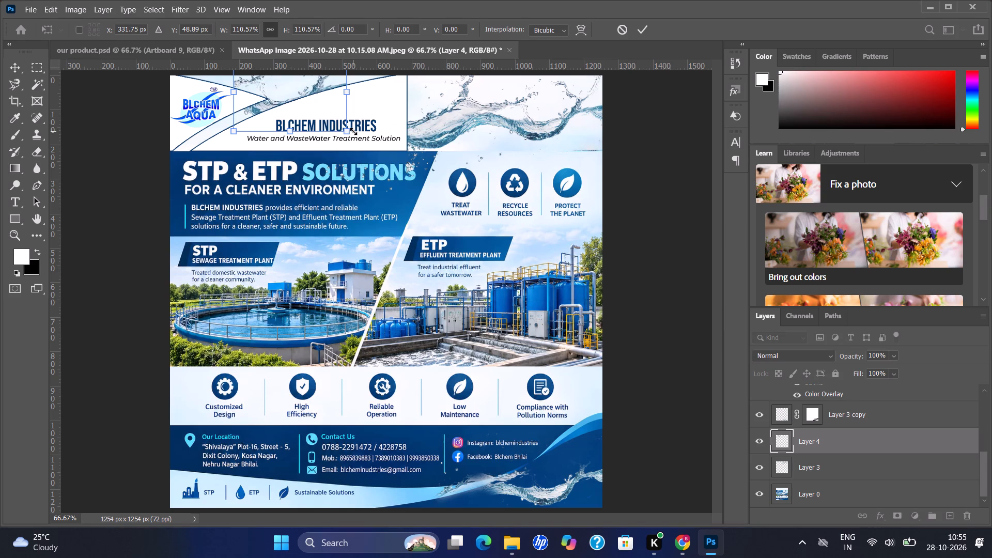
{"action": "key", "text": "Left"}
{"action": "key", "text": "Up"}
{"action": "key", "text": "Up"}
{"action": "key", "text": "Up"}
{"action": "key", "text": "Up"}
{"action": "key", "text": "Up"}
{"action": "key", "text": "Up"}
{"action": "key", "text": "Up"}
{"action": "key", "text": "Up"}
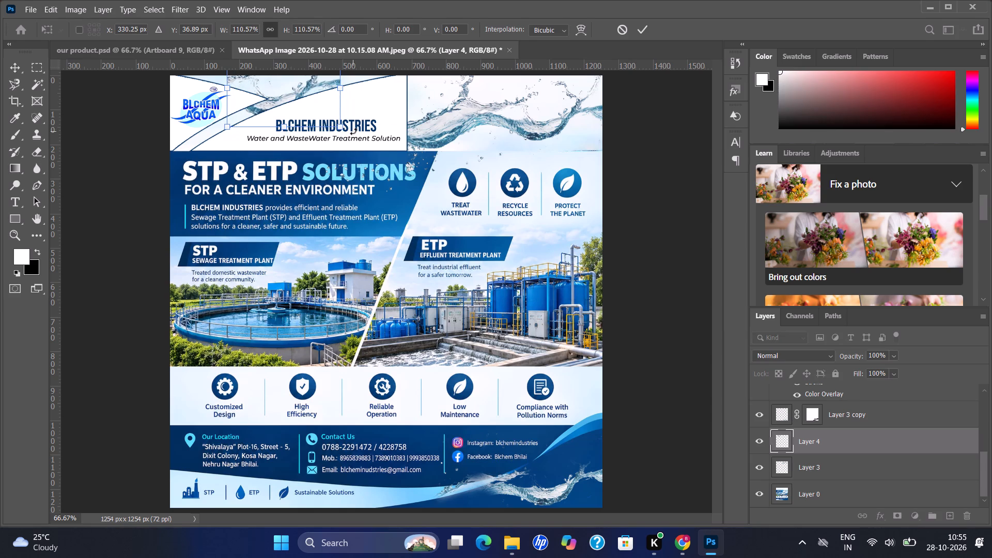
{"action": "key", "text": "Up"}
{"action": "key", "text": "Left"}
{"action": "key", "text": "Left"}
{"action": "key", "text": "Left"}
{"action": "key", "text": "Left"}
{"action": "key", "text": "Left"}
{"action": "key", "text": "Left"}
{"action": "key", "text": "Left"}
{"action": "key", "text": "Left"}
{"action": "key", "text": "Left"}
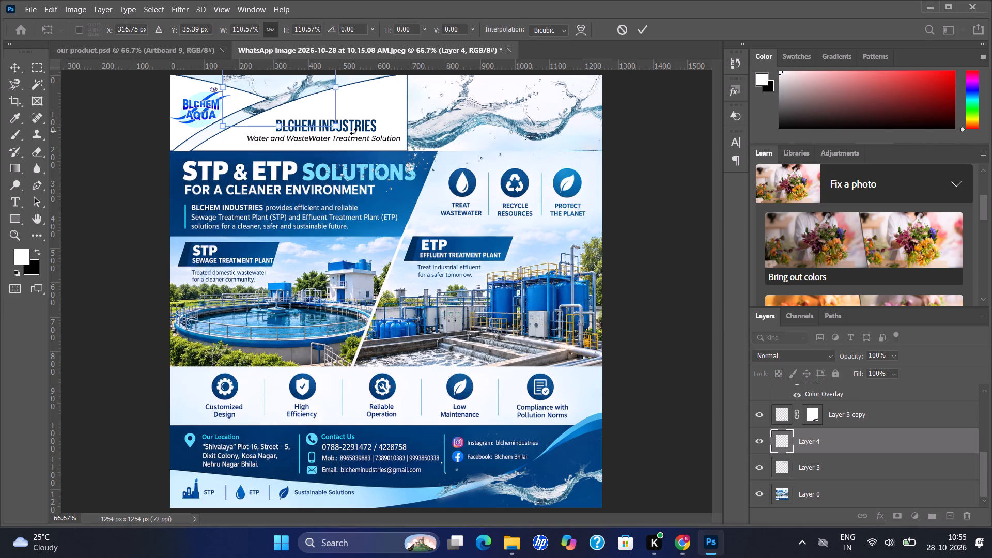
{"action": "key", "text": "Left"}
{"action": "key", "text": "Left"}
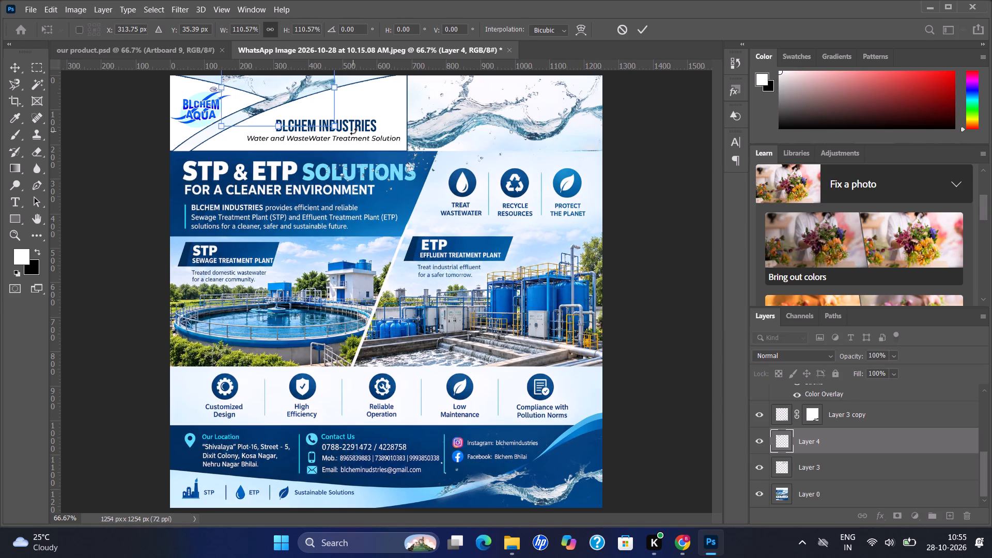
{"action": "key", "text": "Down"}
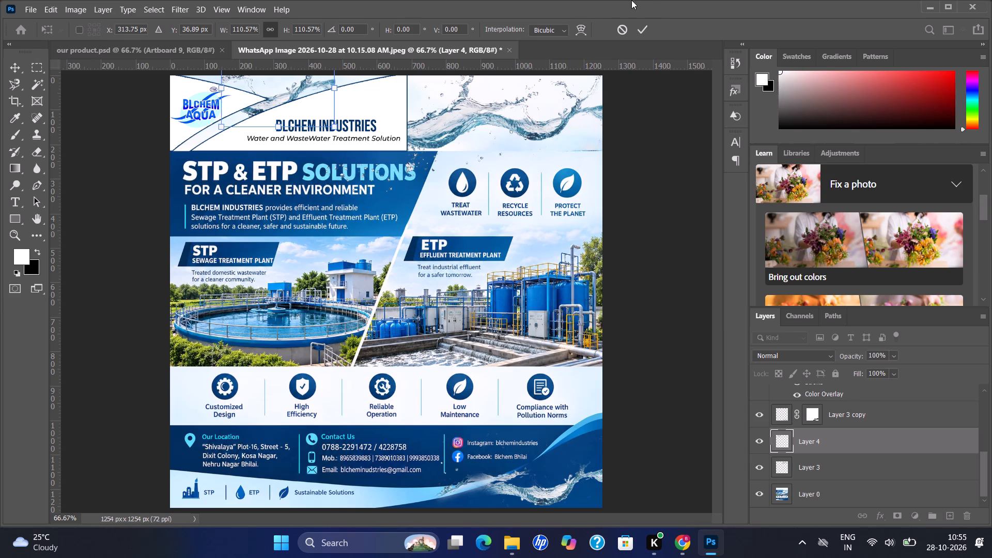
{"action": "left_click", "coordinate": [646, 29]}
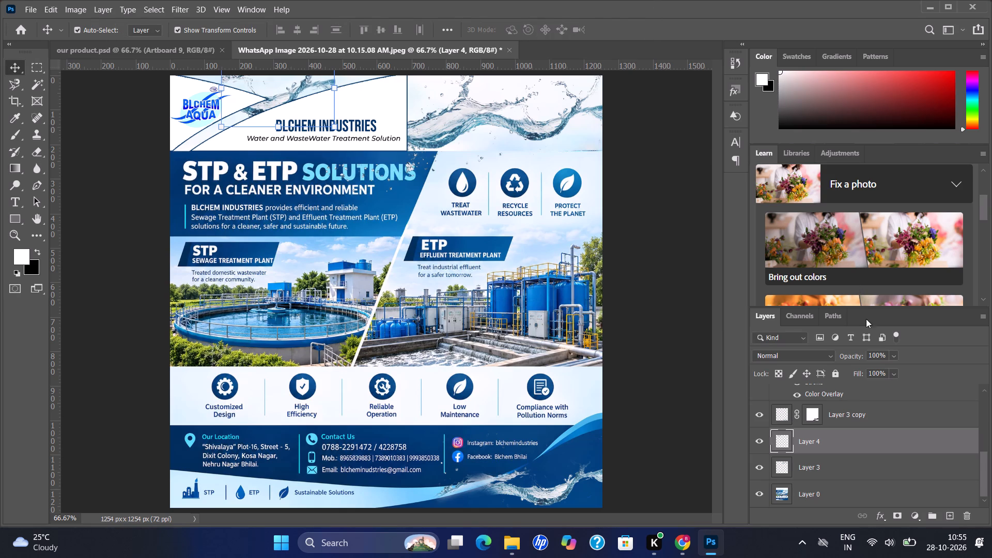
Add a layer mask to Layer 4 and paint it with a 100 px black brush at the splash copy's side edges.
{"action": "left_click", "coordinate": [869, 436]}
{"action": "left_click", "coordinate": [895, 518]}
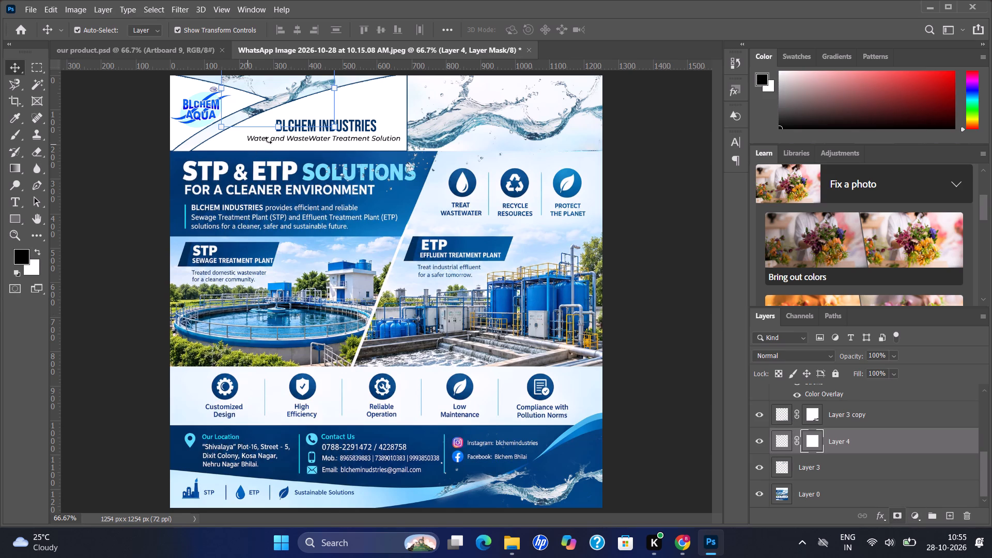
{"action": "key", "text": "b"}
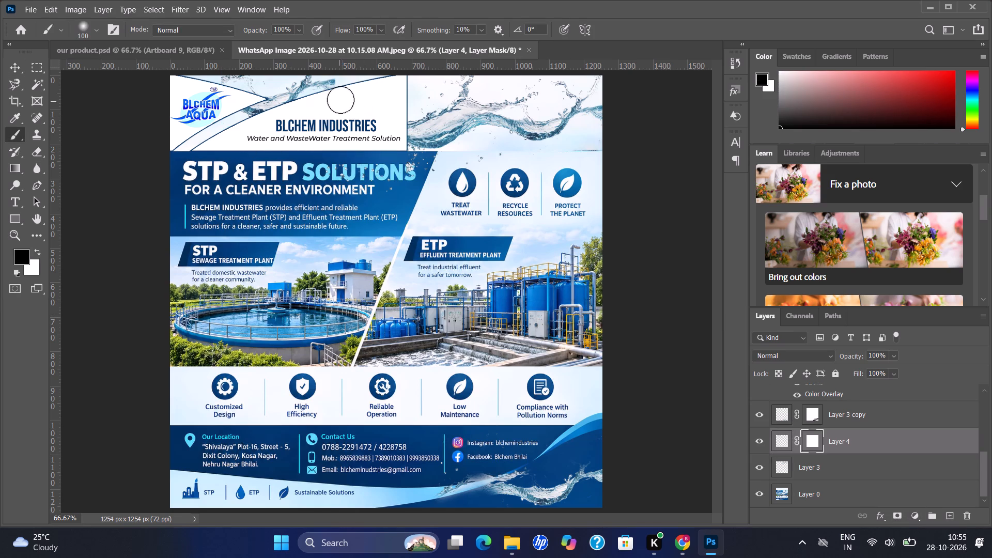
{"action": "left_click", "coordinate": [339, 90]}
{"action": "left_click", "coordinate": [337, 85]}
{"action": "left_click", "coordinate": [208, 81]}
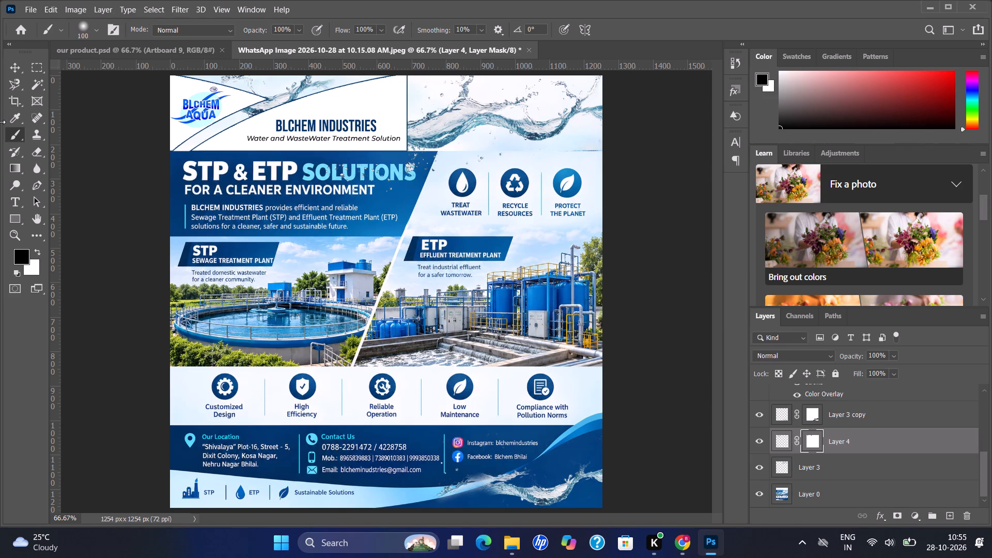
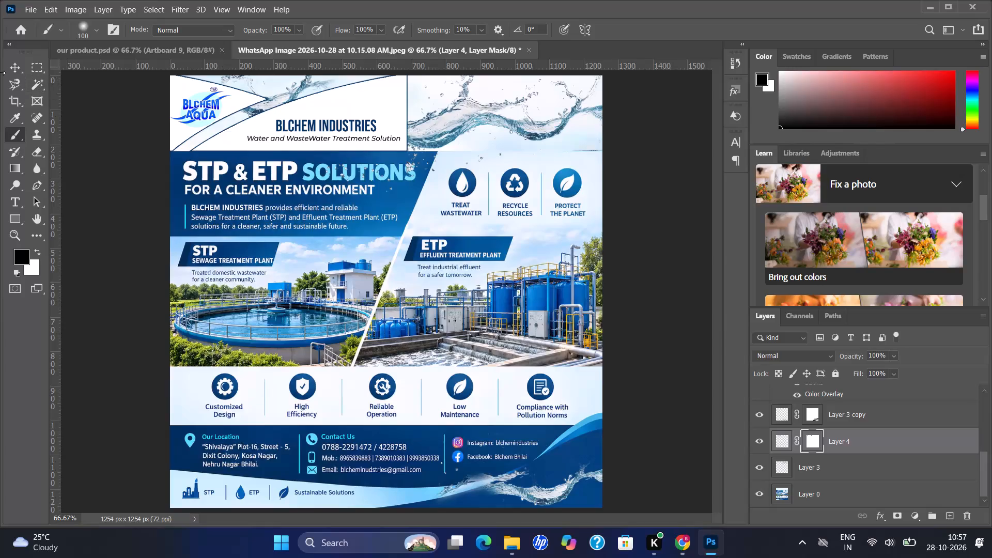
Switch from the Brush to the Move tool with the Layer 4 splash copy active.
{"action": "left_click", "coordinate": [11, 74]}
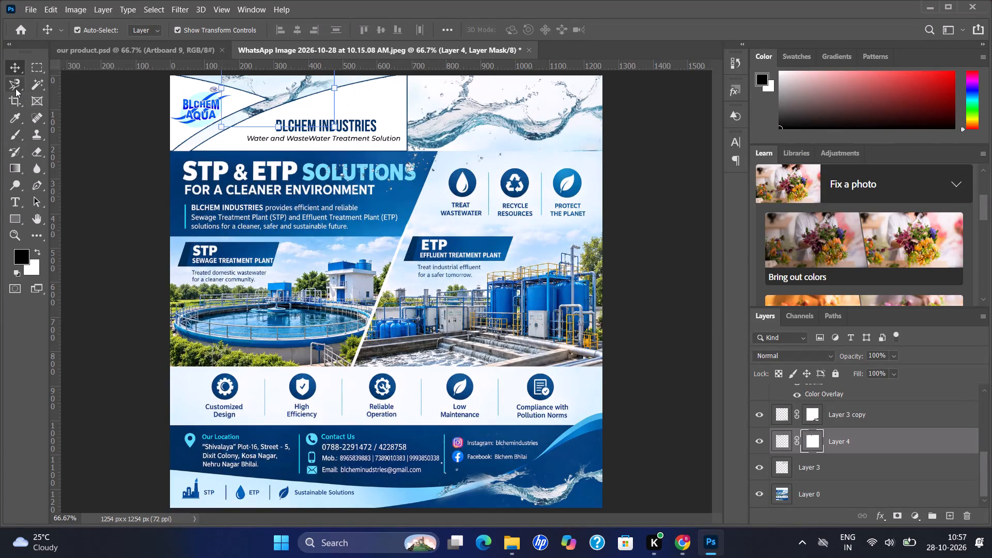
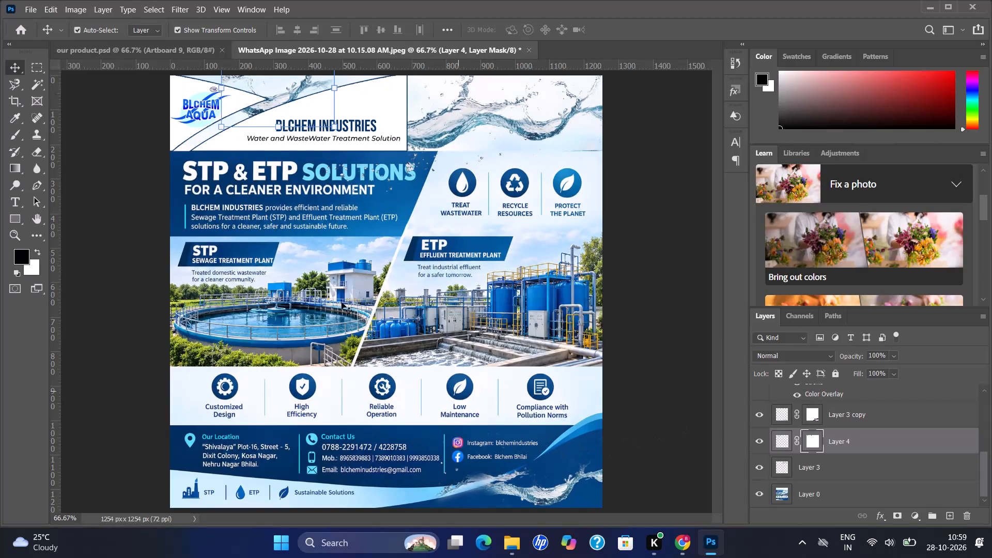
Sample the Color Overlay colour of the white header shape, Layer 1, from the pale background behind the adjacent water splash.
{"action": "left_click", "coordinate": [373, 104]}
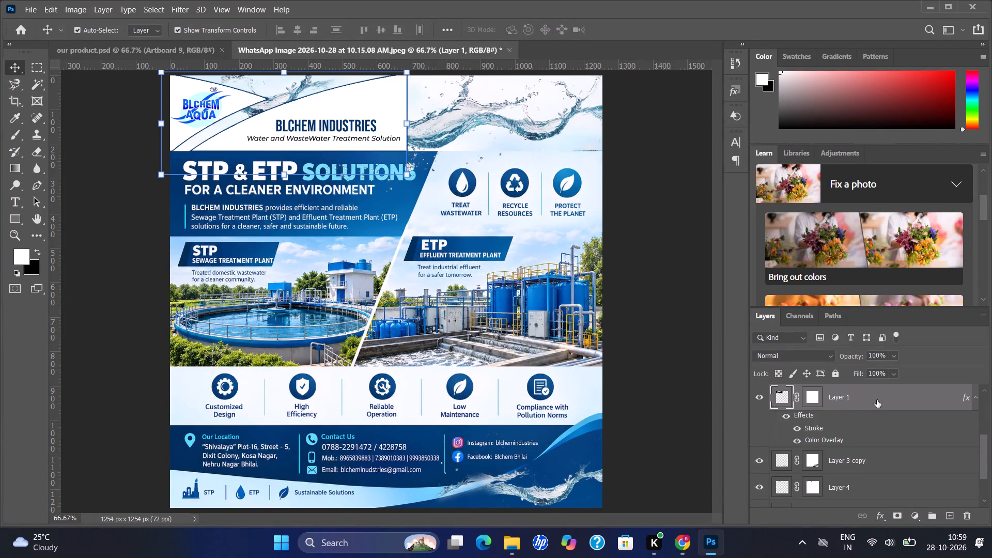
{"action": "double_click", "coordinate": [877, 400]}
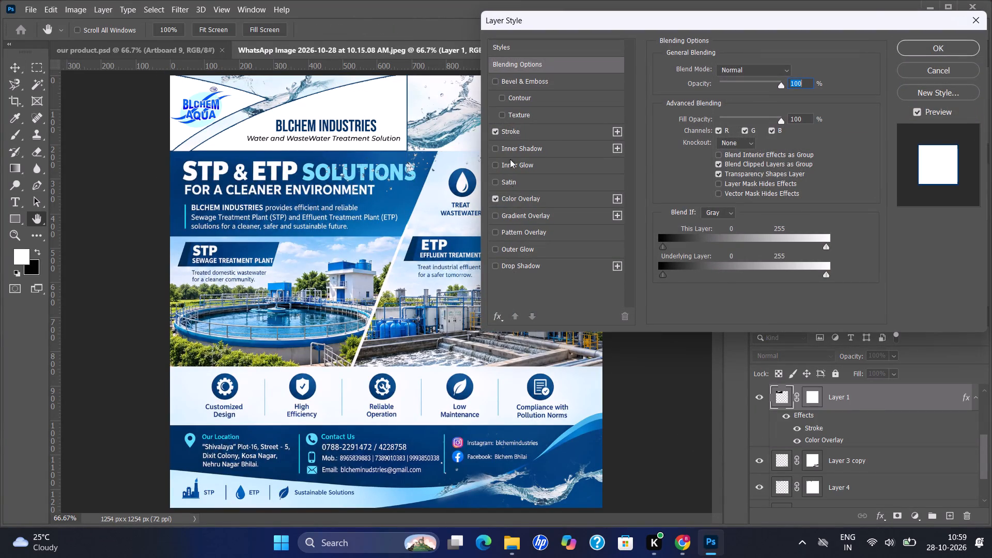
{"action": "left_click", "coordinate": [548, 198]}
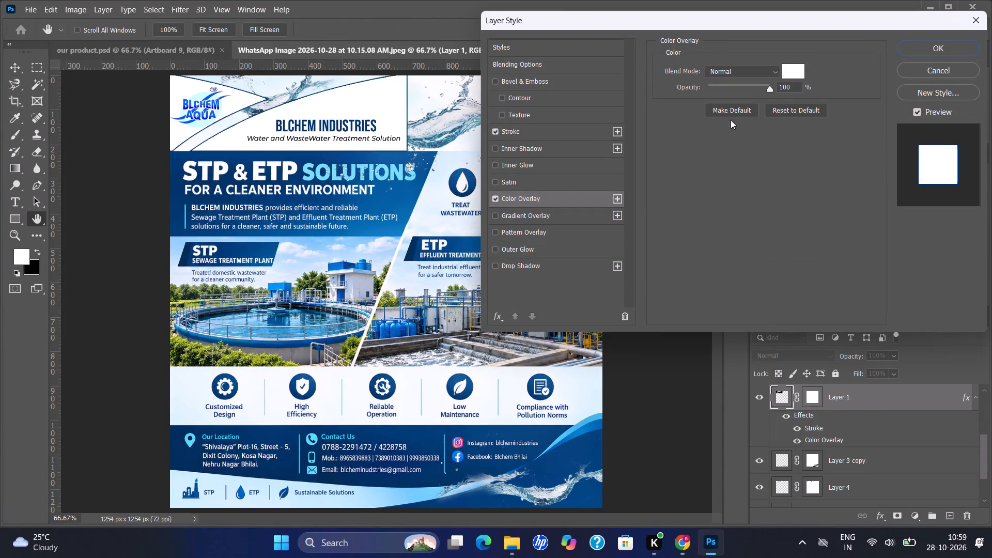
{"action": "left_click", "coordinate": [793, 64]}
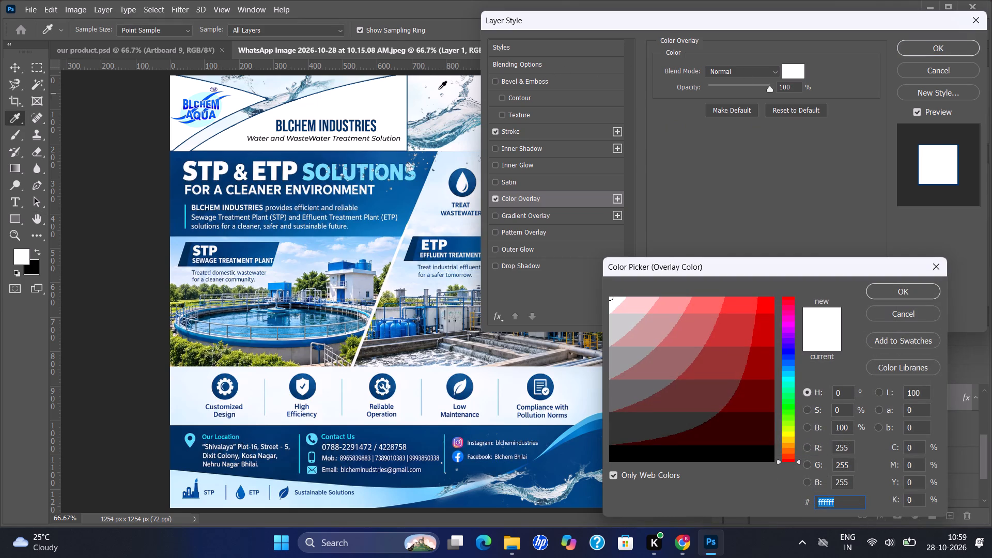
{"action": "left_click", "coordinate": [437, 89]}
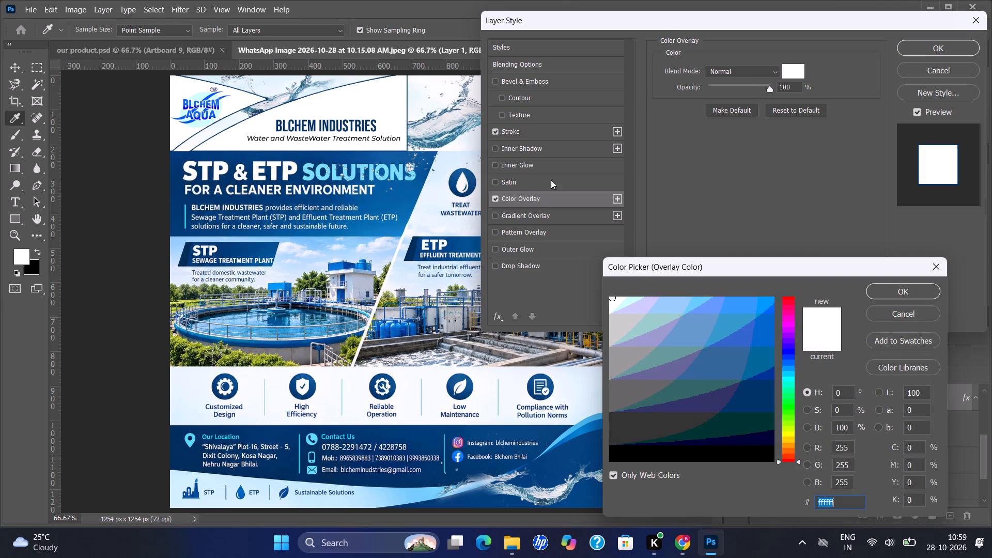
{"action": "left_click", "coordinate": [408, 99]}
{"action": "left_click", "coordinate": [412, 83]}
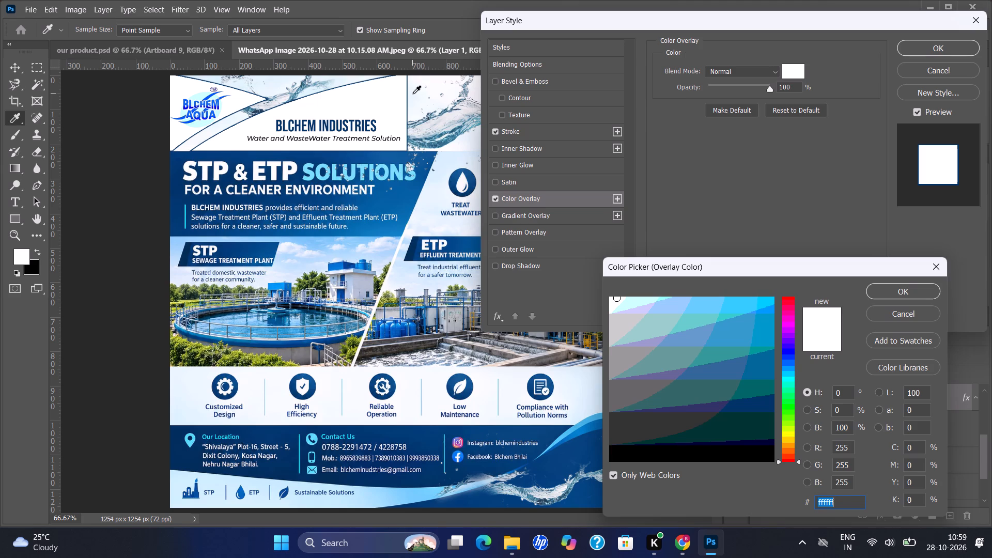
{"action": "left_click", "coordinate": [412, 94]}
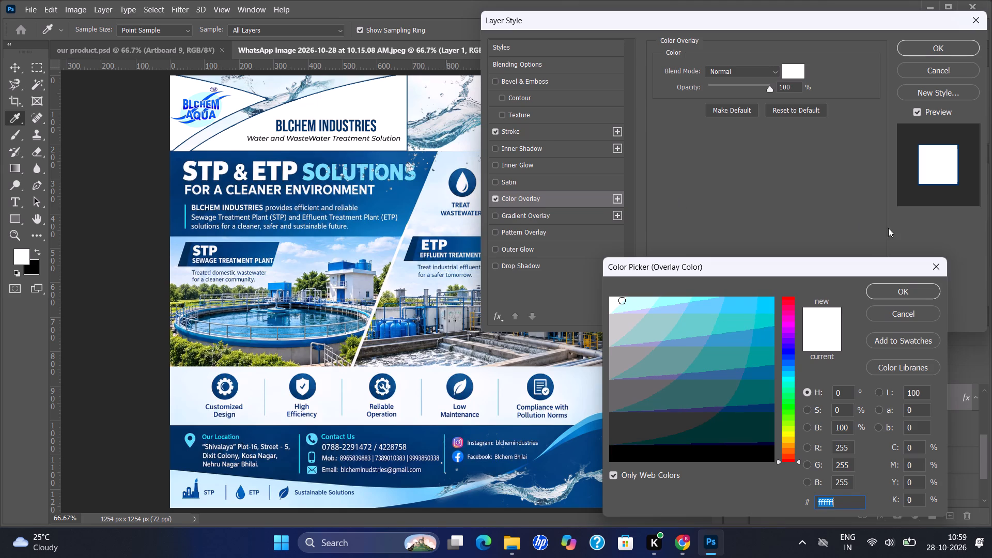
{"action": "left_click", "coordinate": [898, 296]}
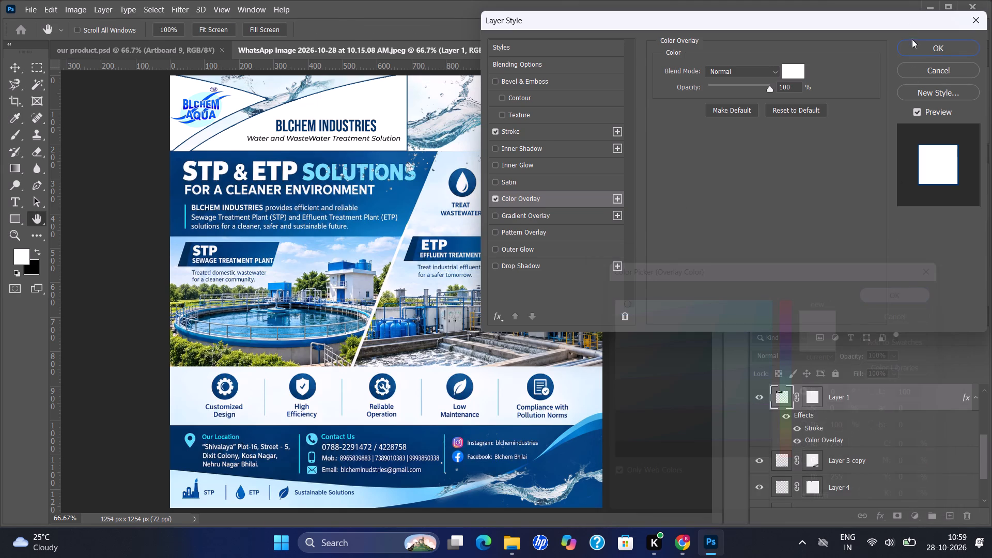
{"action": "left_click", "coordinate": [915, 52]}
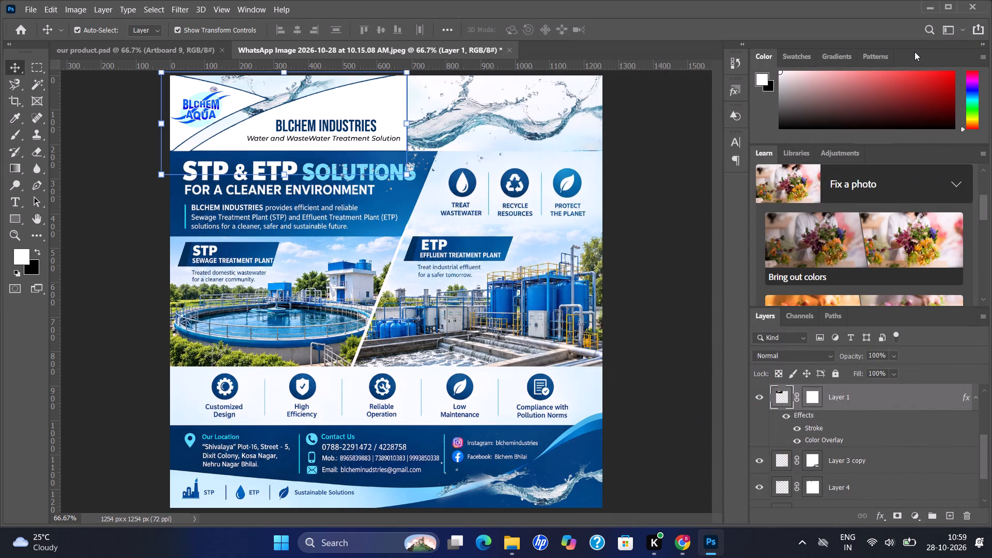
Reopen Layer 1's Color Overlay and sample tints from the poster, trying ccffff and ccccff as its colour.
{"action": "left_click", "coordinate": [810, 444]}
{"action": "left_click", "coordinate": [810, 444]}
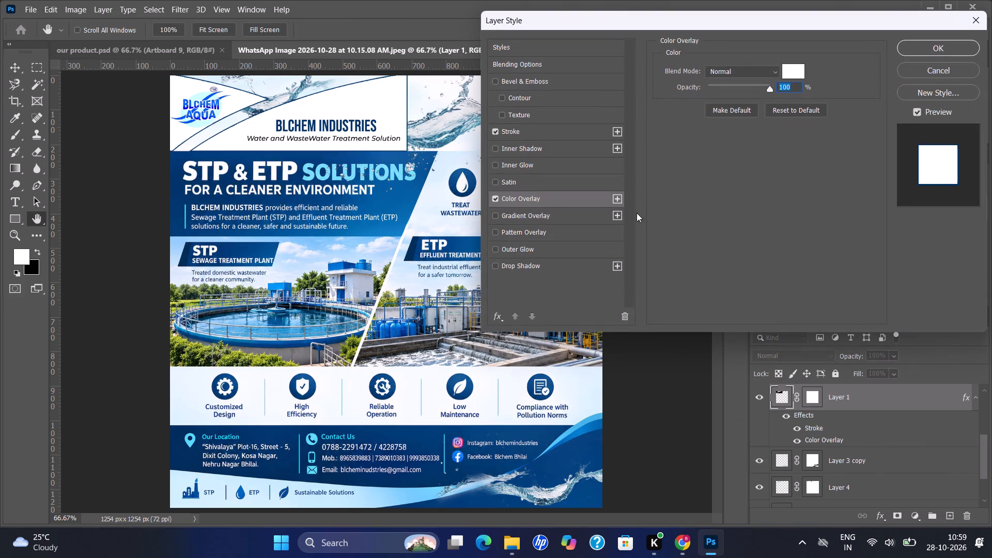
{"action": "left_click", "coordinate": [583, 206]}
{"action": "left_click", "coordinate": [582, 204]}
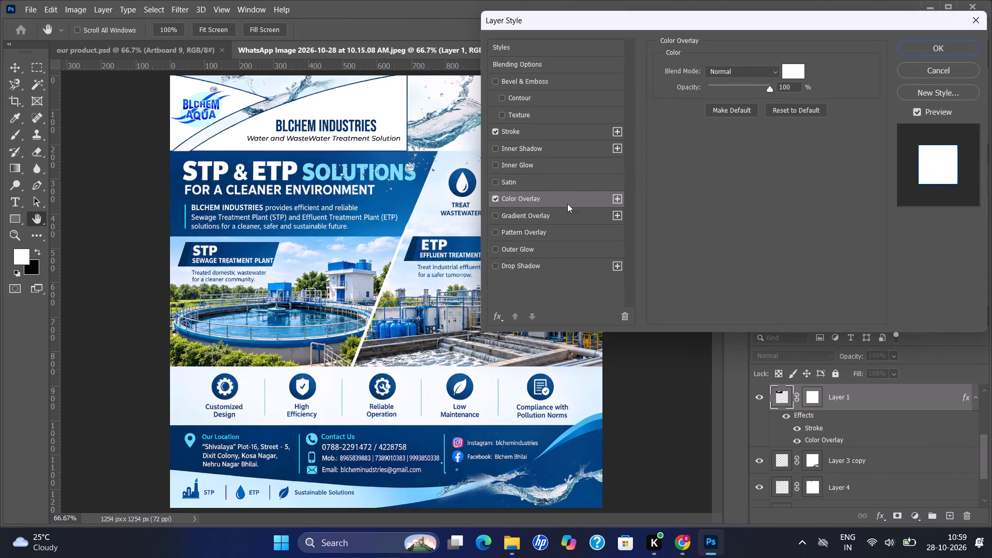
{"action": "double_click", "coordinate": [537, 200]}
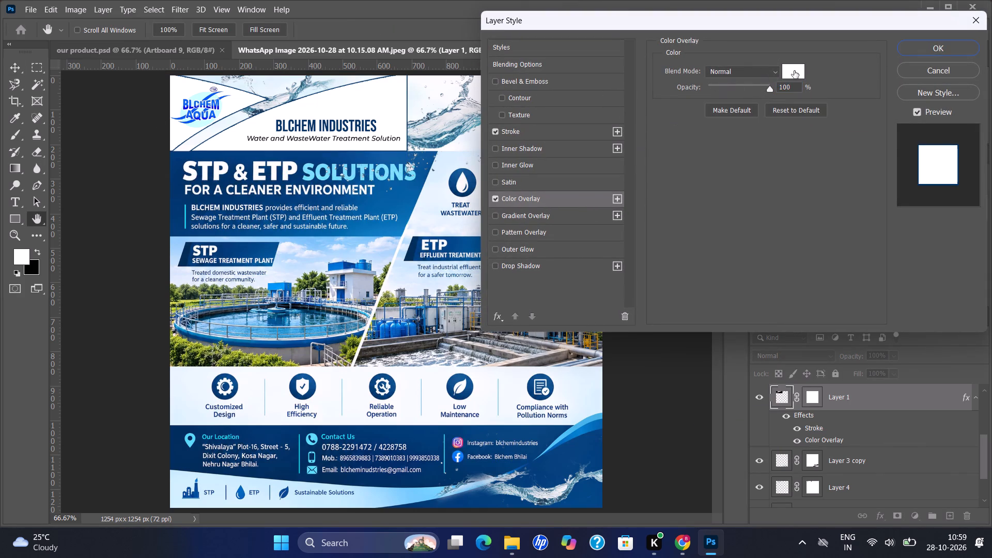
{"action": "left_click", "coordinate": [794, 71]}
{"action": "left_click", "coordinate": [413, 221]}
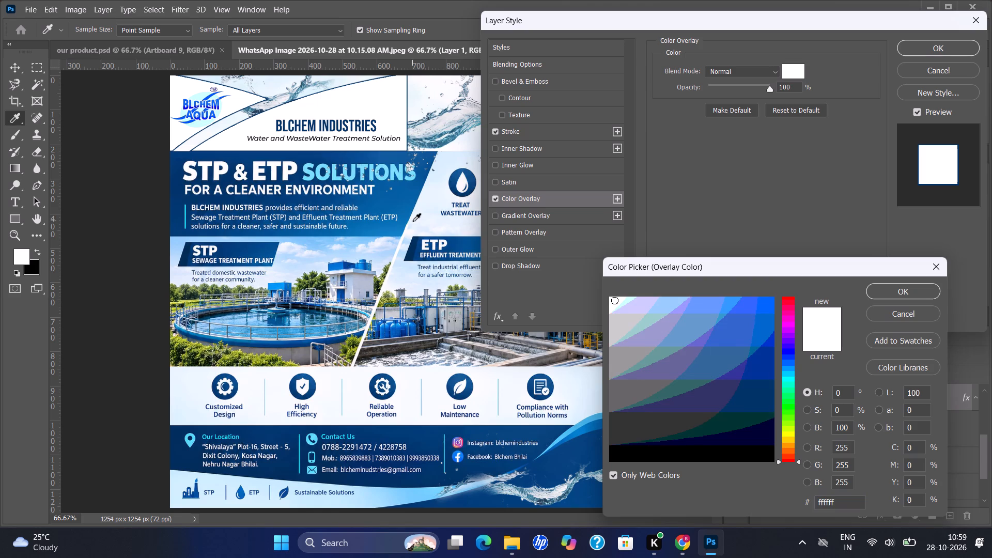
{"action": "left_click", "coordinate": [439, 223]}
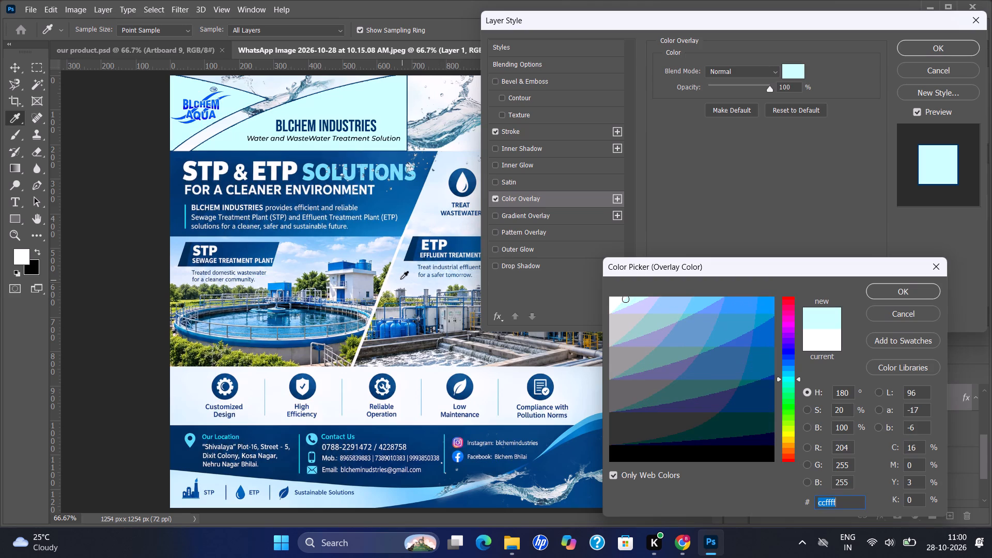
{"action": "left_click", "coordinate": [401, 256]}
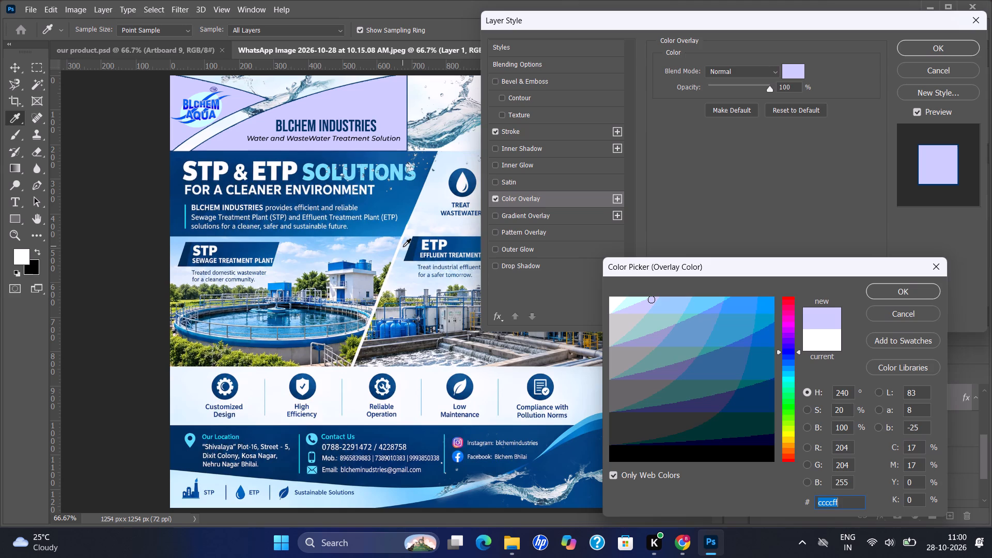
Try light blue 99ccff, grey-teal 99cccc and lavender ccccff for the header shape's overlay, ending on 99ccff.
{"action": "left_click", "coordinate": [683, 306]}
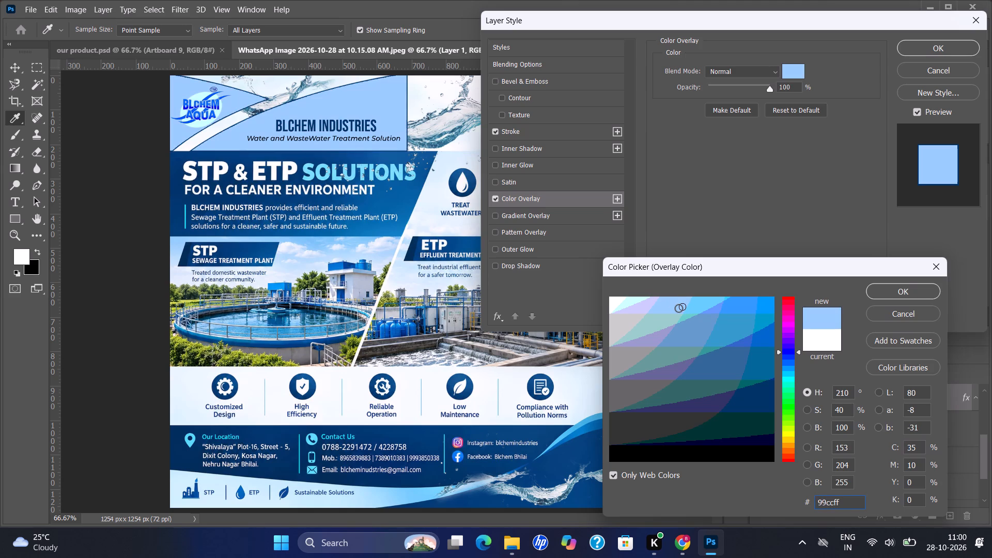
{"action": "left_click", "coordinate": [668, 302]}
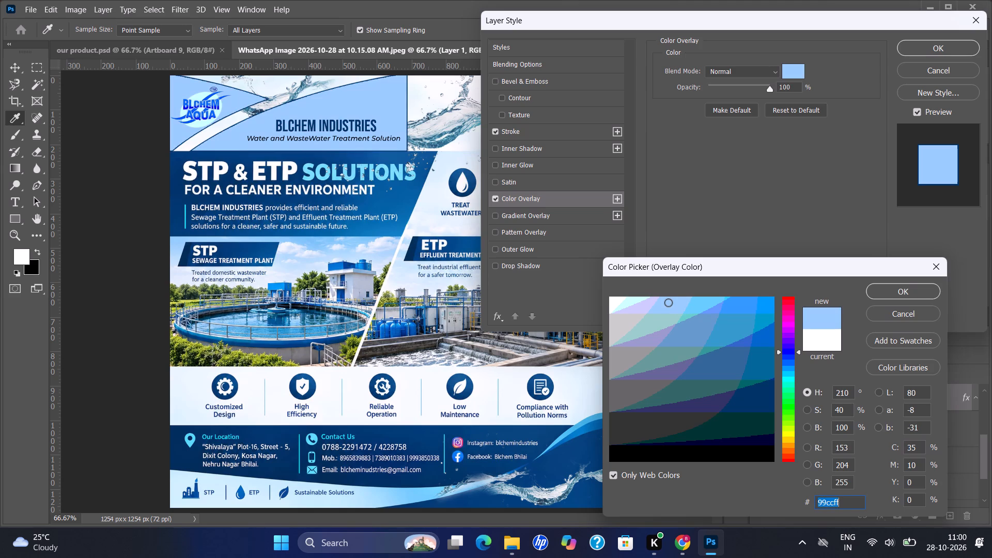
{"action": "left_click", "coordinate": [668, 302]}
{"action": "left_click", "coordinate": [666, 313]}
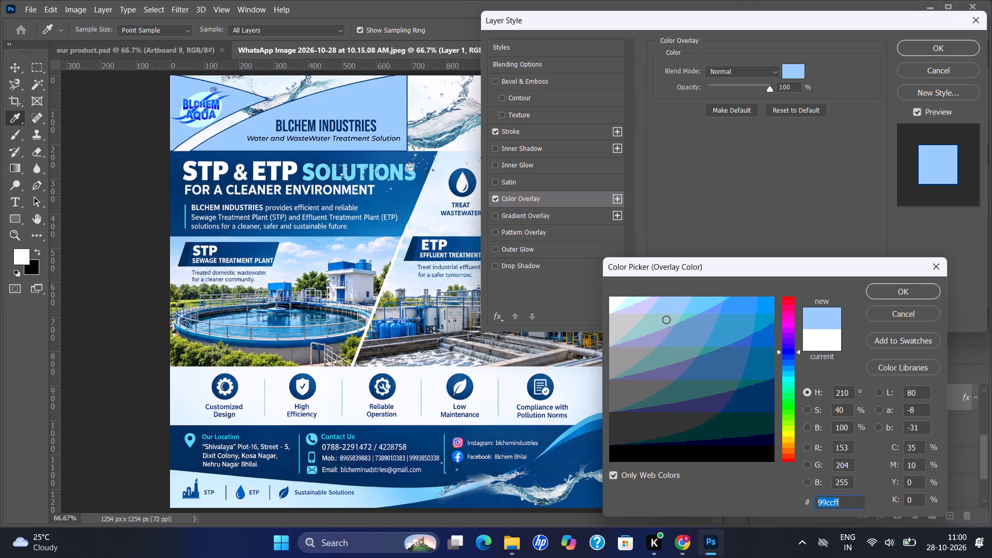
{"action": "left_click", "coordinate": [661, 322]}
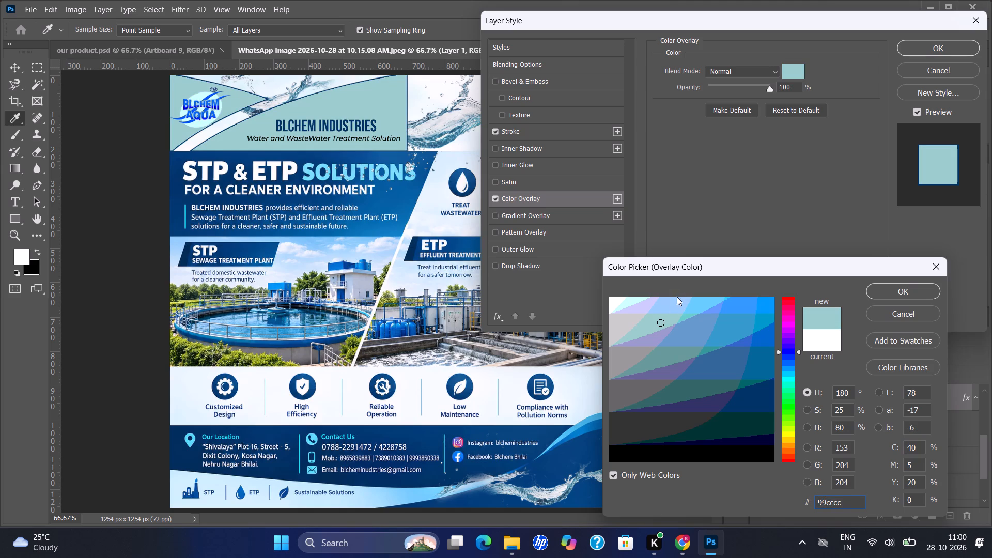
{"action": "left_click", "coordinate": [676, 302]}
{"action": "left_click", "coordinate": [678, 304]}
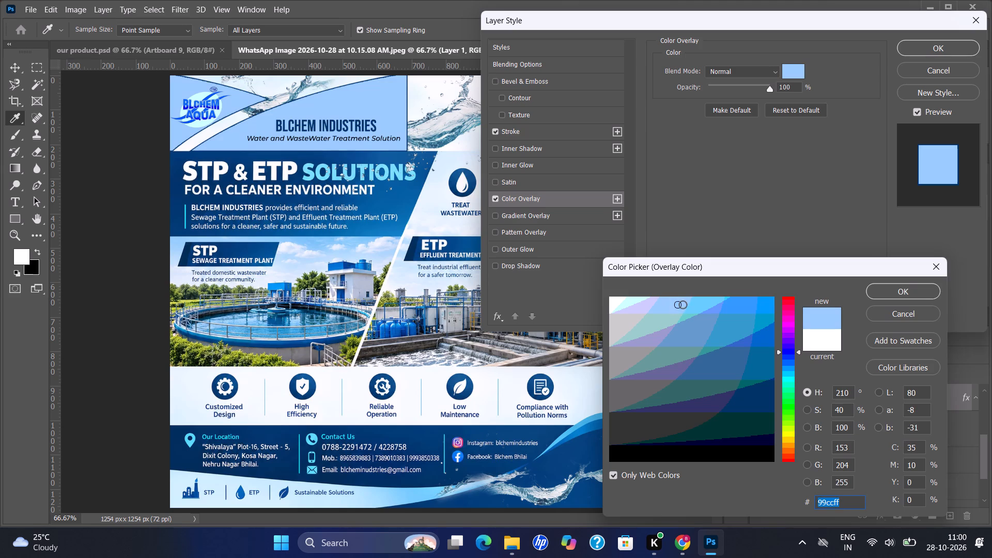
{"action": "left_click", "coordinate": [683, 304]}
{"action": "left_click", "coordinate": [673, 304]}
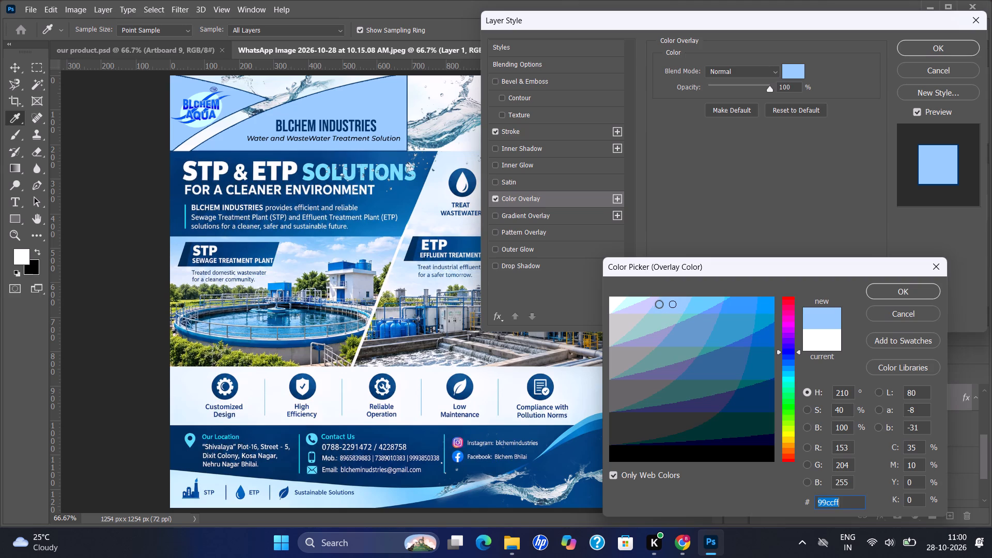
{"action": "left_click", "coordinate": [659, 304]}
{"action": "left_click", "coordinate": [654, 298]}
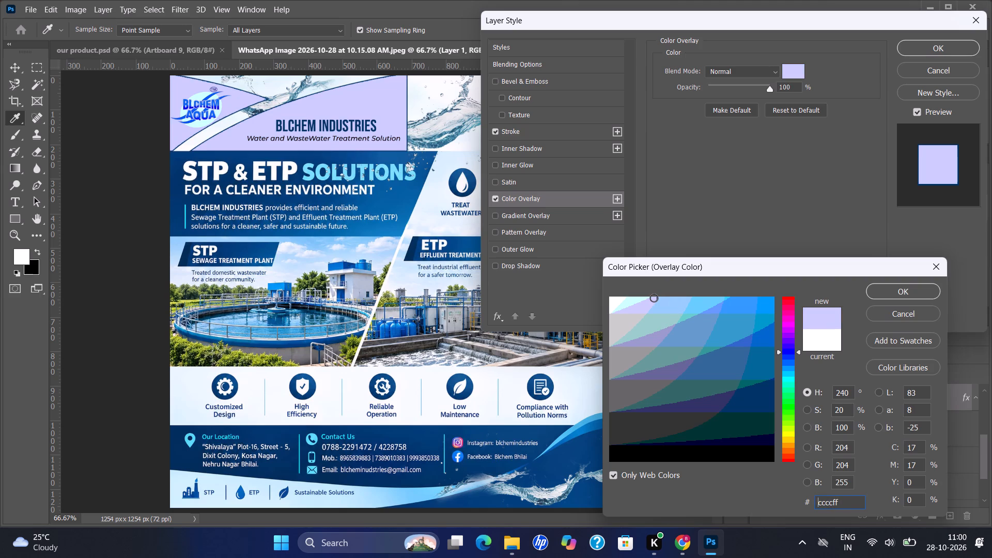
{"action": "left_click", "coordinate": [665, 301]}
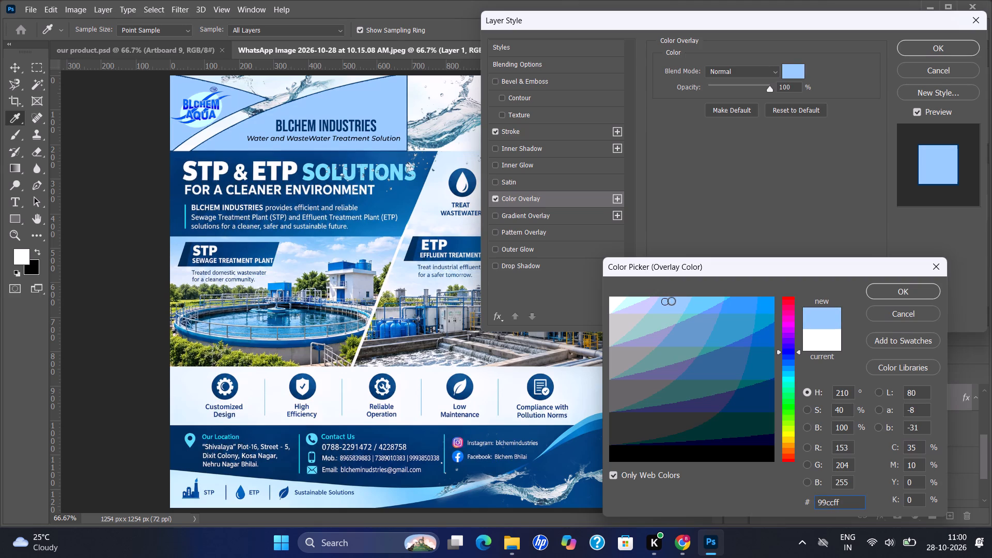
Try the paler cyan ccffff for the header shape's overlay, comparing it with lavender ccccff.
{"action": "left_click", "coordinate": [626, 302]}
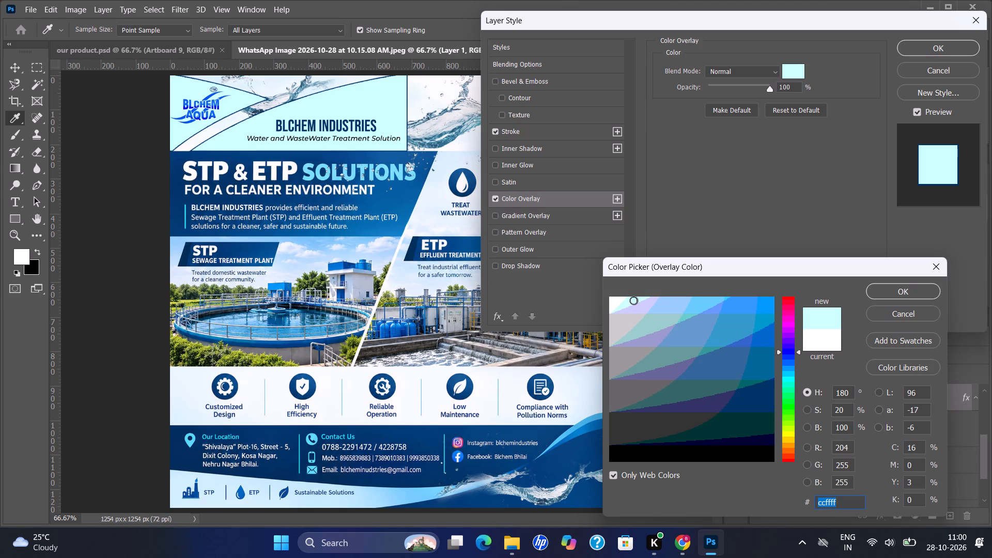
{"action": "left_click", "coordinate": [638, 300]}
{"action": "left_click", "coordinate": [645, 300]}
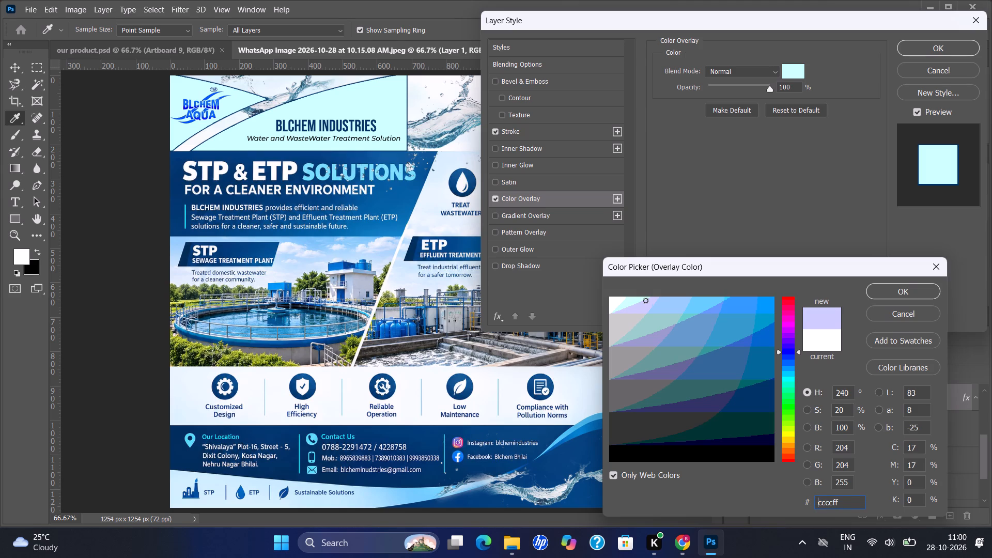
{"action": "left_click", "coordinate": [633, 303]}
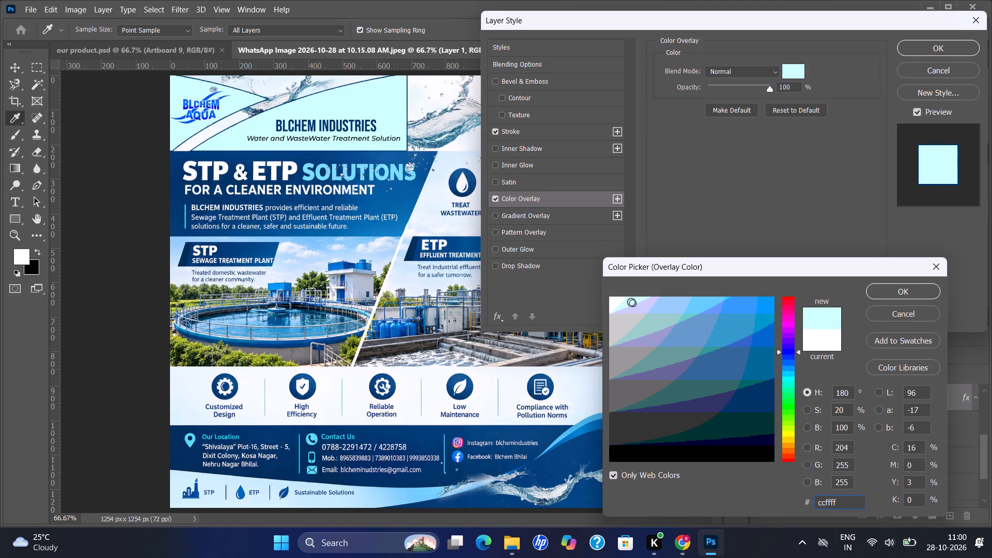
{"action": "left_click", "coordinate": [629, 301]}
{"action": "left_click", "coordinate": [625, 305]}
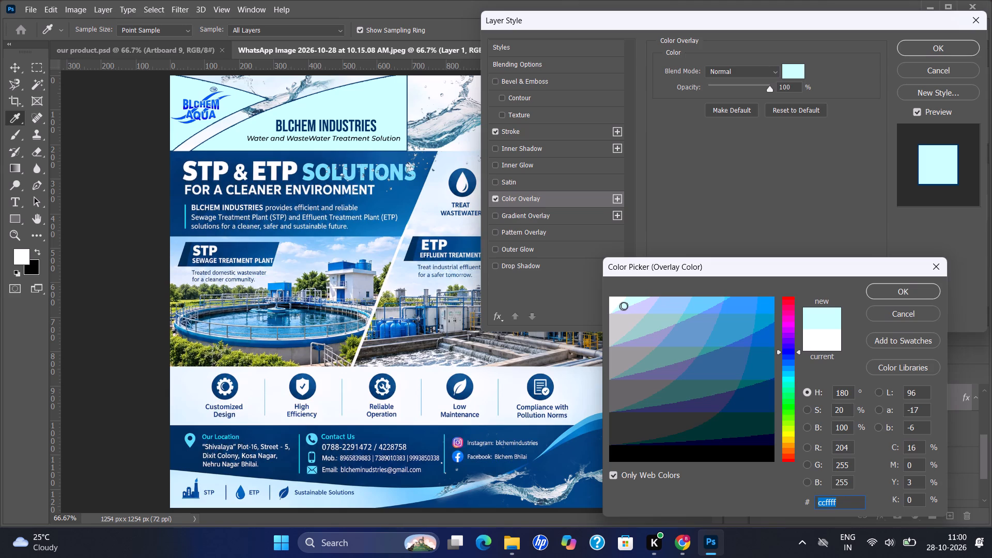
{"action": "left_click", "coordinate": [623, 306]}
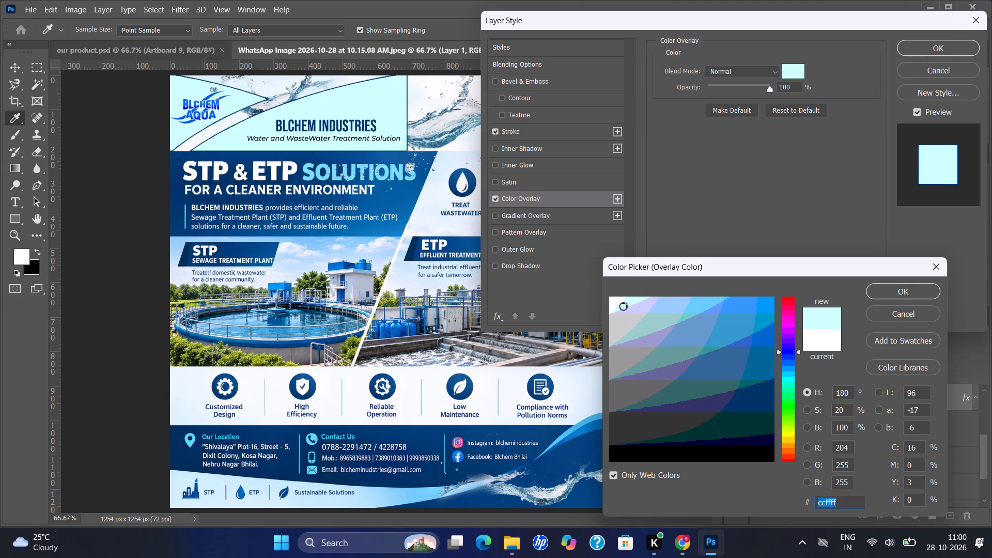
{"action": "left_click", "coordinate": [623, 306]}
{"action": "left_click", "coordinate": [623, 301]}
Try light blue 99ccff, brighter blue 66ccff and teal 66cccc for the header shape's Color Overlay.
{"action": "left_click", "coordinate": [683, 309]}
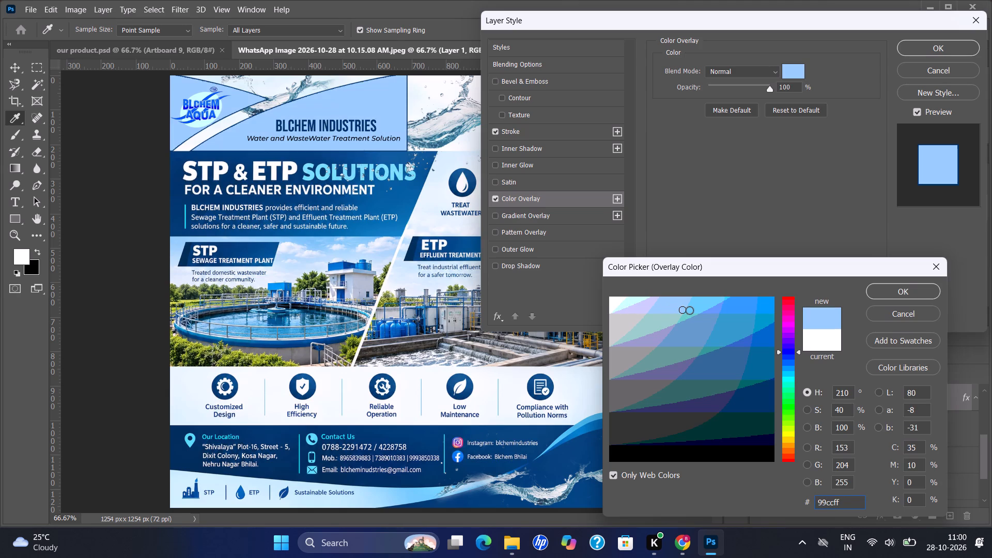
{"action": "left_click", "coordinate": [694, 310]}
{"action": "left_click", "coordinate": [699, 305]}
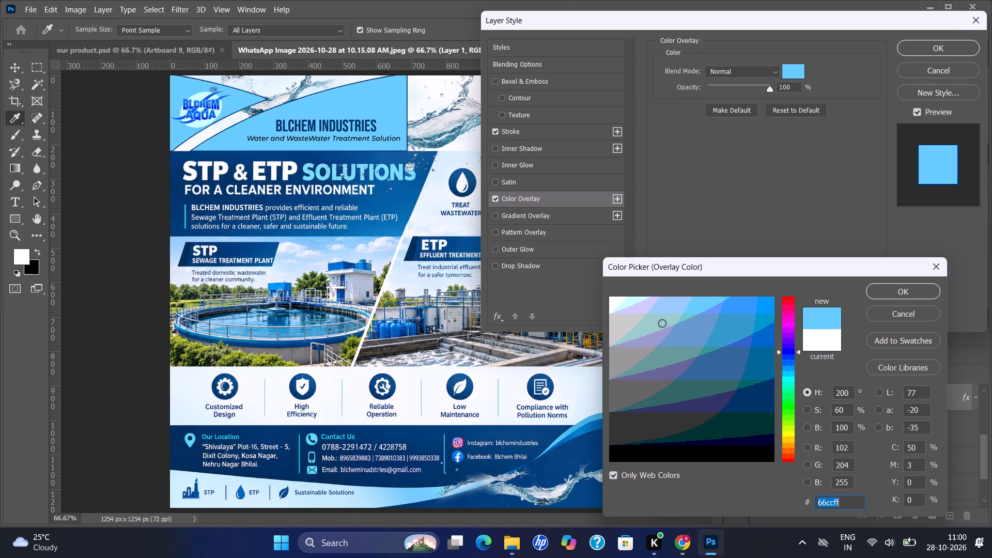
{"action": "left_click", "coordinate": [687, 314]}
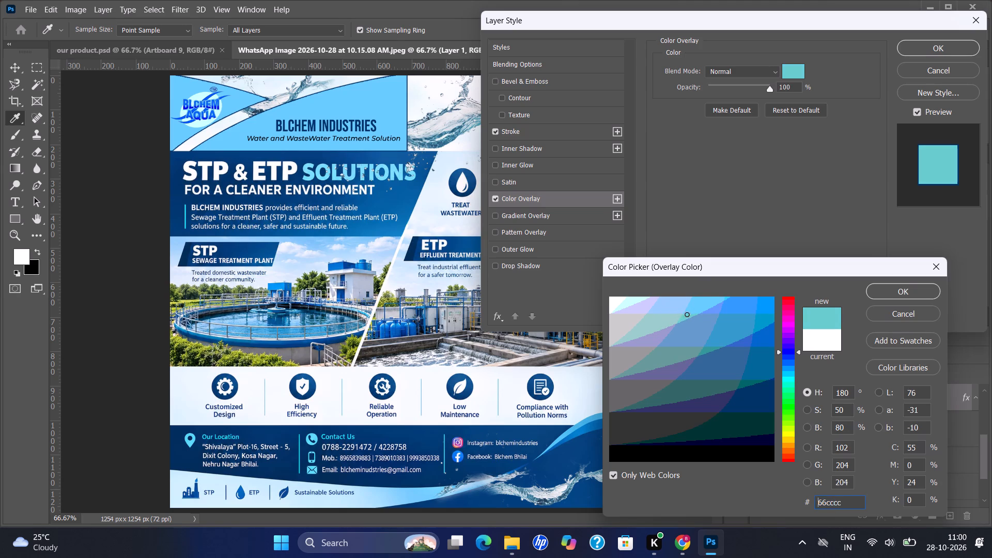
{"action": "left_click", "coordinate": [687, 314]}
Set the header shape's Color Overlay colour to grey-teal 99cccc.
{"action": "left_click", "coordinate": [675, 321]}
{"action": "left_click", "coordinate": [675, 321]}
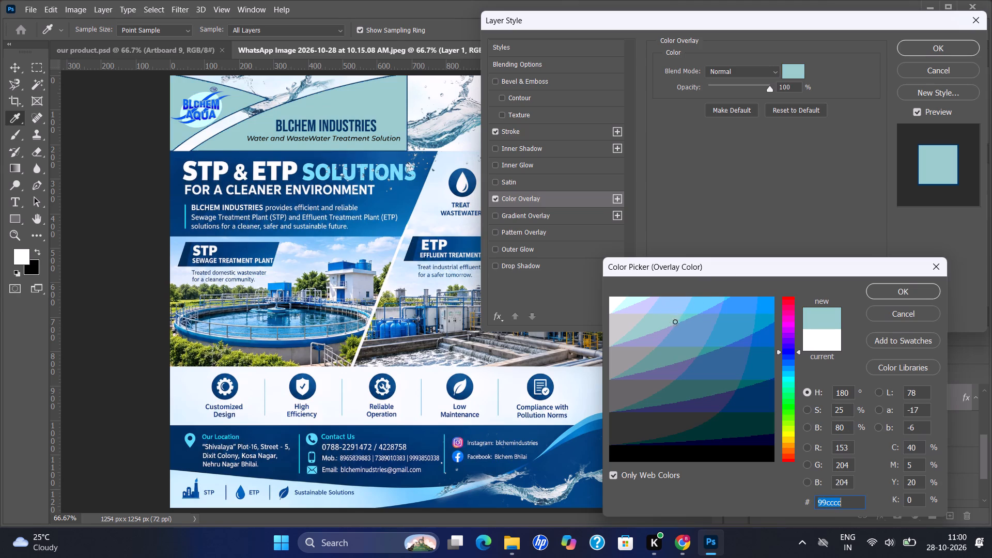
{"action": "left_click", "coordinate": [673, 321]}
{"action": "left_click", "coordinate": [673, 322]}
{"action": "left_click", "coordinate": [759, 91]}
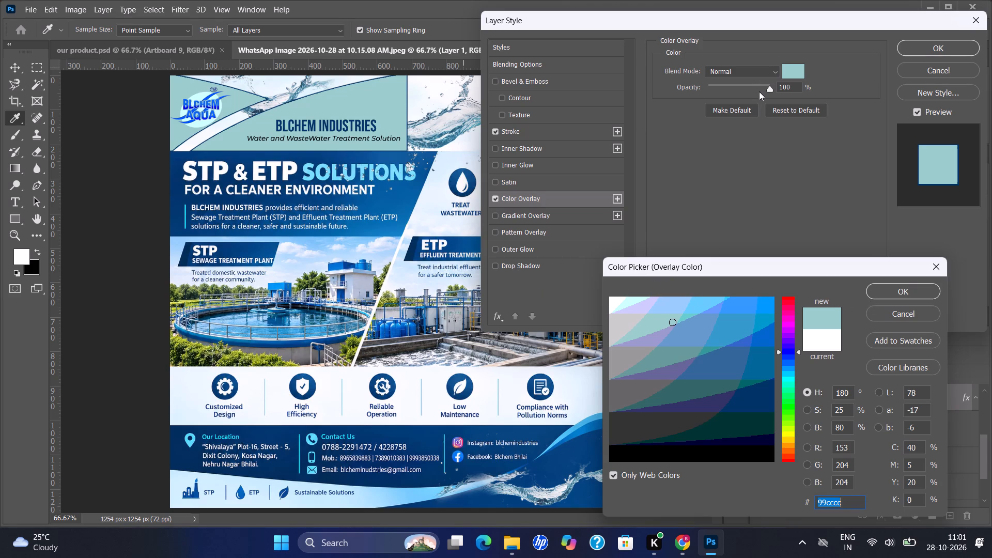
{"action": "left_click", "coordinate": [759, 91]}
{"action": "left_click", "coordinate": [884, 287]}
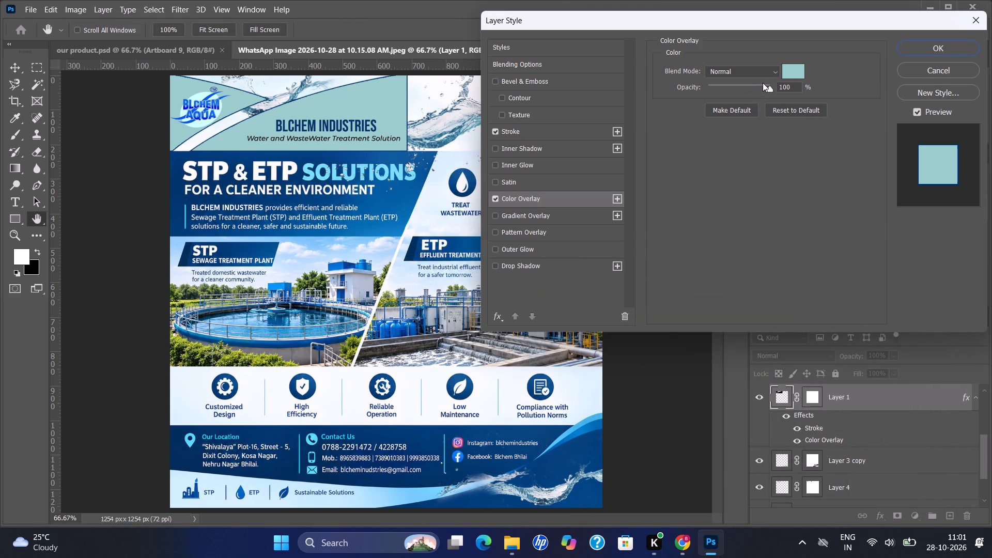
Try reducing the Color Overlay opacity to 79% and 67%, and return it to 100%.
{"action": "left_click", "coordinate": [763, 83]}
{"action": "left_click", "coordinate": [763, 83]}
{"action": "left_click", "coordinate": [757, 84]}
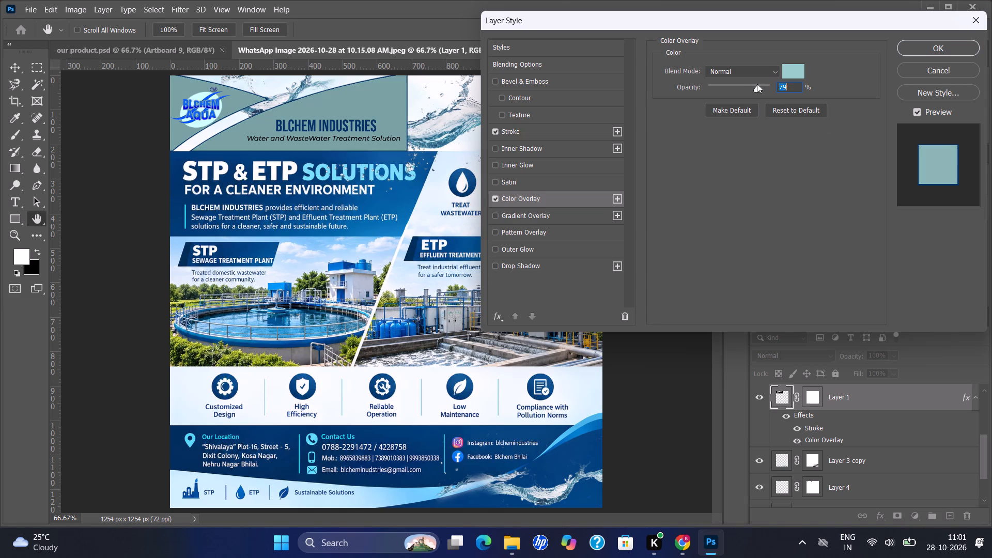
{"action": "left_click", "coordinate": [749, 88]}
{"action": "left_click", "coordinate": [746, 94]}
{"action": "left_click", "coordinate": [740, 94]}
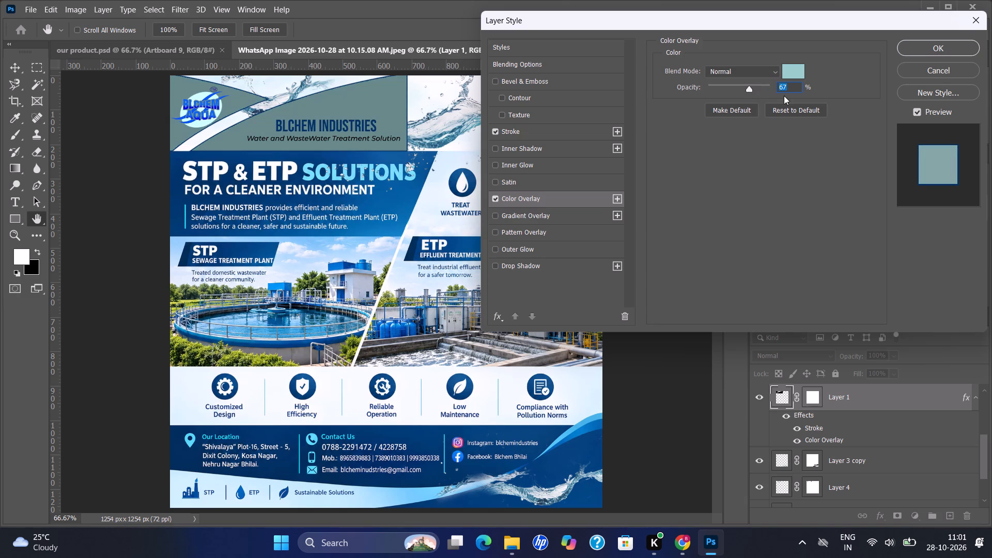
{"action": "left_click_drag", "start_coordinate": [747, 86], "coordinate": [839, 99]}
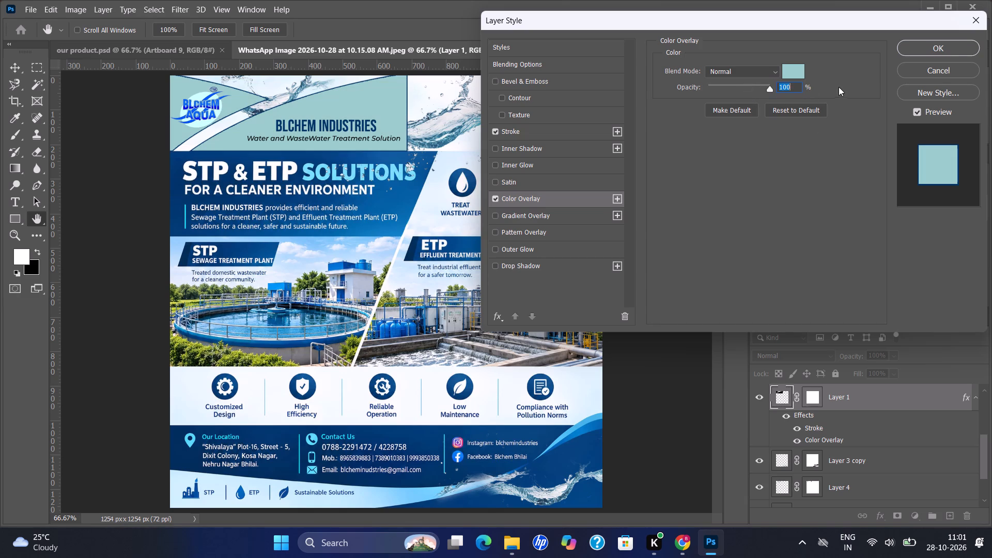
Apply the edited layer style to the header shape and deselect the layer.
{"action": "left_click", "coordinate": [957, 43]}
{"action": "left_click", "coordinate": [680, 159]}
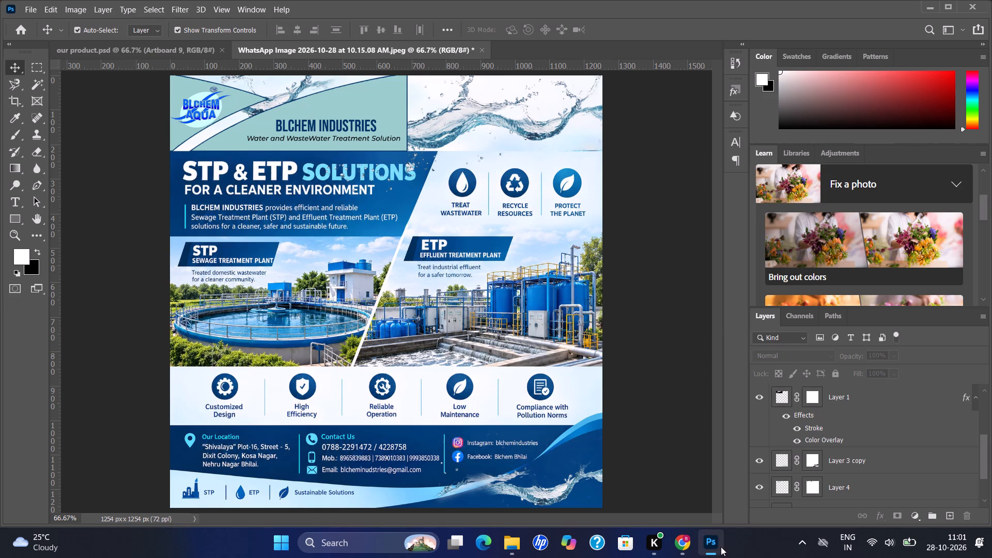
Switch to Chrome and start a web search in a new tab with "dan".
{"action": "left_click", "coordinate": [687, 536]}
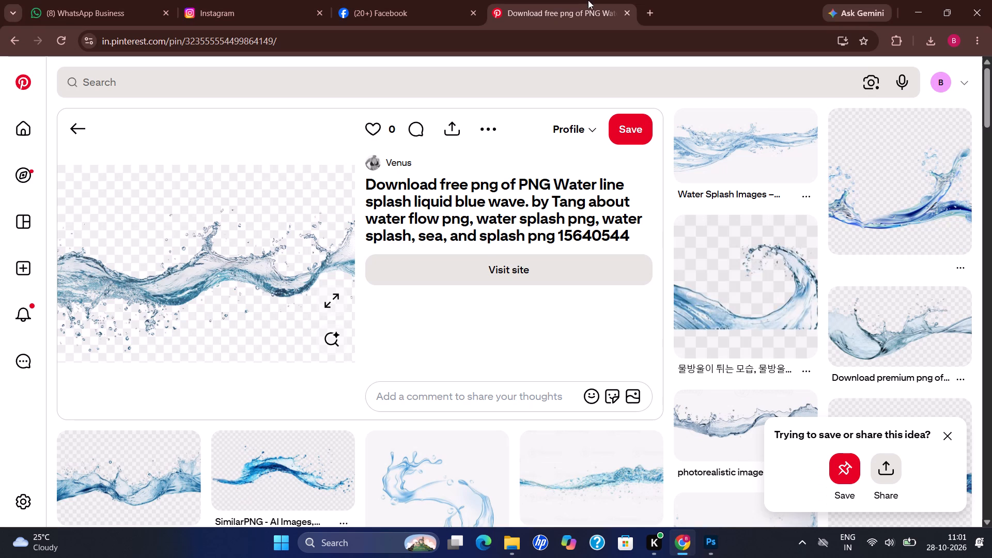
{"action": "left_click", "coordinate": [653, 9]}
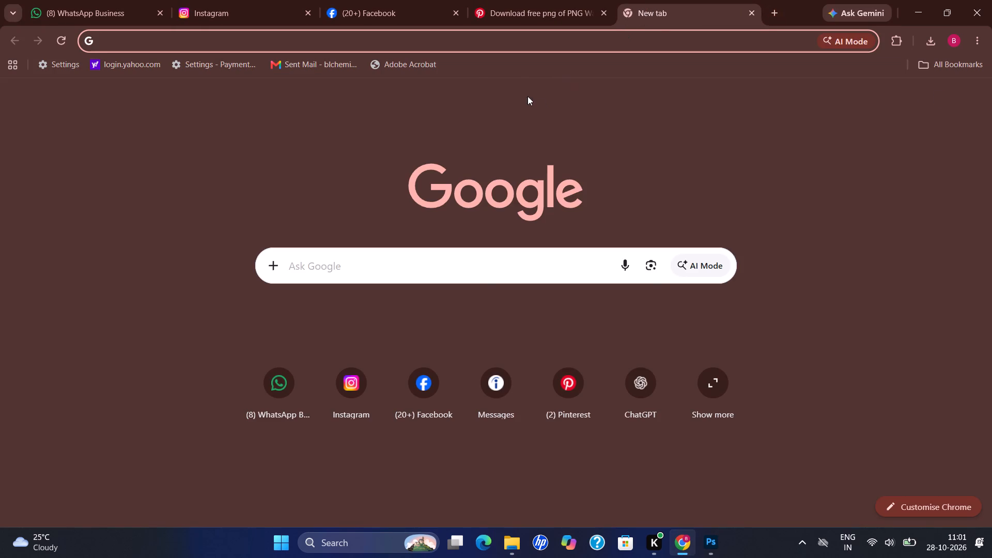
{"action": "left_click", "coordinate": [469, 41]}
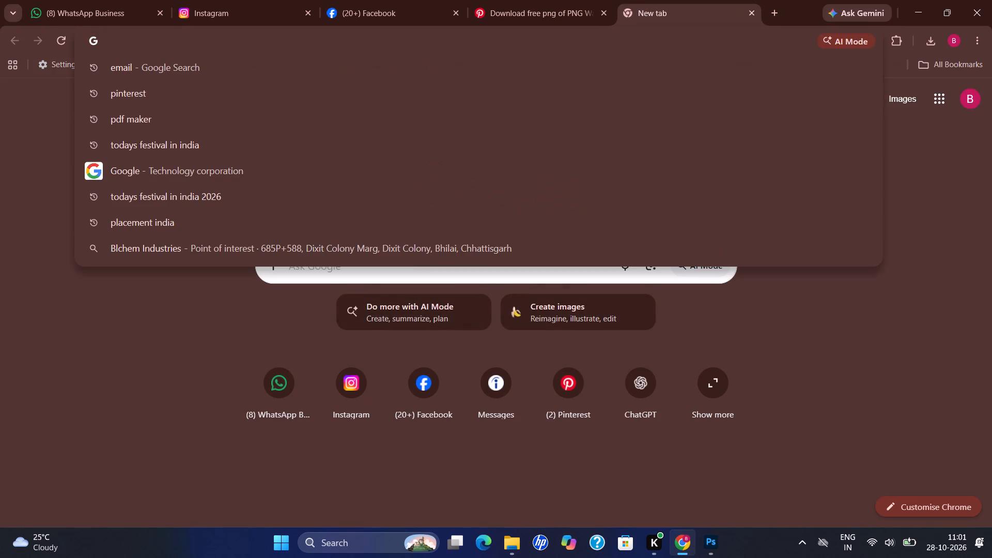
{"action": "type", "text": "dan"}
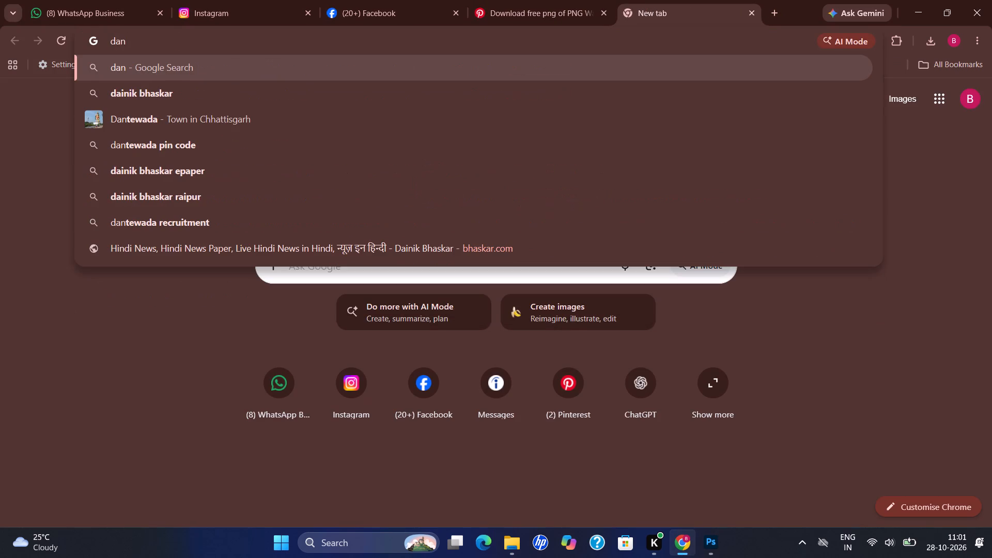
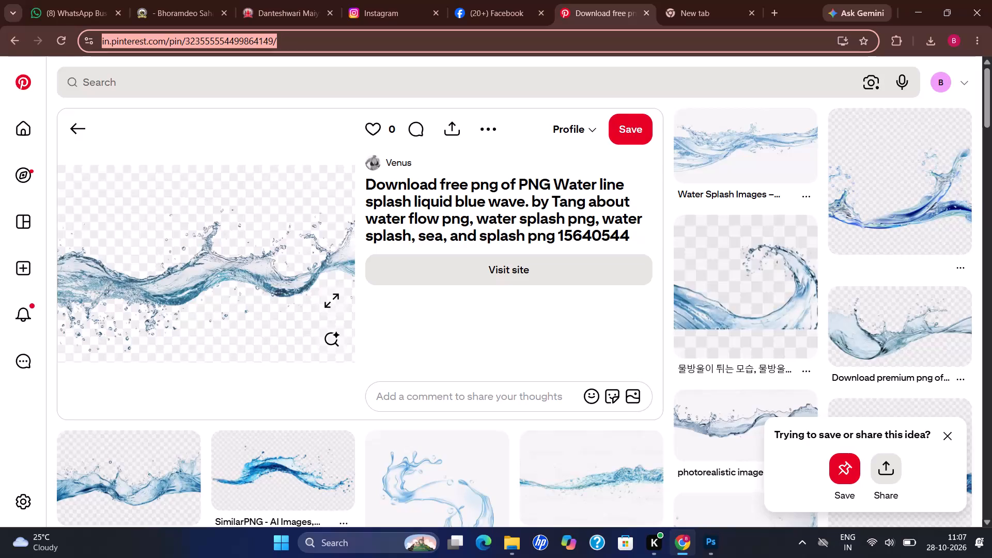
Open the suggested Justdial page for Blchem Industries, Boria Gate, Bhilai, in place of the Pinterest pin.
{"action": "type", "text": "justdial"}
{"action": "left_click", "coordinate": [487, 68]}
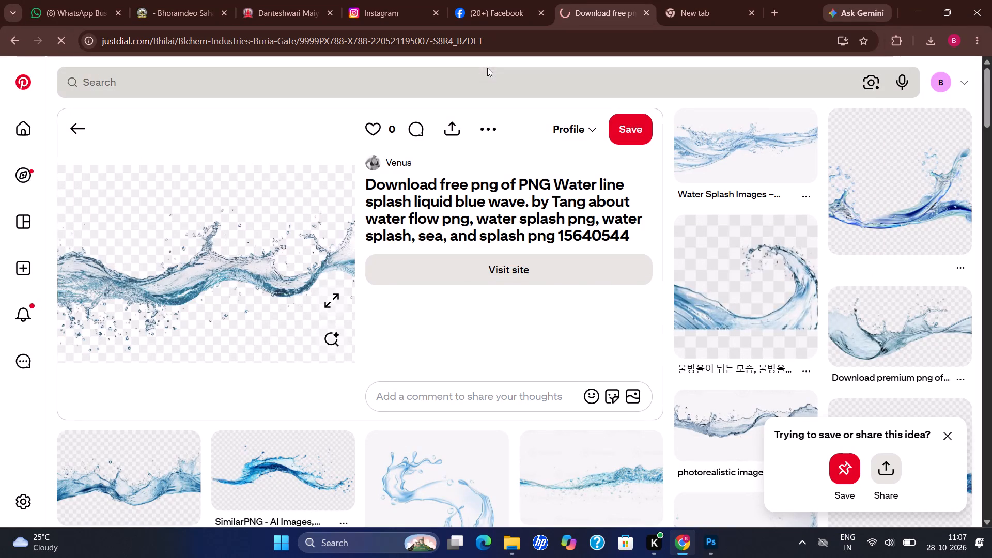